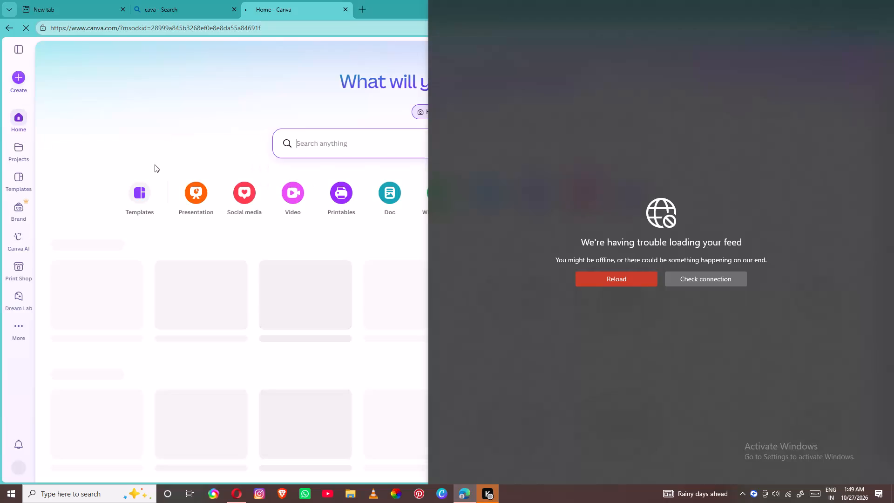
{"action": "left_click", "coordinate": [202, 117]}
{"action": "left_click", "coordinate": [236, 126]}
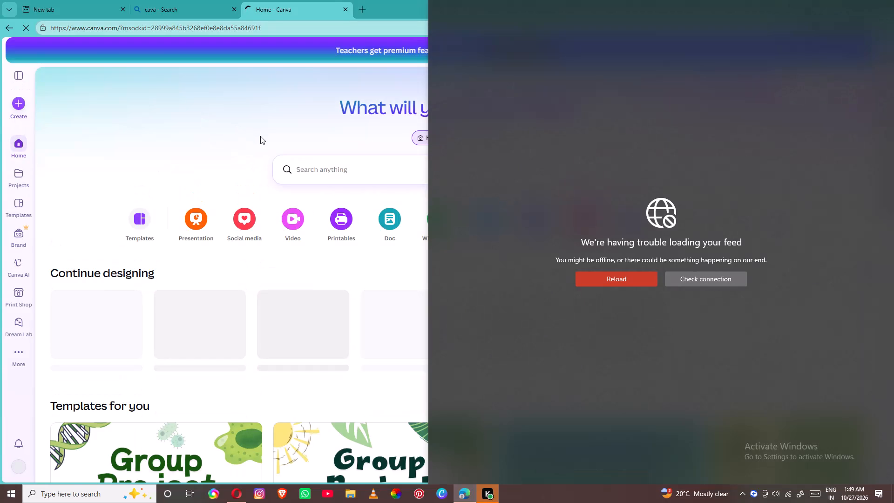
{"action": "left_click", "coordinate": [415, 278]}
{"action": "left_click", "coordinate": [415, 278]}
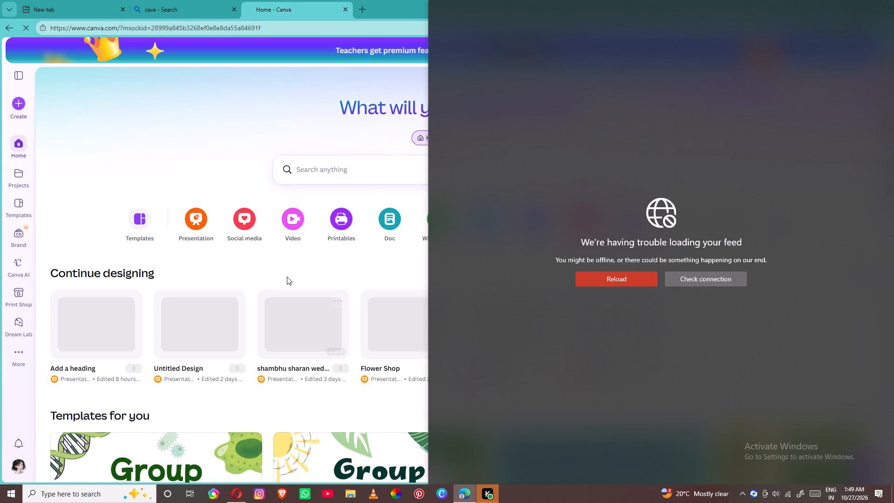
Create a new blank Presentation design from the Canva home page.
{"action": "left_click", "coordinate": [190, 226]}
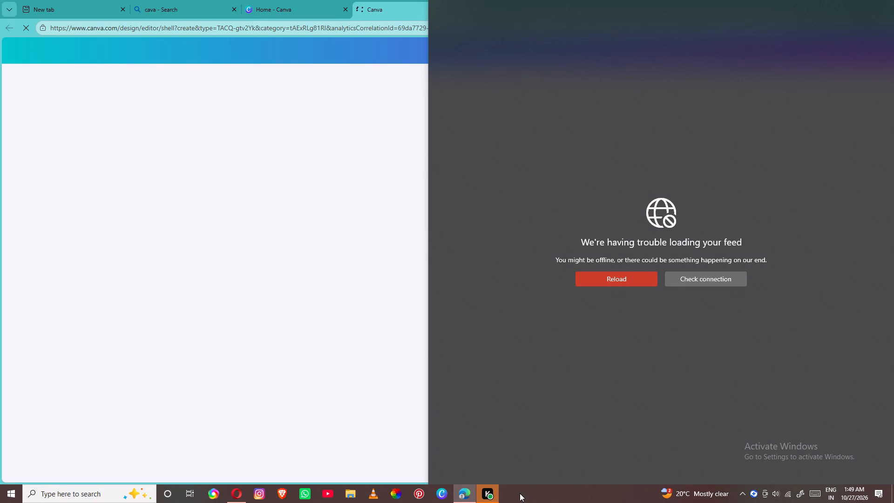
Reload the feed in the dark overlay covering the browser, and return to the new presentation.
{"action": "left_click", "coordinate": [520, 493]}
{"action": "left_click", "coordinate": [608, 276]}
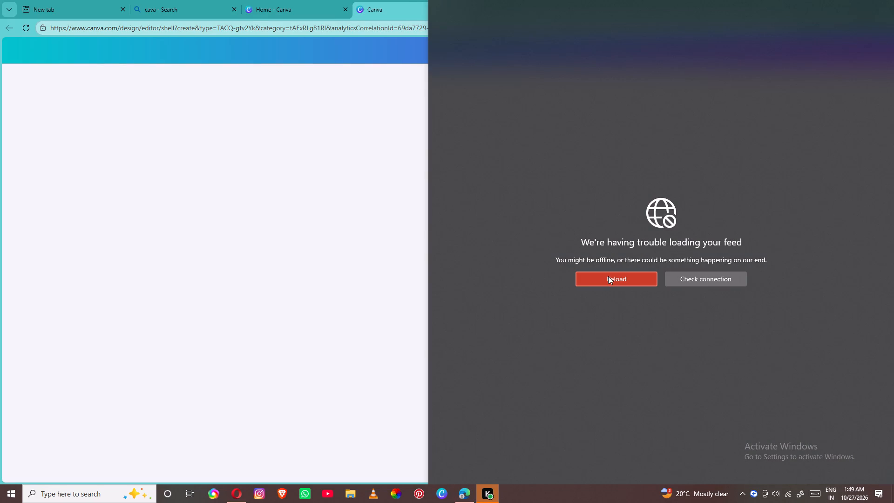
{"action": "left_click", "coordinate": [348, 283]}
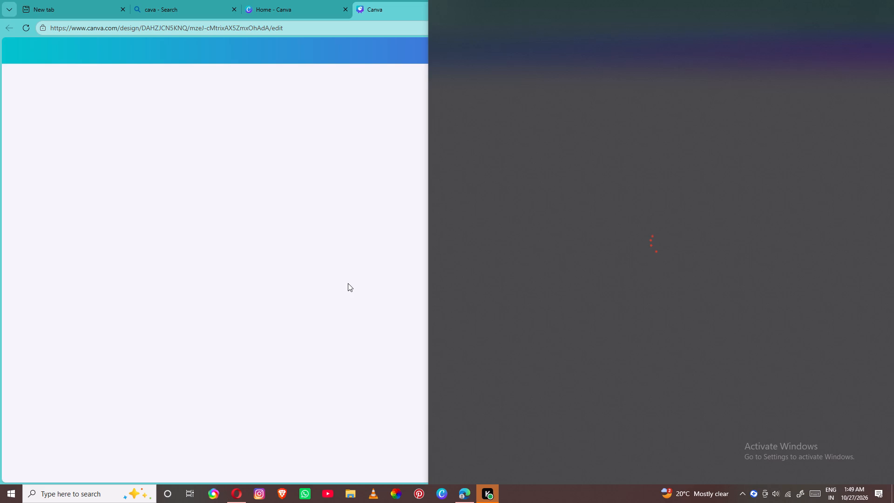
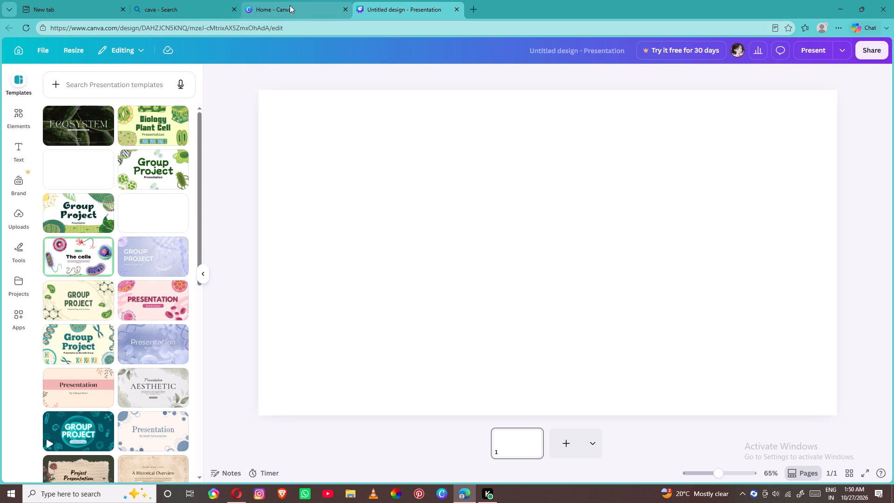
Return to the Canva home page and open the existing "Add a heading" presentation from the recent designs.
{"action": "scroll", "coordinate": [398, 211], "scroll_direction": "up", "scroll_amount": 6}
{"action": "left_click", "coordinate": [314, 5]}
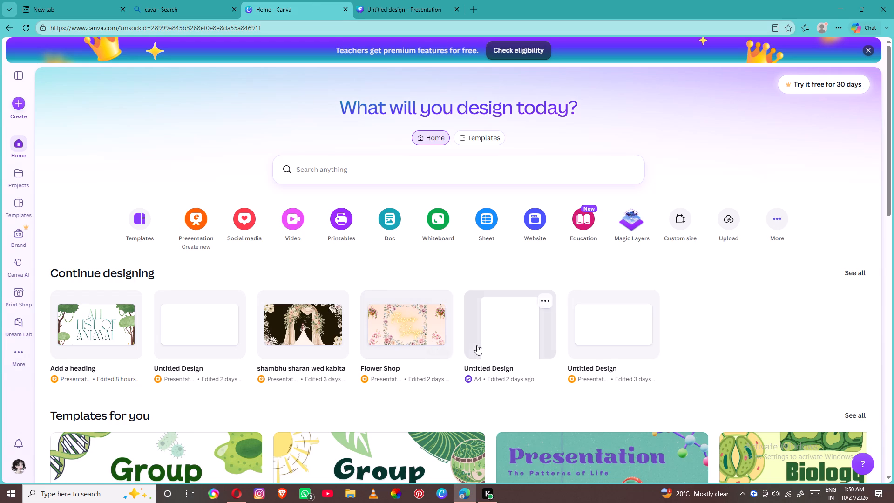
{"action": "right_click_drag", "start_coordinate": [479, 352], "coordinate": [473, 345]}
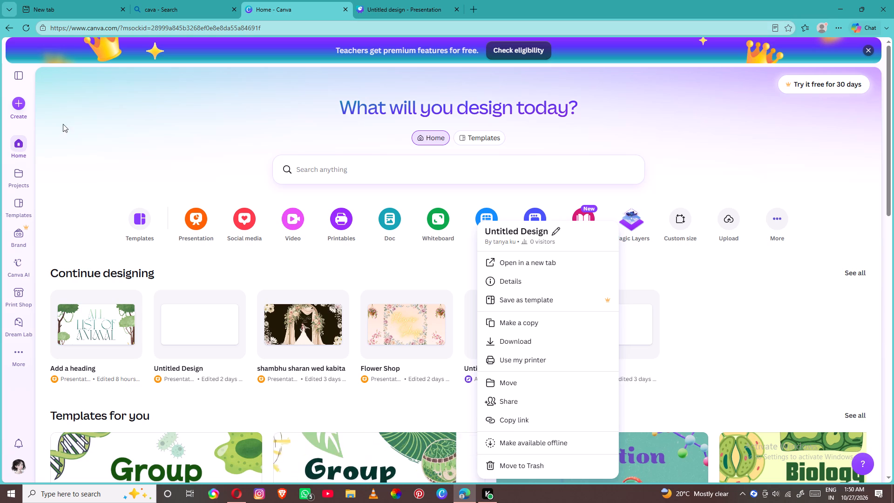
{"action": "left_click", "coordinate": [151, 156]}
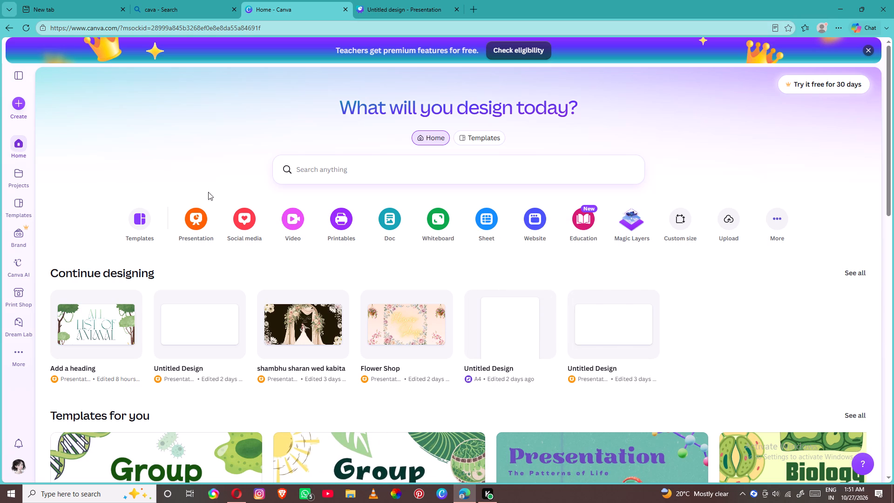
{"action": "left_click", "coordinate": [122, 332]}
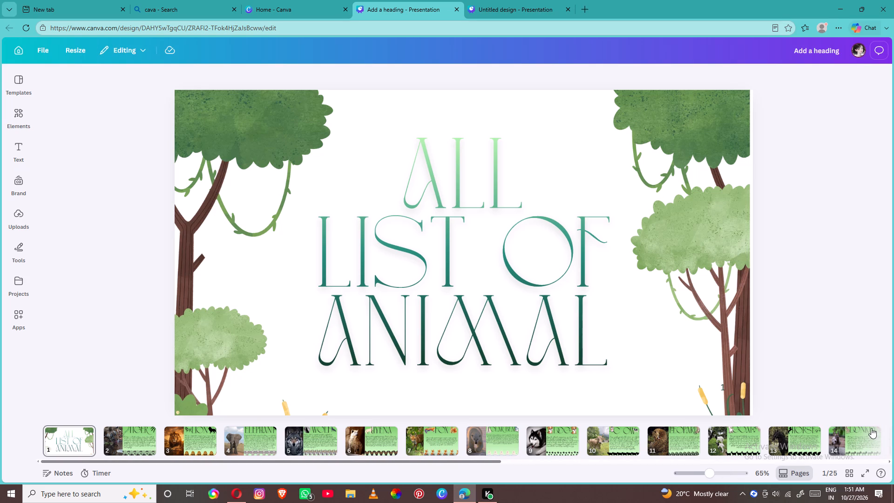
Go to page 25, the empty green page at the end of the animal presentation.
{"action": "left_click", "coordinate": [880, 444]}
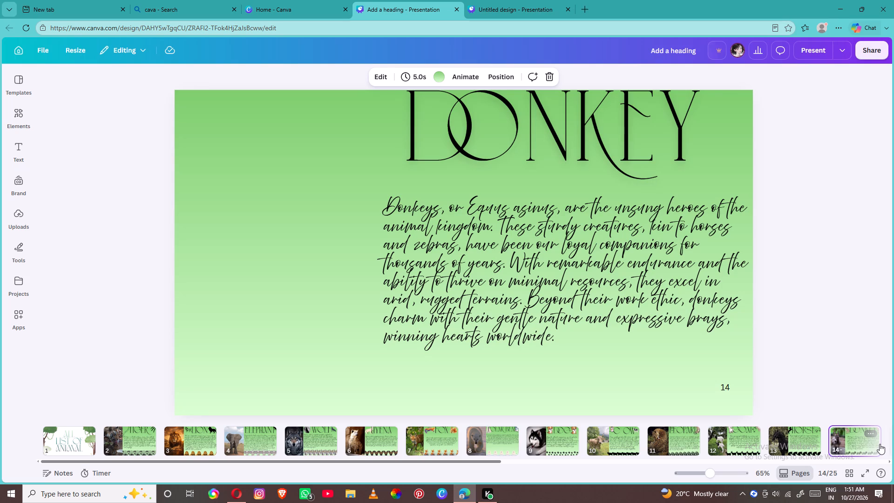
{"action": "key", "text": "Right"}
{"action": "key", "text": "Right"}
{"action": "key", "text": "Right"}
{"action": "key", "text": "Right"}
{"action": "key", "text": "Right"}
{"action": "key", "text": "Right"}
{"action": "key", "text": "Right"}
{"action": "key", "text": "Right"}
{"action": "key", "text": "Right"}
{"action": "key", "text": "Right"}
{"action": "key", "text": "Right"}
{"action": "key", "text": "Right"}
{"action": "key", "text": "Right"}
{"action": "key", "text": "Right"}
{"action": "key", "text": "Right"}
{"action": "key", "text": "Right"}
{"action": "key", "text": "Right"}
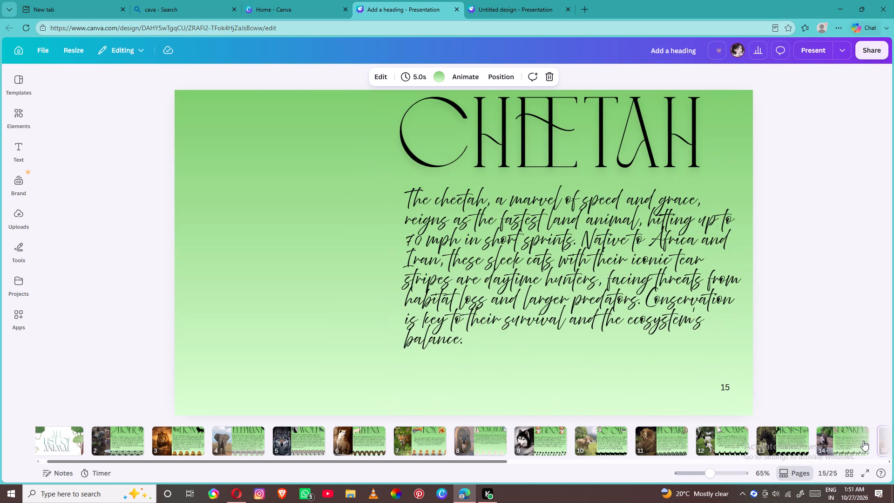
{"action": "key", "text": "Right"}
{"action": "key", "text": "Right"}
{"action": "key", "text": "Right"}
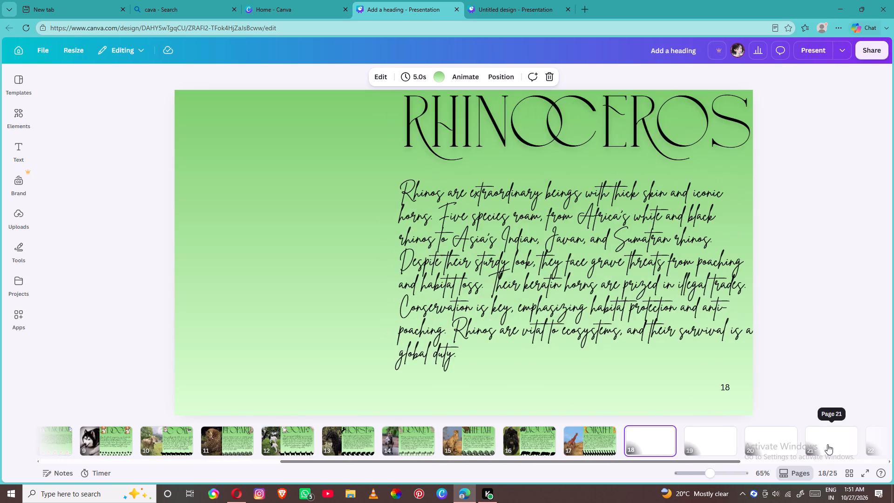
{"action": "key", "text": "Right"}
{"action": "key", "text": "Right"}
{"action": "key", "text": "Right"}
{"action": "key", "text": "Right"}
{"action": "key", "text": "Right"}
{"action": "key", "text": "Right"}
{"action": "key", "text": "Right"}
{"action": "key", "text": "Right"}
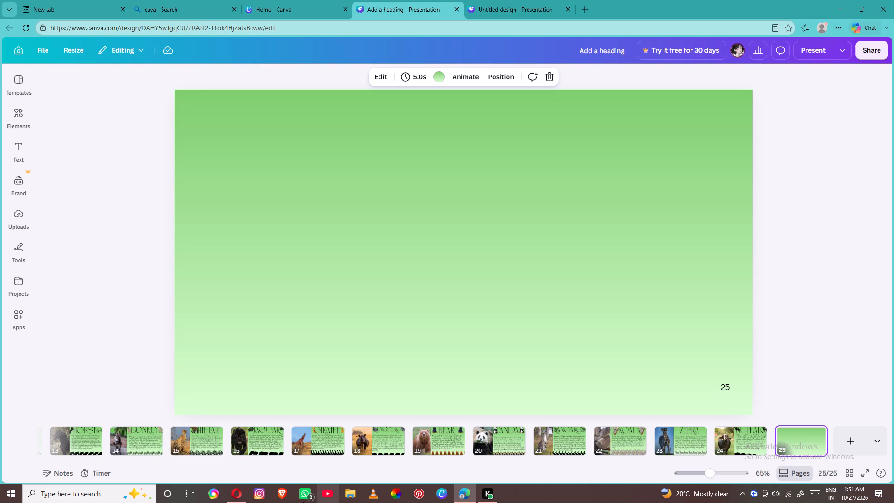
Switch to Opera and examine the "all animal name list" search results for the next animal to cover.
{"action": "left_click", "coordinate": [228, 497]}
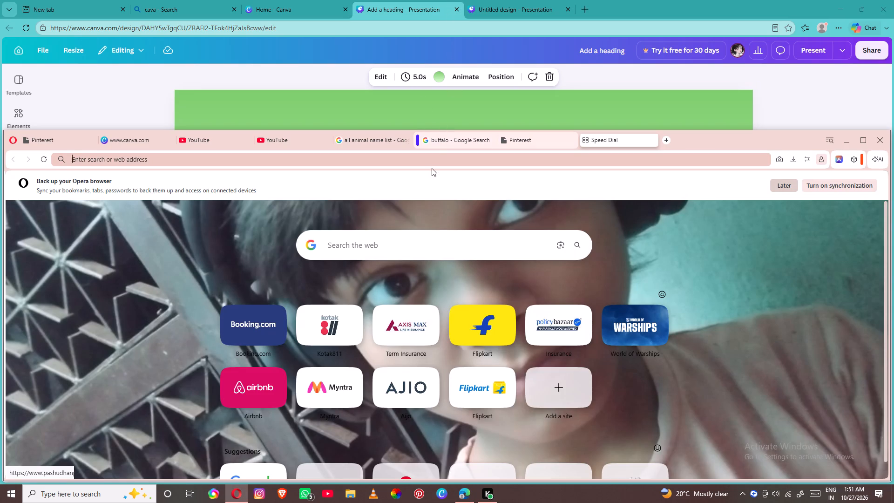
{"action": "left_click", "coordinate": [443, 139]}
{"action": "left_click", "coordinate": [492, 10]}
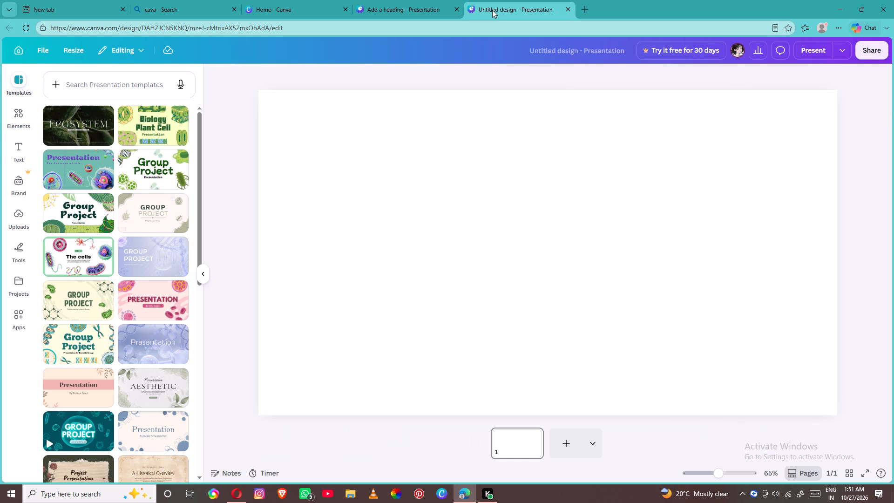
{"action": "left_click", "coordinate": [388, 7]}
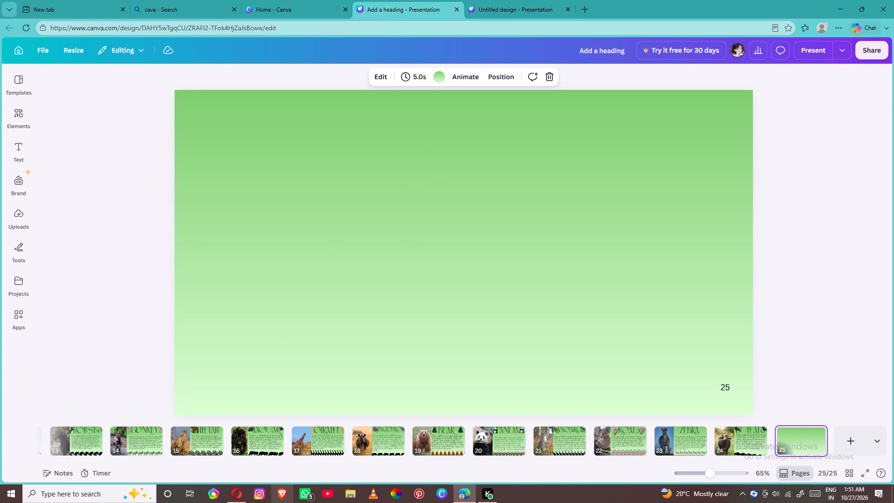
{"action": "left_click", "coordinate": [236, 496]}
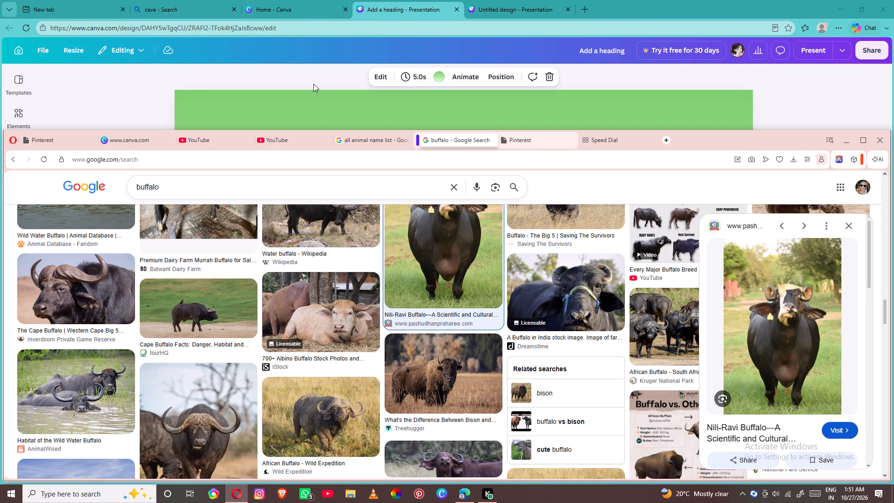
{"action": "left_click", "coordinate": [381, 142]}
{"action": "scroll", "coordinate": [359, 201], "scroll_direction": "down", "scroll_amount": 1}
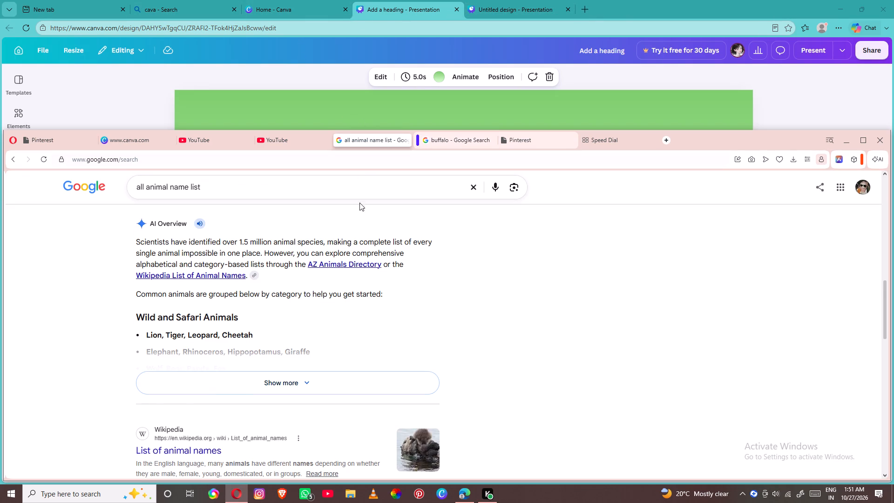
{"action": "left_click", "coordinate": [340, 301]}
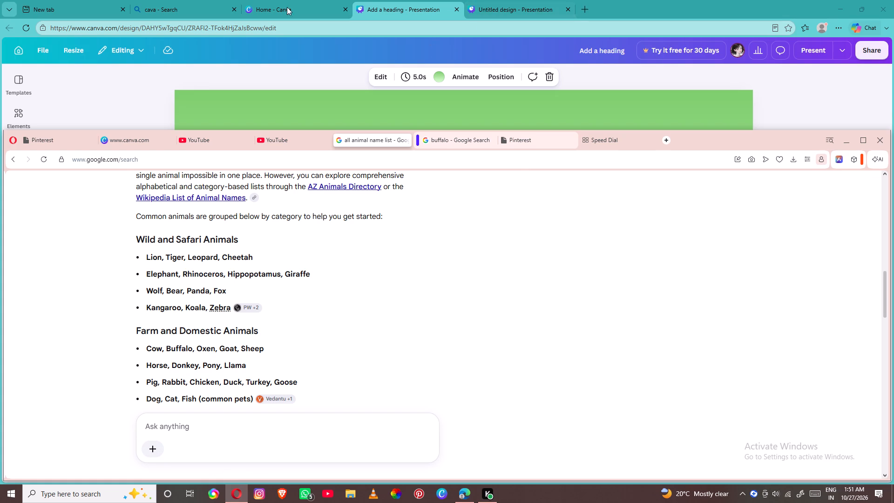
Replace the buffalo image search with a Google Images search for "oxen".
{"action": "left_click", "coordinate": [448, 139]}
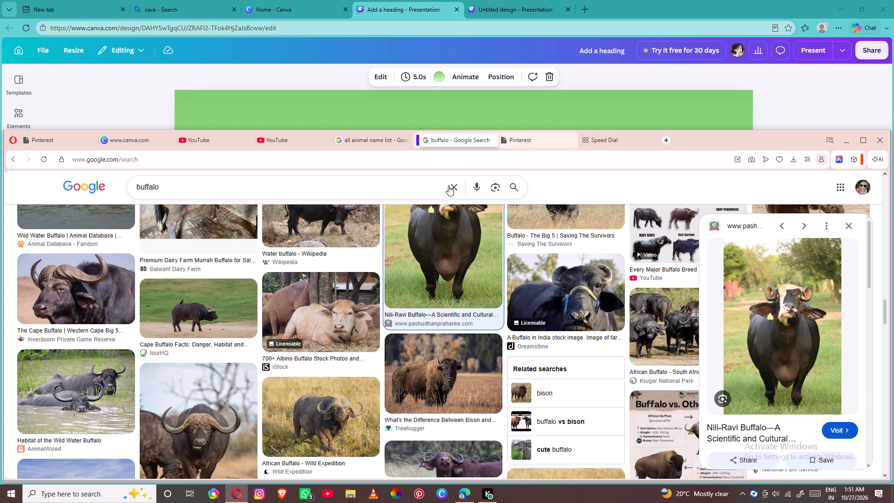
{"action": "left_click", "coordinate": [459, 184]}
{"action": "key", "text": "o"}
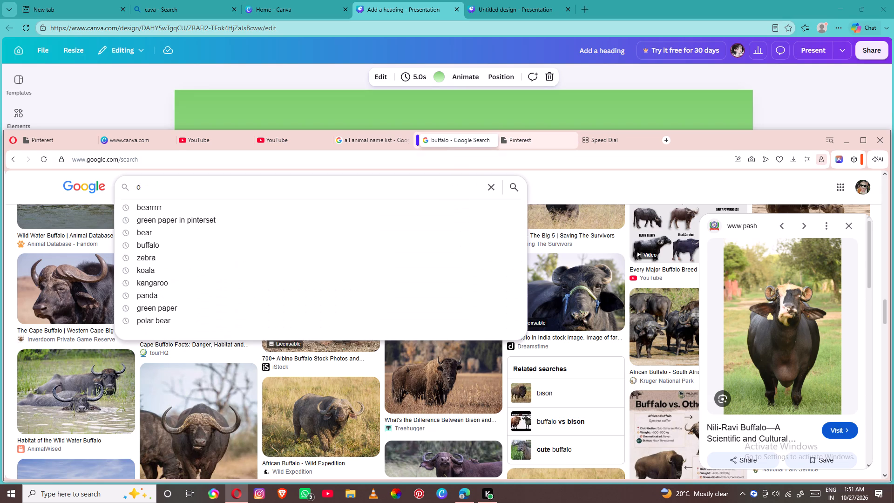
{"action": "type", "text": "xen"}
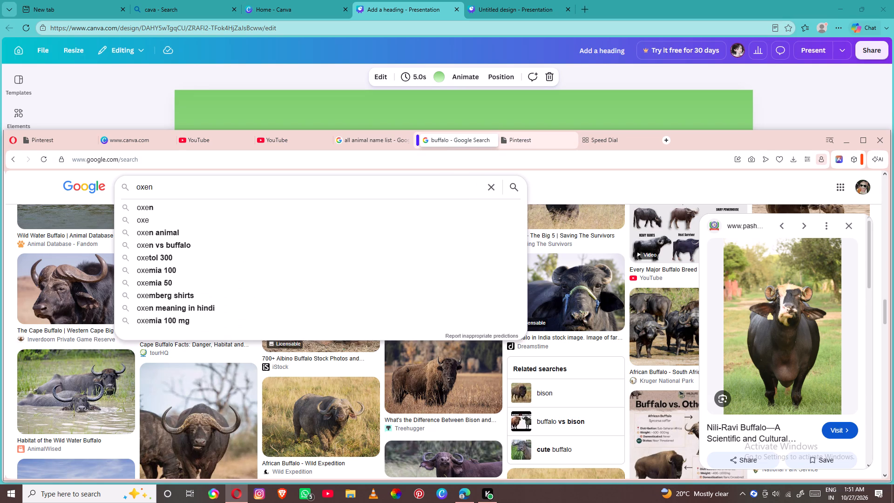
{"action": "key", "text": "Return"}
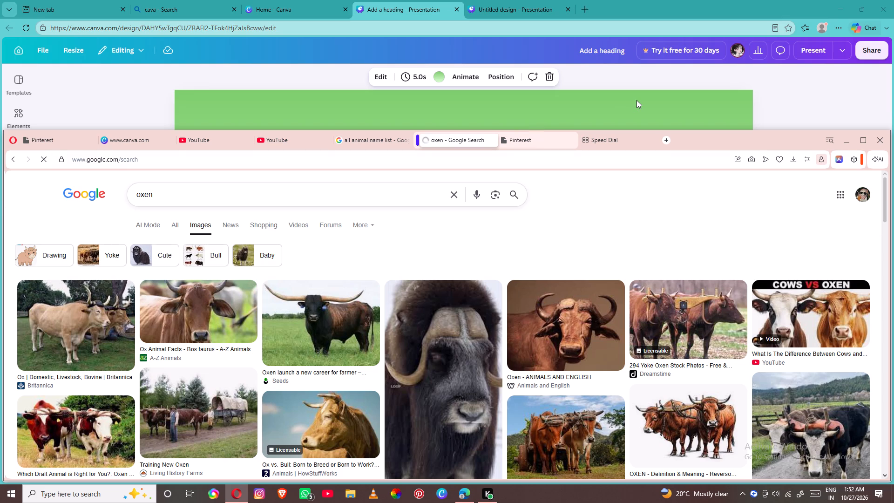
Browse the oxen image results and copy the Unsplash picture of the long-haired brown ox in a forest.
{"action": "scroll", "coordinate": [721, 90], "scroll_direction": "down", "scroll_amount": 2}
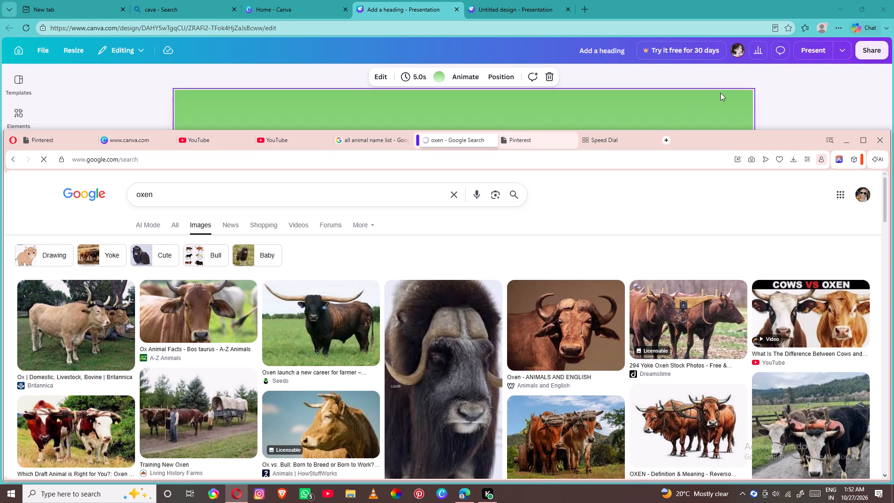
{"action": "scroll", "coordinate": [638, 177], "scroll_direction": "down", "scroll_amount": 3}
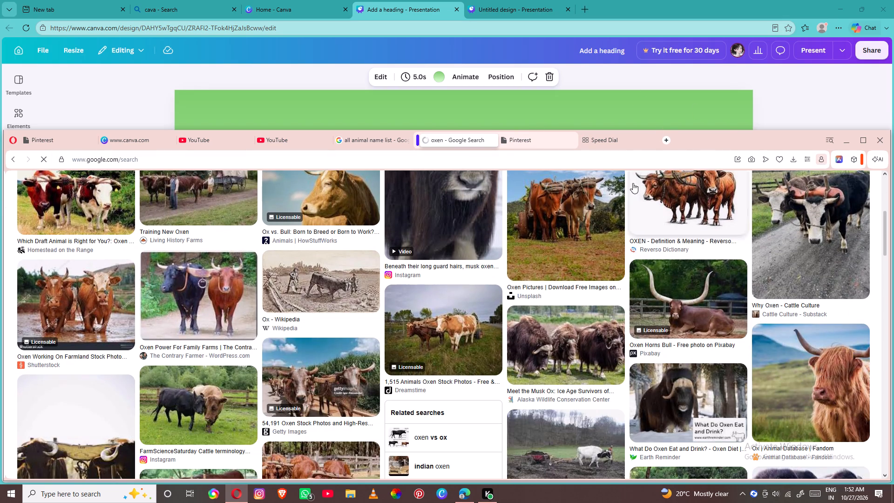
{"action": "scroll", "coordinate": [596, 187], "scroll_direction": "down", "scroll_amount": 4}
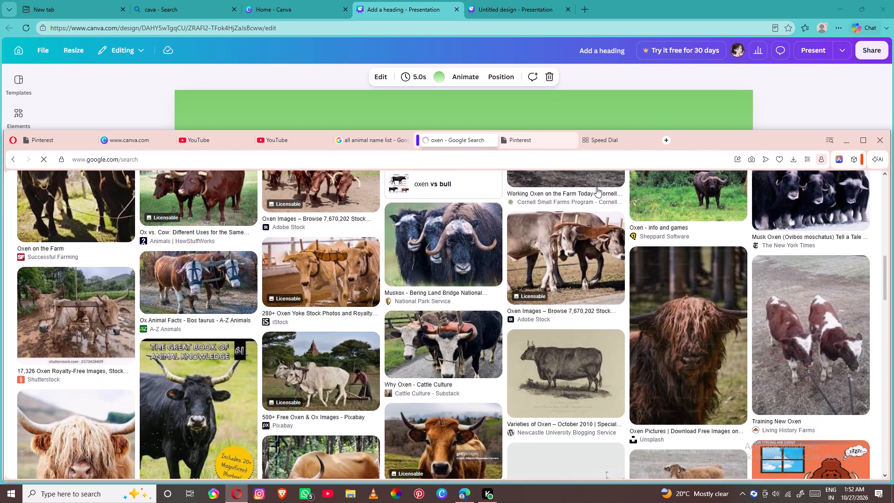
{"action": "scroll", "coordinate": [596, 187], "scroll_direction": "down", "scroll_amount": 1}
{"action": "scroll", "coordinate": [596, 188], "scroll_direction": "up", "scroll_amount": 1}
{"action": "scroll", "coordinate": [596, 188], "scroll_direction": "down", "scroll_amount": 1}
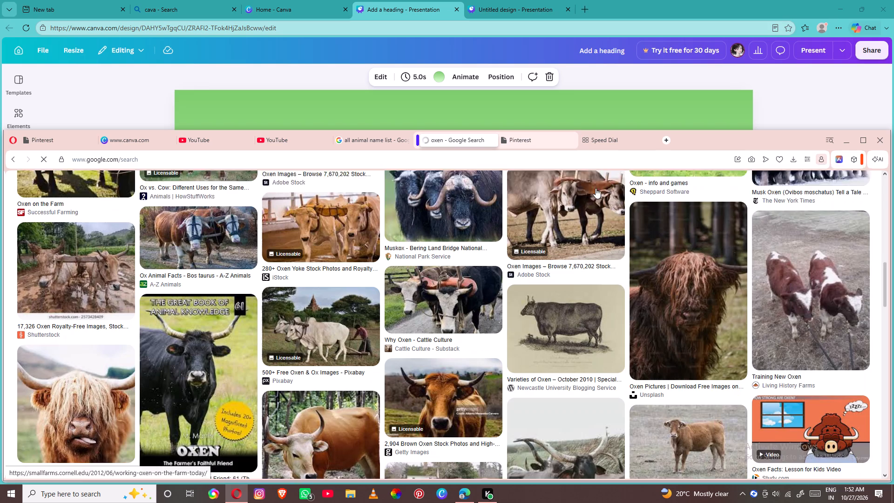
{"action": "scroll", "coordinate": [596, 188], "scroll_direction": "up", "scroll_amount": 4}
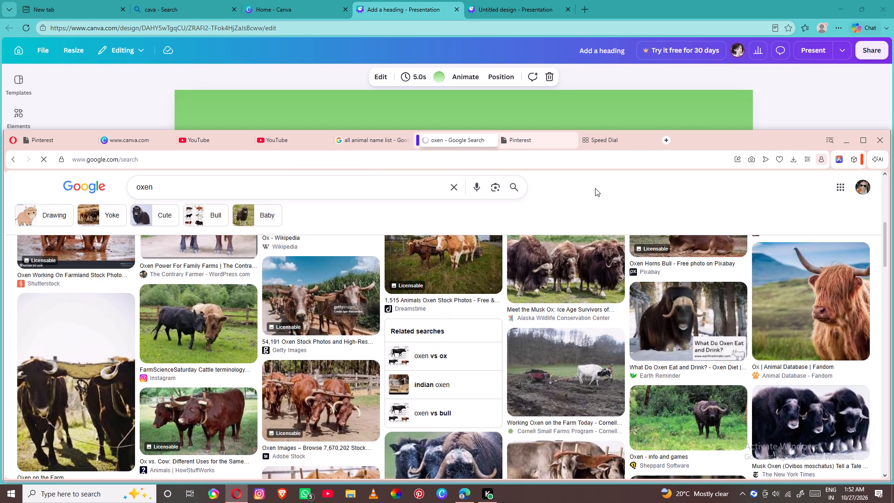
{"action": "scroll", "coordinate": [474, 255], "scroll_direction": "down", "scroll_amount": 5}
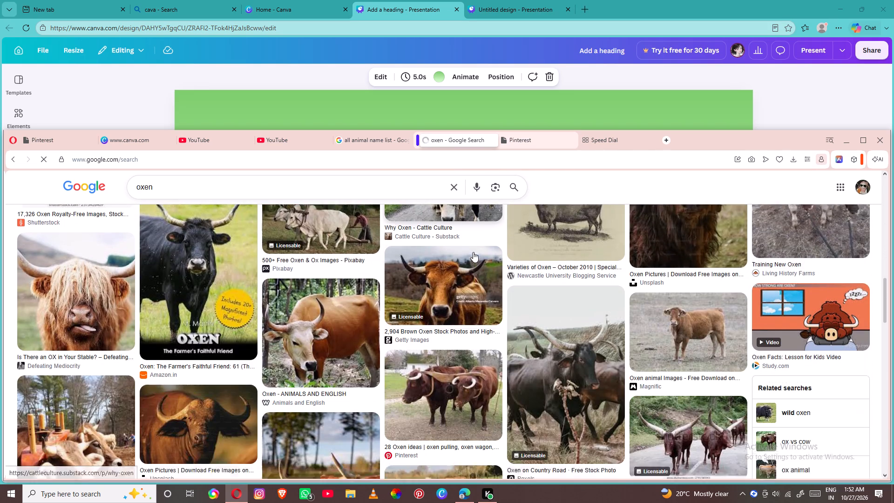
{"action": "scroll", "coordinate": [473, 251], "scroll_direction": "down", "scroll_amount": 4}
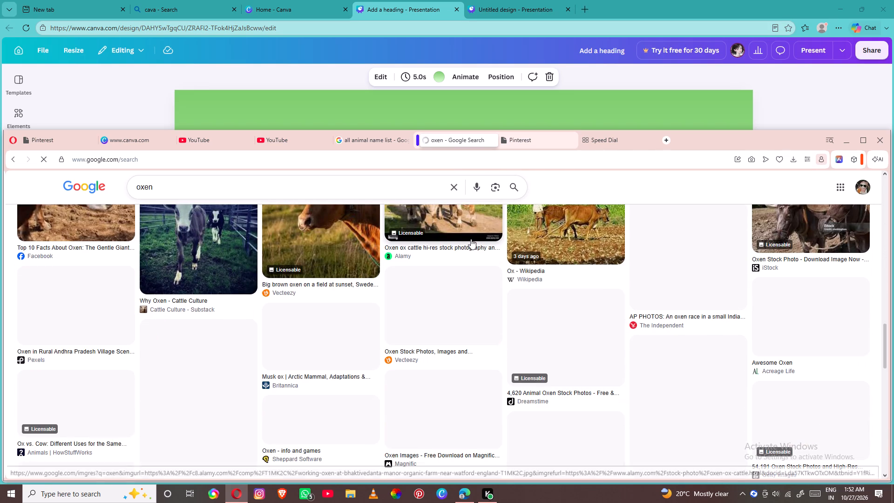
{"action": "scroll", "coordinate": [454, 256], "scroll_direction": "down", "scroll_amount": 1}
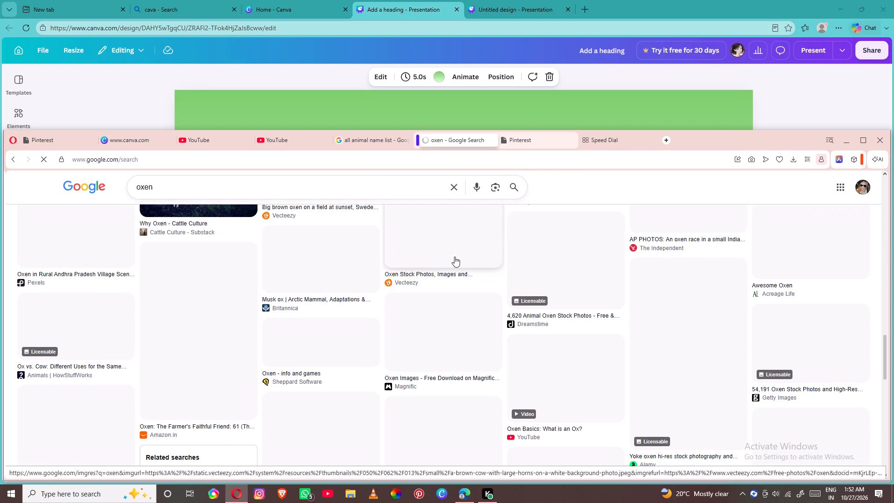
{"action": "scroll", "coordinate": [454, 257], "scroll_direction": "up", "scroll_amount": 4}
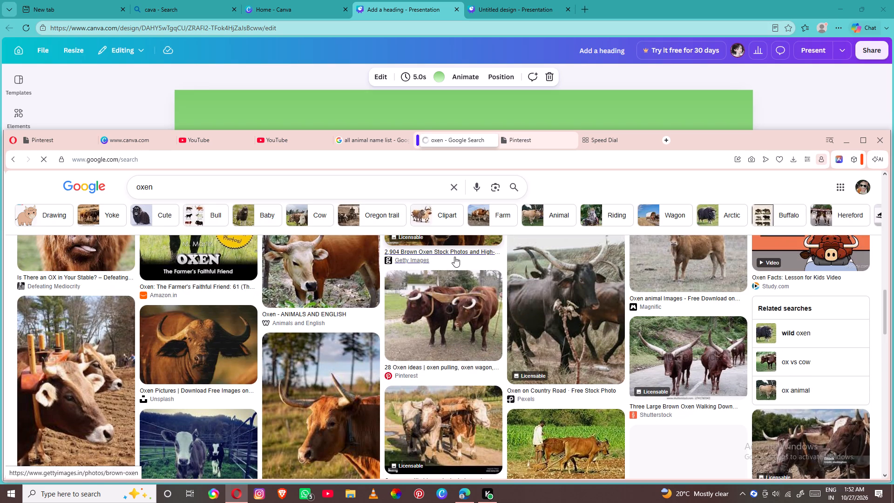
{"action": "scroll", "coordinate": [454, 254], "scroll_direction": "up", "scroll_amount": 3}
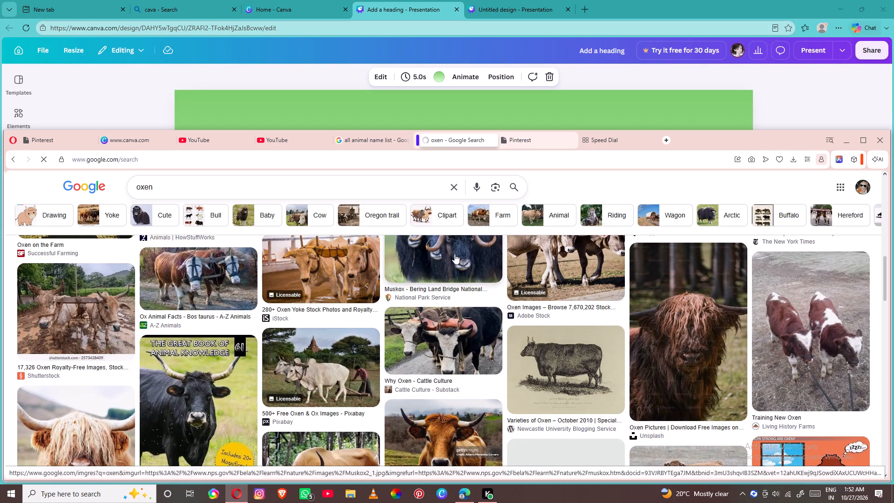
{"action": "scroll", "coordinate": [454, 254], "scroll_direction": "up", "scroll_amount": 6}
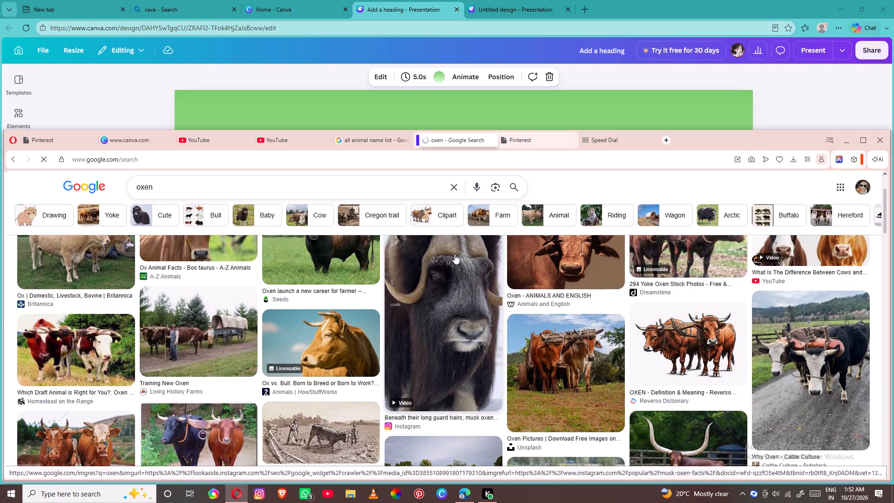
{"action": "scroll", "coordinate": [454, 253], "scroll_direction": "up", "scroll_amount": 4}
{"action": "scroll", "coordinate": [454, 253], "scroll_direction": "down", "scroll_amount": 2}
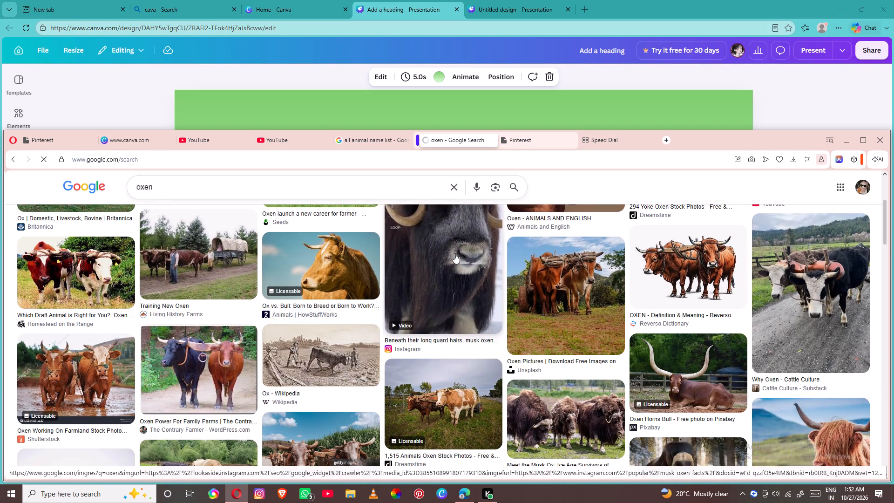
{"action": "scroll", "coordinate": [454, 253], "scroll_direction": "down", "scroll_amount": 5}
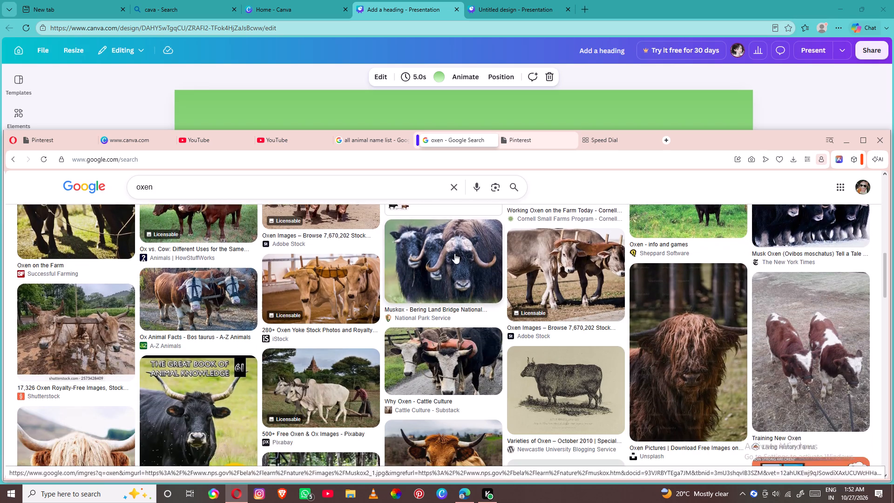
{"action": "scroll", "coordinate": [454, 253], "scroll_direction": "down", "scroll_amount": 1}
{"action": "right_click", "coordinate": [716, 243]}
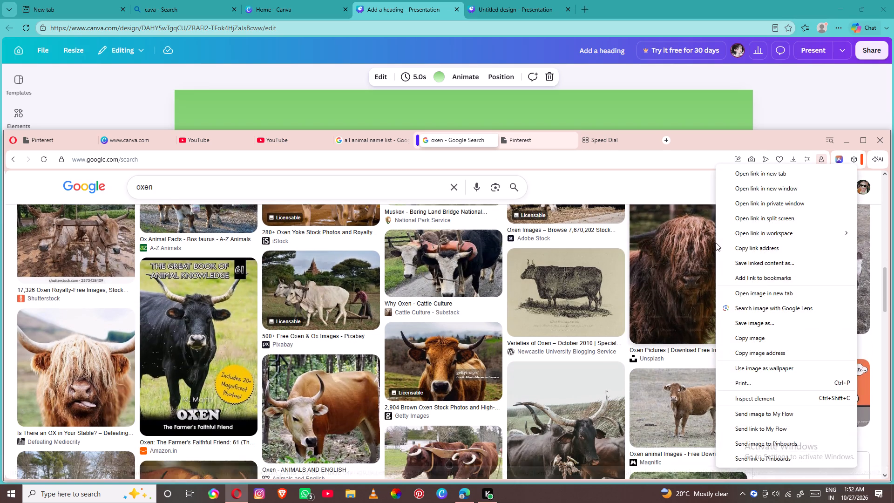
{"action": "left_click", "coordinate": [777, 338]}
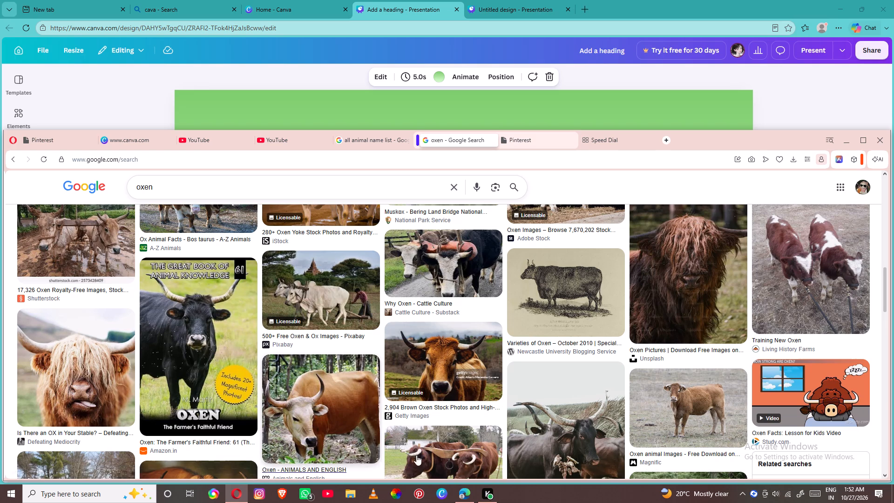
Switch back to the Canva presentation in Edge and paste the copied ox picture onto page 25.
{"action": "left_click", "coordinate": [470, 499]}
{"action": "right_click", "coordinate": [239, 176]}
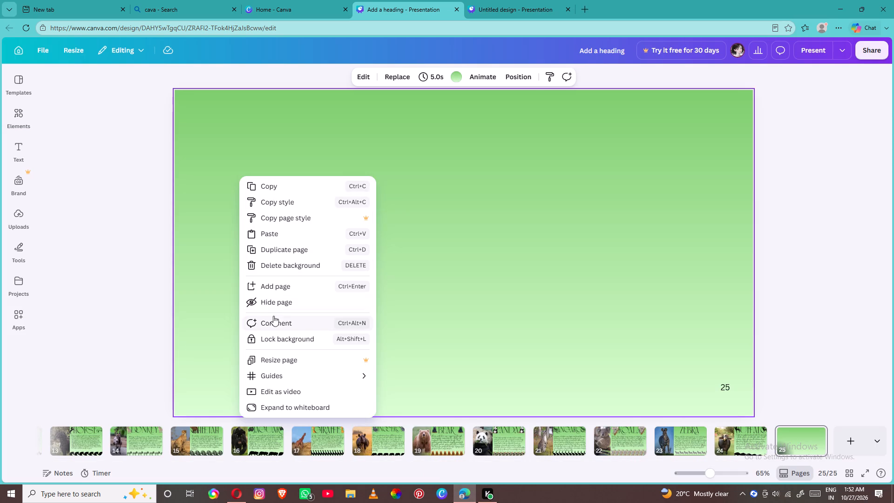
{"action": "left_click", "coordinate": [277, 235]}
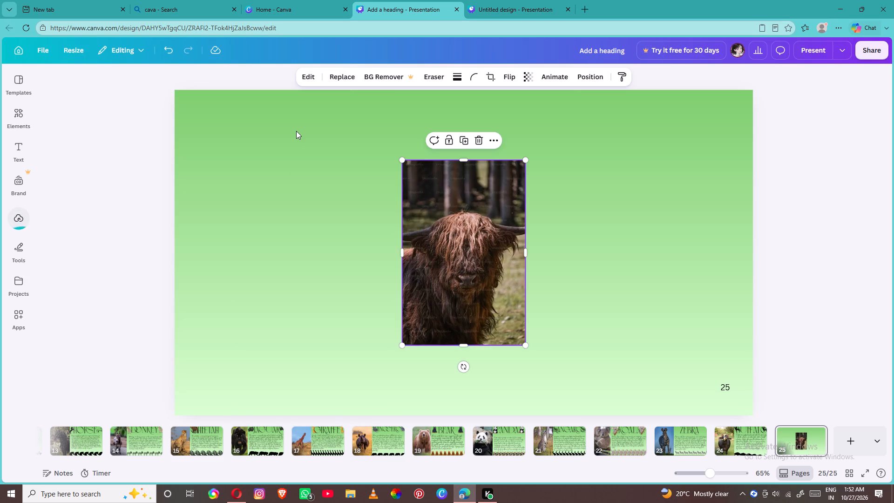
Move the ox picture into page 25's top-left corner and enlarge it proportionally to fill the page height.
{"action": "left_click_drag", "start_coordinate": [454, 223], "coordinate": [318, 187]}
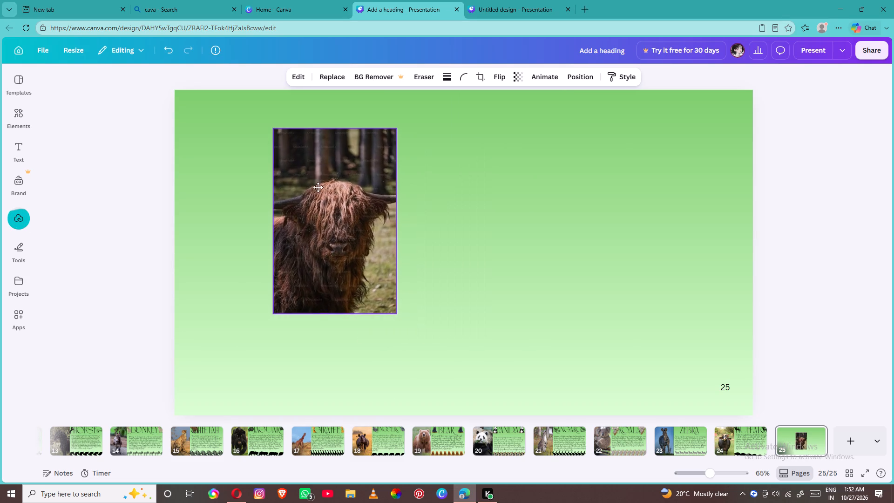
{"action": "left_click_drag", "start_coordinate": [318, 187], "coordinate": [222, 155]}
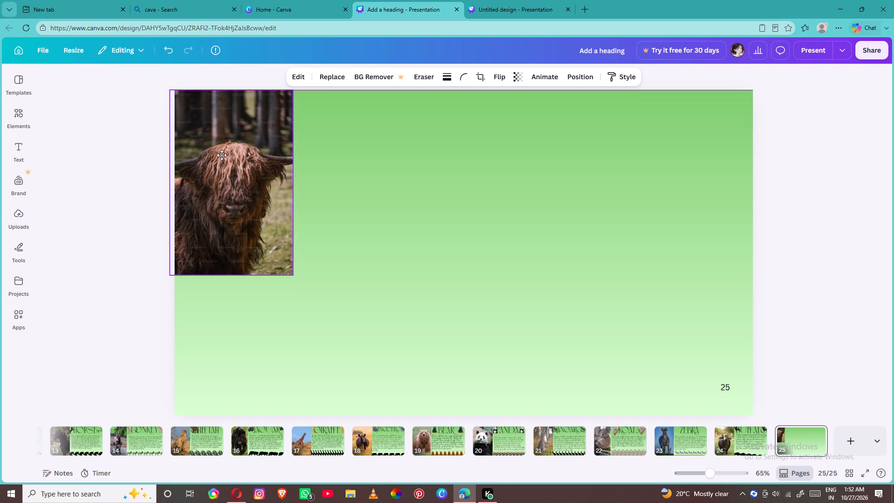
{"action": "left_click_drag", "start_coordinate": [222, 155], "coordinate": [233, 162]}
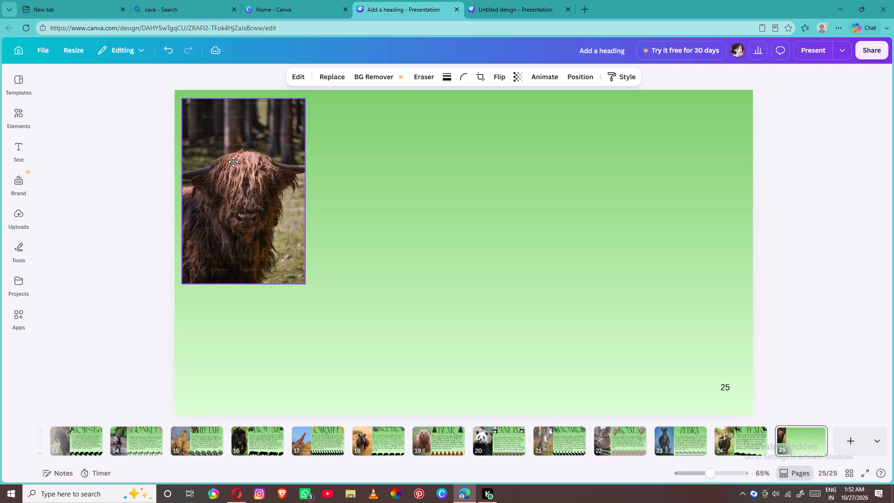
{"action": "left_click_drag", "start_coordinate": [233, 162], "coordinate": [228, 155]}
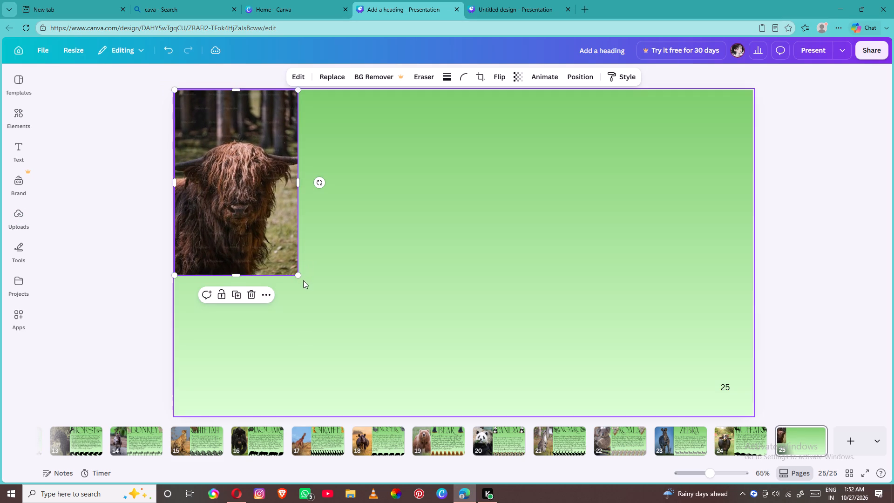
{"action": "left_click_drag", "start_coordinate": [299, 272], "coordinate": [347, 427]}
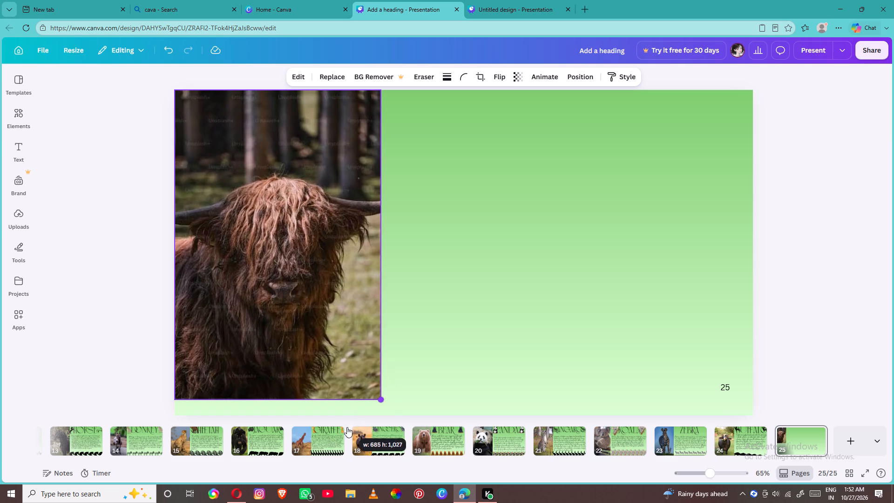
{"action": "left_click_drag", "start_coordinate": [347, 427], "coordinate": [360, 435]}
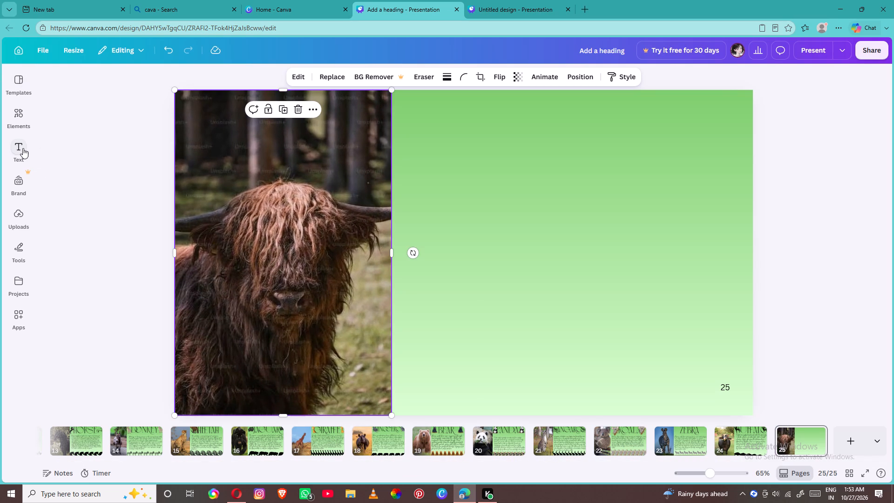
Add the recently used "AESTHETIC" font combination to page 25 and replace its text with "oxen".
{"action": "left_click", "coordinate": [23, 148]}
{"action": "scroll", "coordinate": [91, 264], "scroll_direction": "down", "scroll_amount": 3}
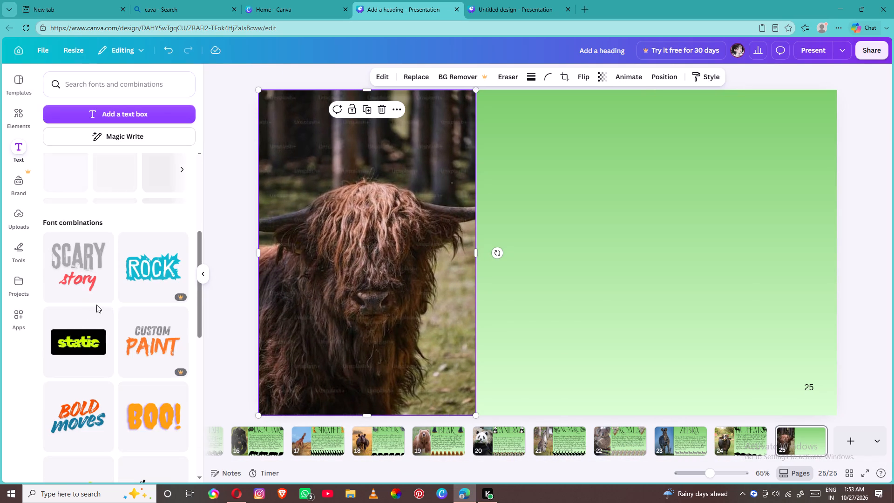
{"action": "scroll", "coordinate": [96, 305], "scroll_direction": "up", "scroll_amount": 1}
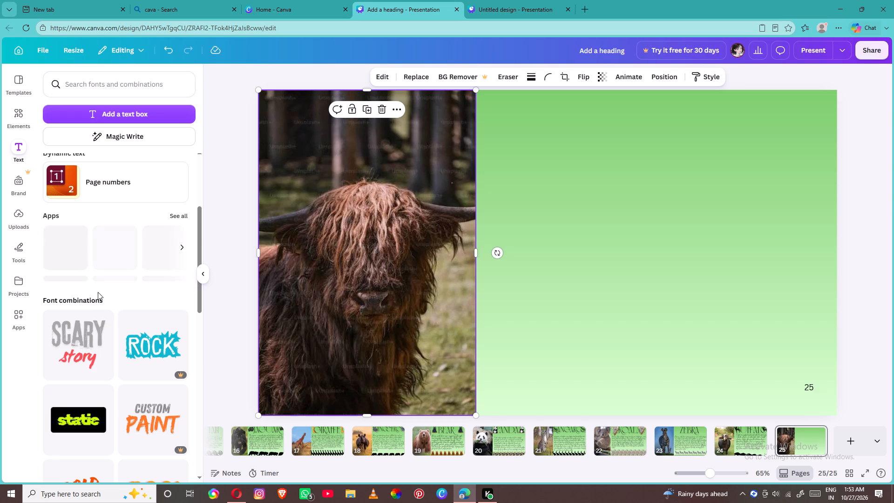
{"action": "left_click", "coordinate": [78, 341]}
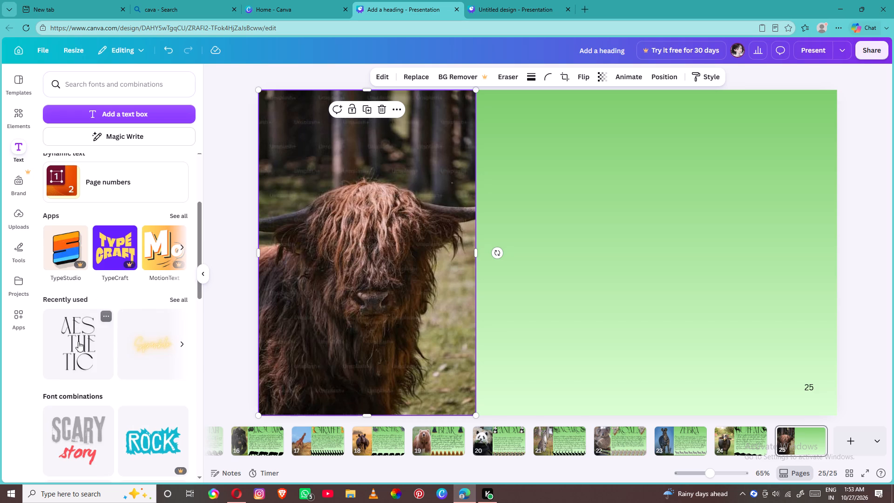
{"action": "left_click", "coordinate": [569, 236]}
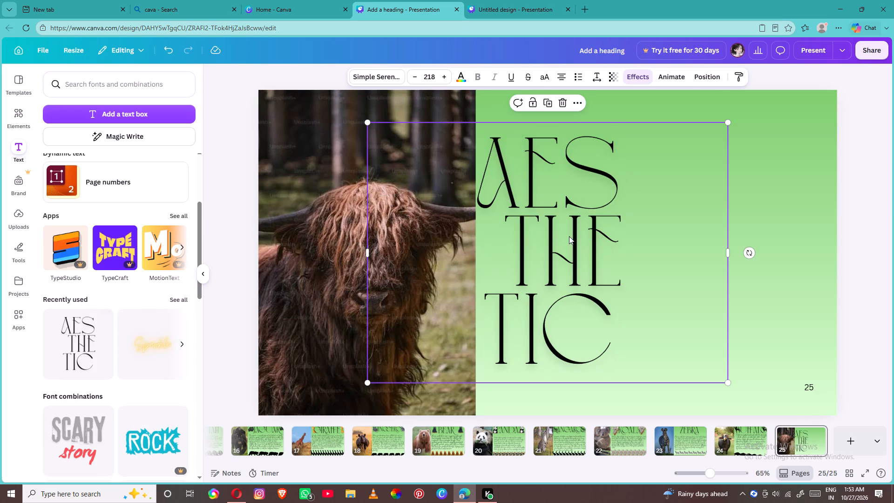
{"action": "key", "text": "BackSpace"}
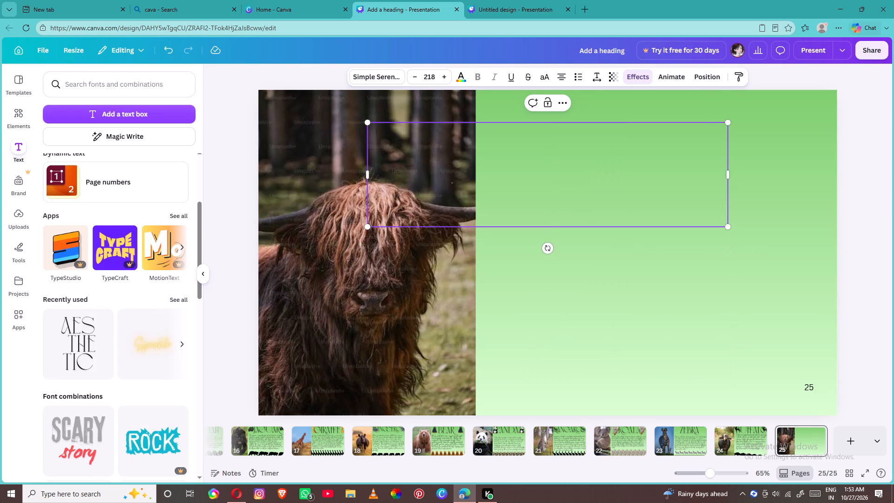
{"action": "key", "text": "o"}
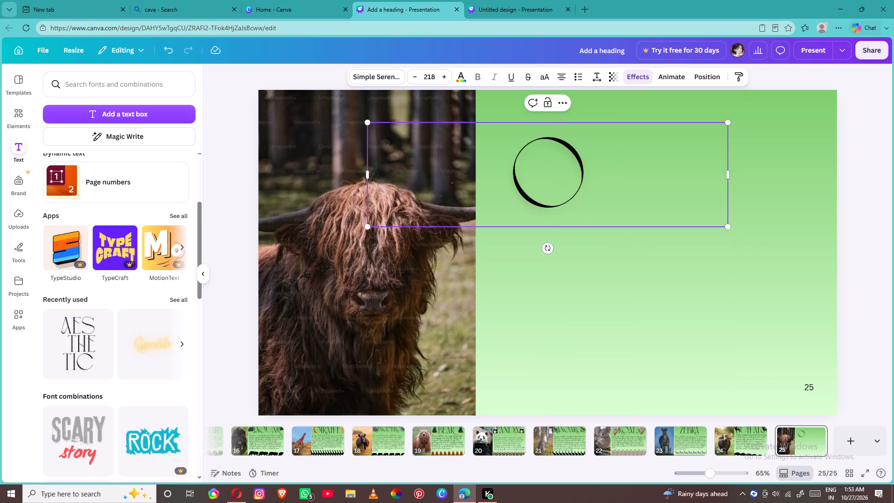
{"action": "type", "text": "xen"}
{"action": "left_click", "coordinate": [659, 251]}
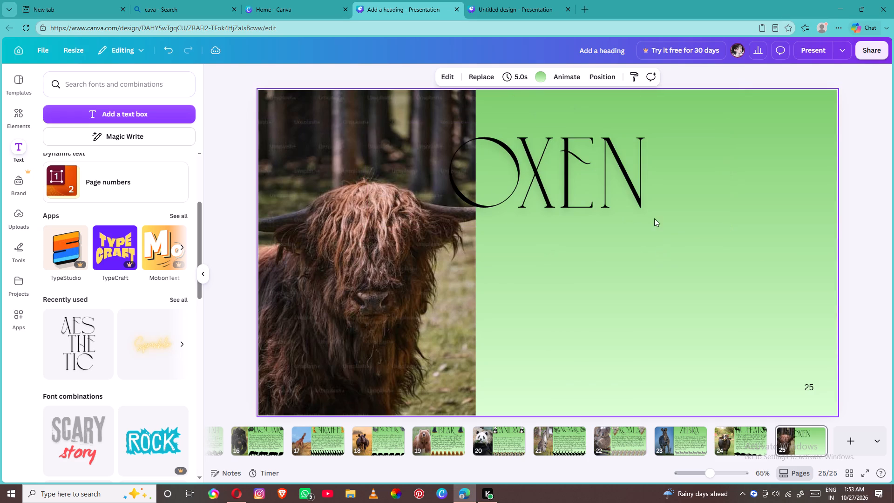
Move the OXEN heading to the top of the green area beside the ox picture.
{"action": "left_click_drag", "start_coordinate": [648, 200], "coordinate": [717, 158]}
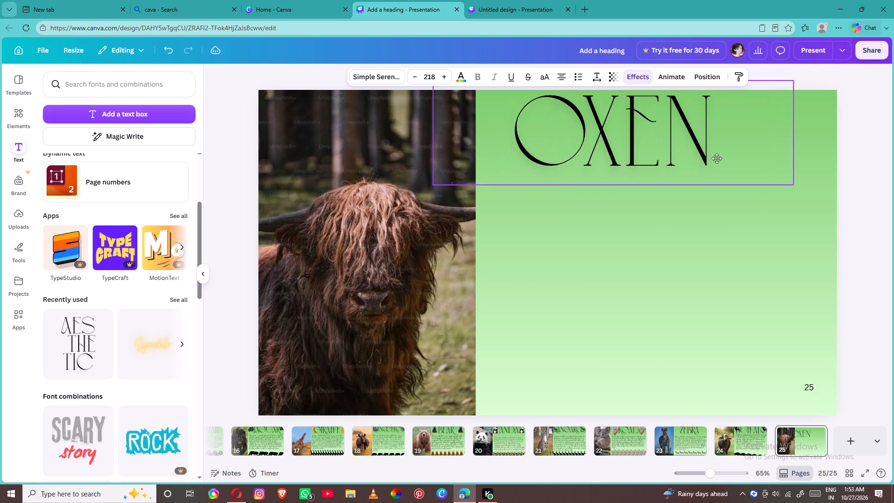
{"action": "left_click_drag", "start_coordinate": [717, 158], "coordinate": [728, 158]}
{"action": "left_click_drag", "start_coordinate": [725, 163], "coordinate": [739, 155]}
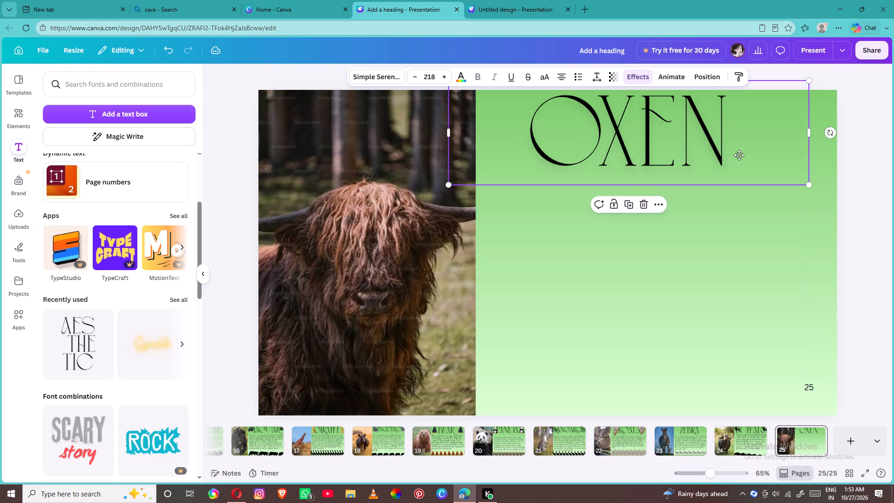
{"action": "left_click_drag", "start_coordinate": [739, 155], "coordinate": [743, 164]}
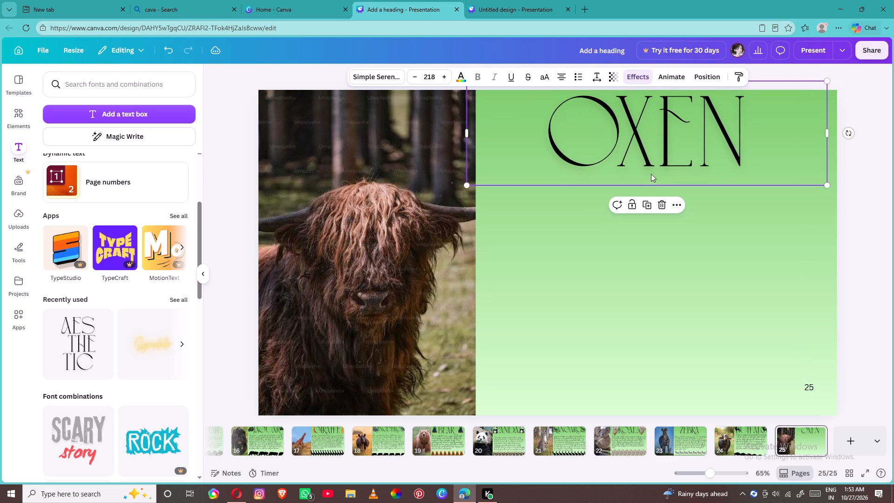
Search the elements for "oxen" and insert the black-and-white engraved walking bull from the graphics results.
{"action": "left_click", "coordinate": [20, 123]}
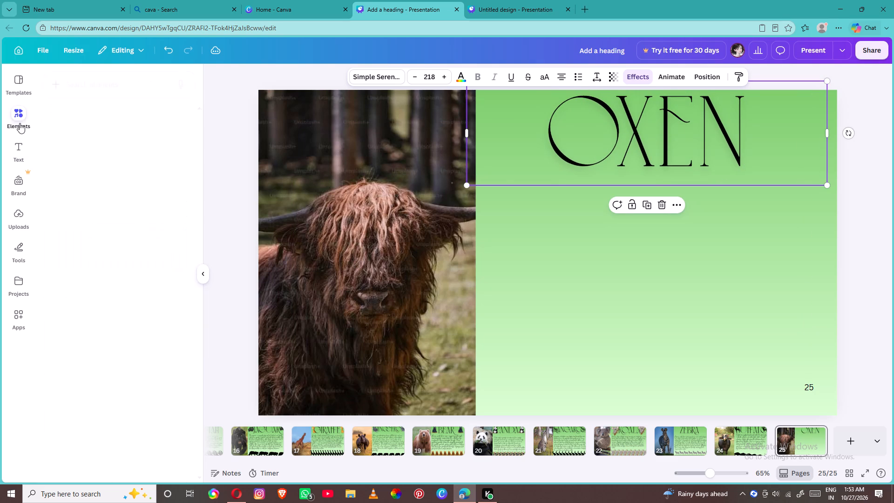
{"action": "left_click", "coordinate": [85, 86]}
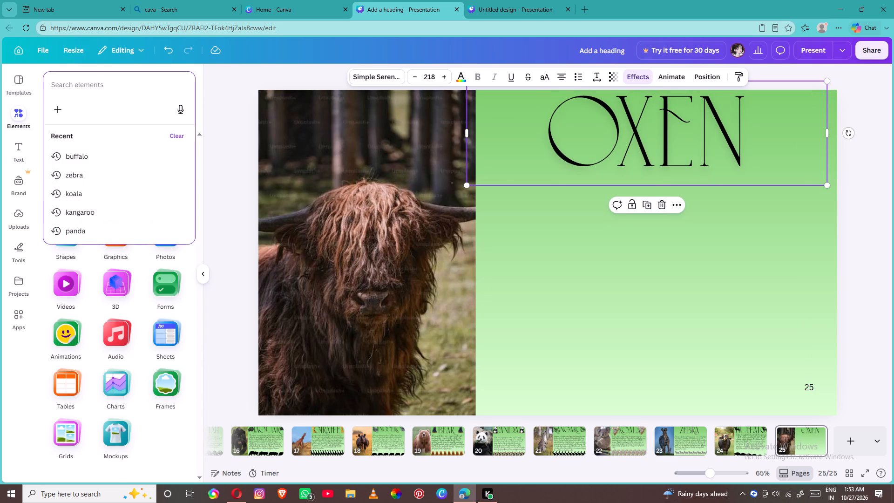
{"action": "key", "text": "o"}
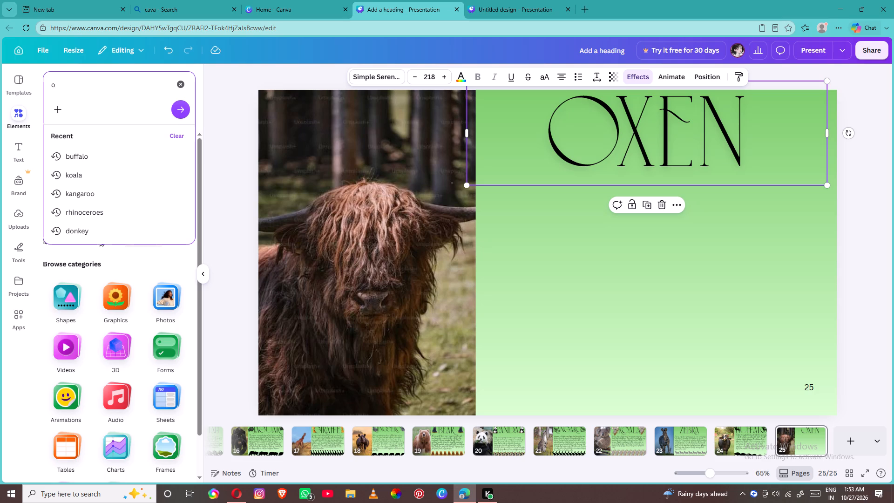
{"action": "type", "text": "xen"}
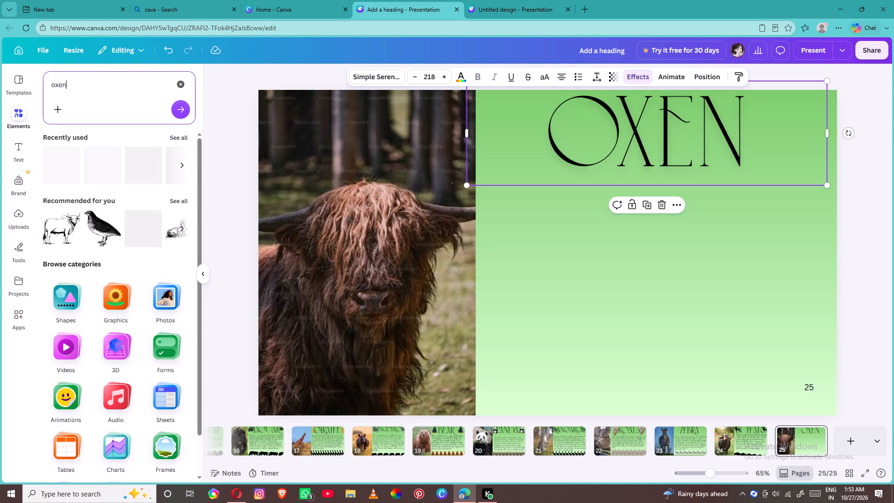
{"action": "key", "text": "Return"}
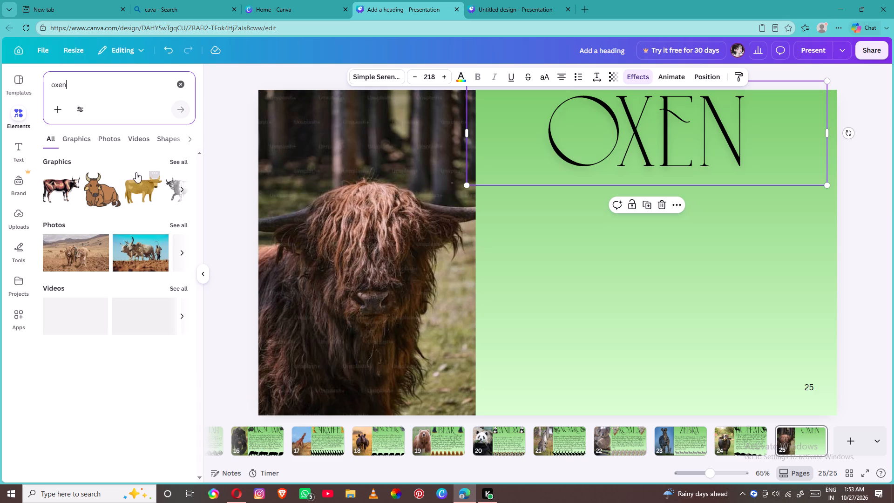
{"action": "left_click", "coordinate": [173, 165]}
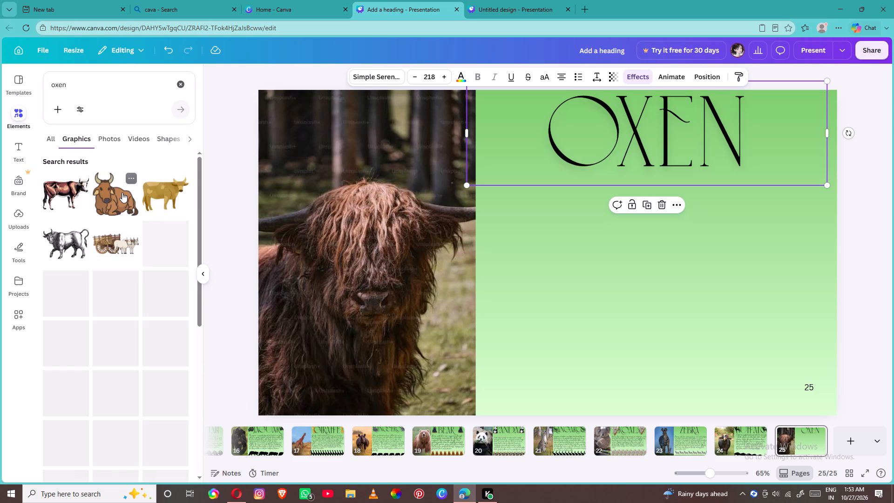
{"action": "left_click", "coordinate": [67, 242]}
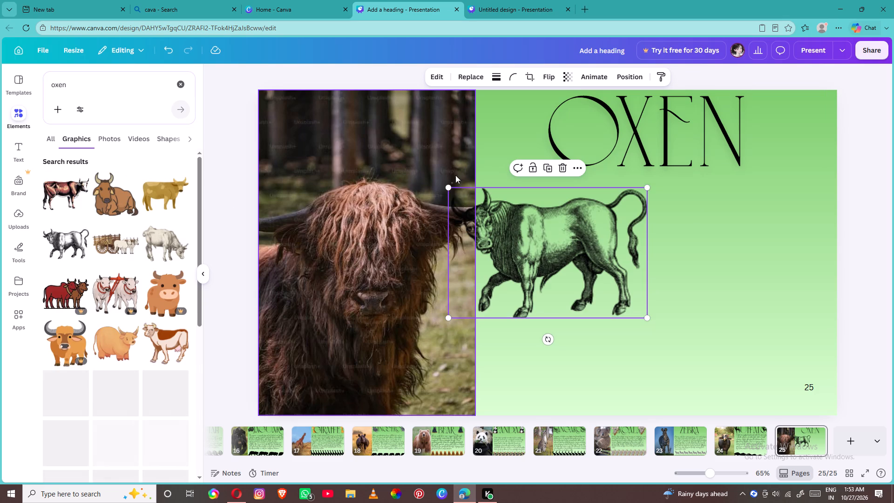
Shrink the bull graphic and place it on the page's bottom edge, at the picture's right border.
{"action": "left_click_drag", "start_coordinate": [447, 189], "coordinate": [509, 238]}
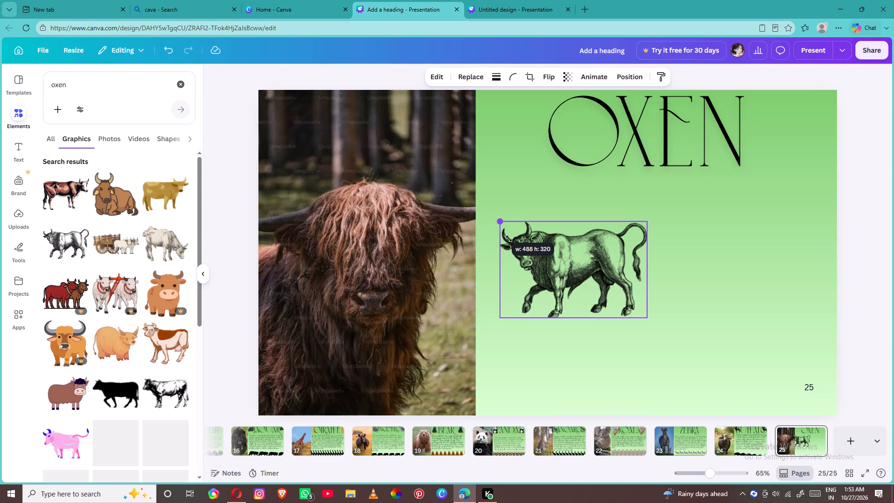
{"action": "left_click_drag", "start_coordinate": [509, 238], "coordinate": [556, 307]}
{"action": "left_click_drag", "start_coordinate": [605, 302], "coordinate": [550, 323]}
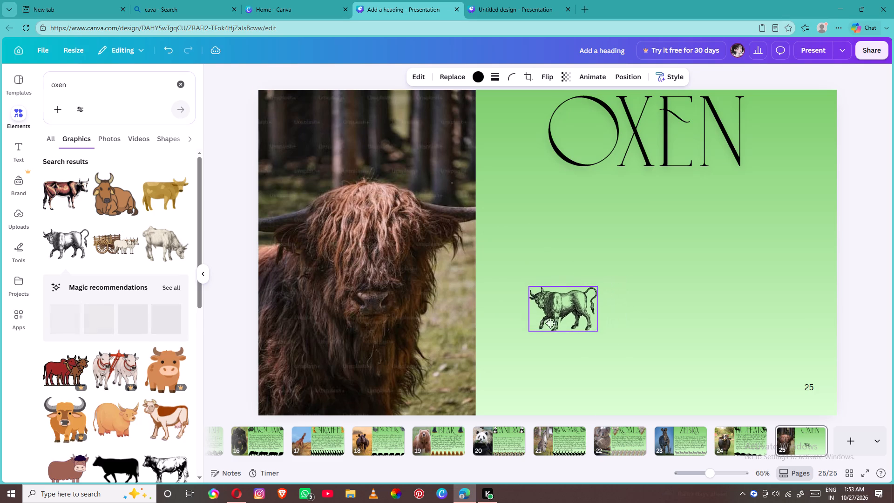
{"action": "left_click_drag", "start_coordinate": [550, 323], "coordinate": [495, 399]}
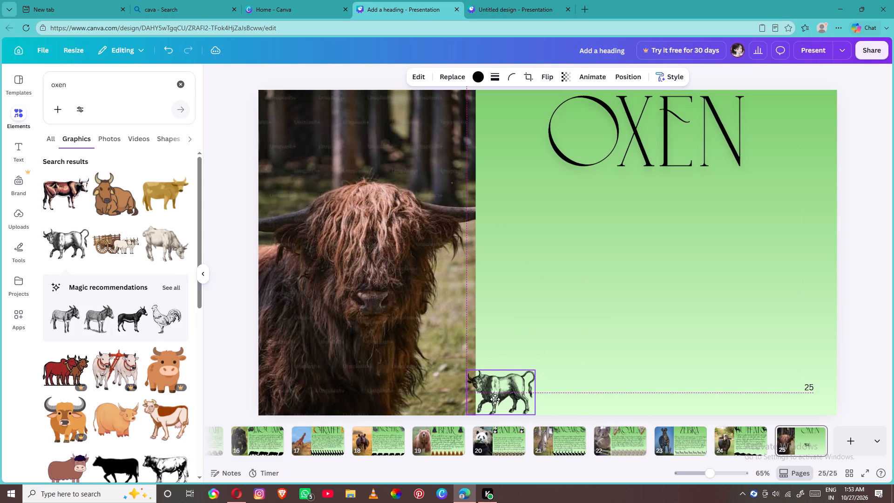
{"action": "left_click_drag", "start_coordinate": [495, 399], "coordinate": [495, 401]}
Duplicate the bull graphic five times to form an evenly spaced row along the bottom edge to the page's right side.
{"action": "left_click", "coordinate": [504, 347]}
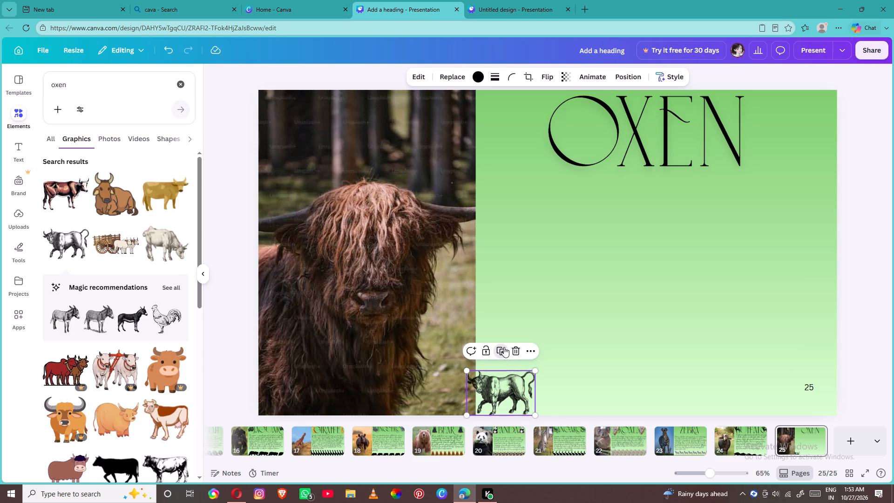
{"action": "left_click_drag", "start_coordinate": [503, 392], "coordinate": [561, 392]}
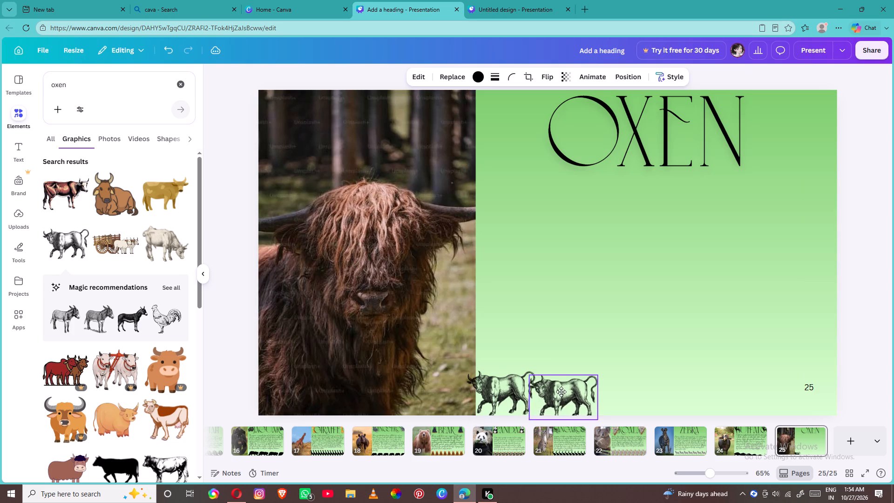
{"action": "left_click_drag", "start_coordinate": [561, 392], "coordinate": [563, 388]}
{"action": "left_click", "coordinate": [562, 352]}
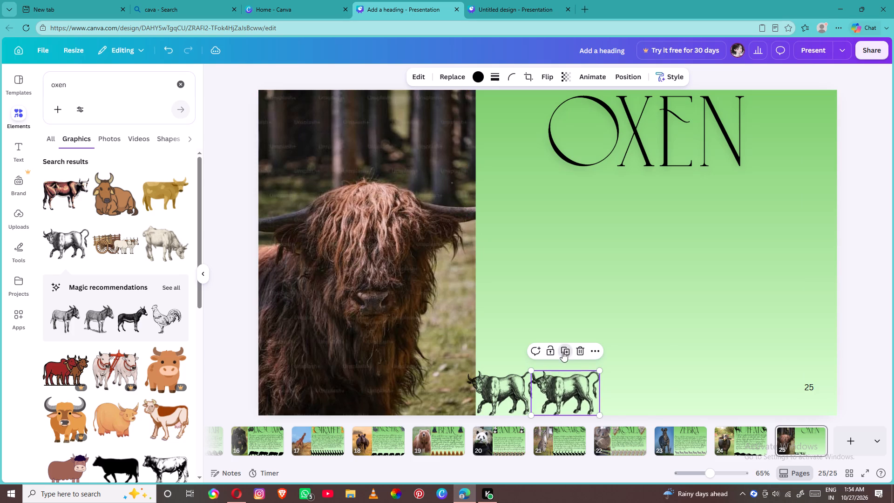
{"action": "left_click", "coordinate": [630, 354]}
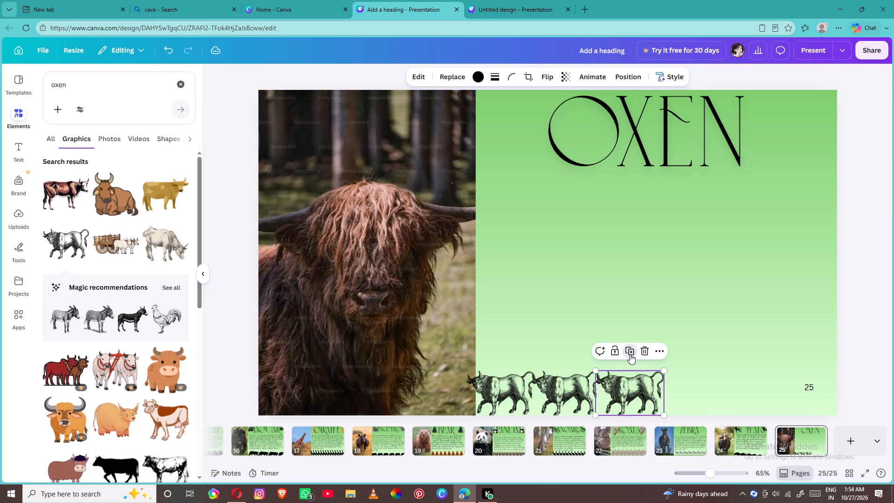
{"action": "left_click", "coordinate": [697, 353]}
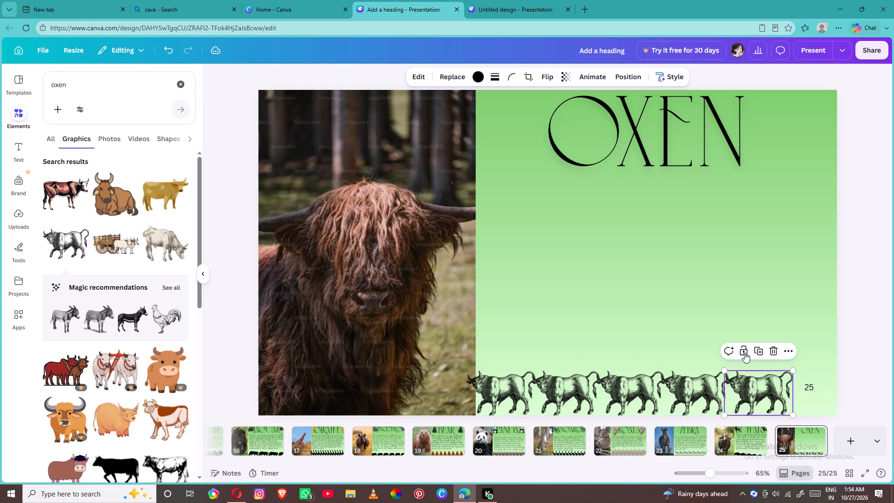
{"action": "left_click", "coordinate": [759, 352]}
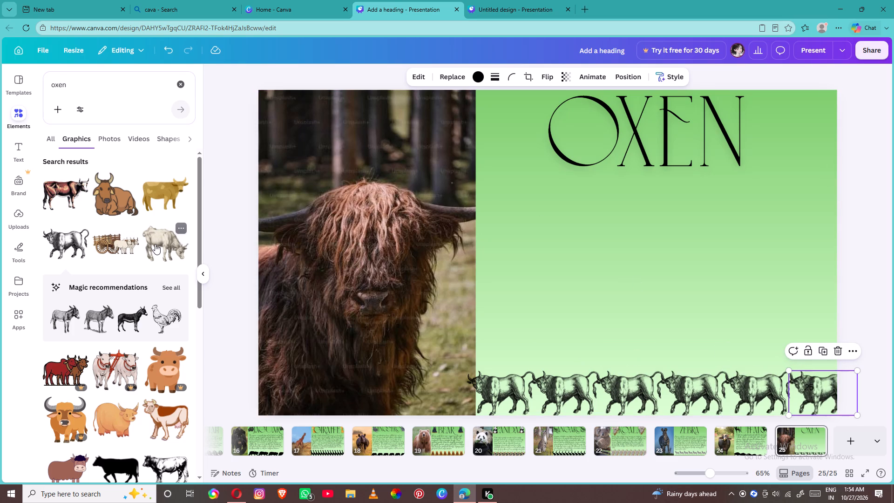
Browse the "oxen" graphics, insert the standing reddish-brown horned ox, shrink it and place it just after the OXEN heading's N.
{"action": "scroll", "coordinate": [155, 244], "scroll_direction": "down", "scroll_amount": 1}
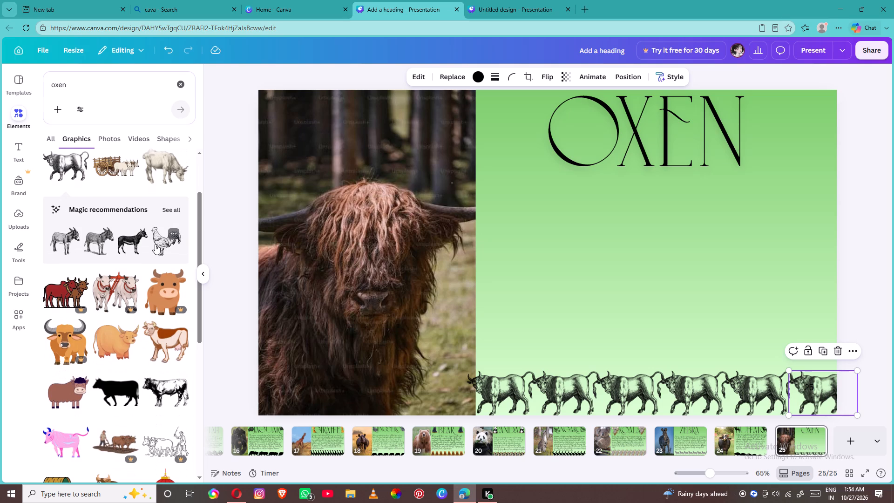
{"action": "scroll", "coordinate": [155, 244], "scroll_direction": "down", "scroll_amount": 1}
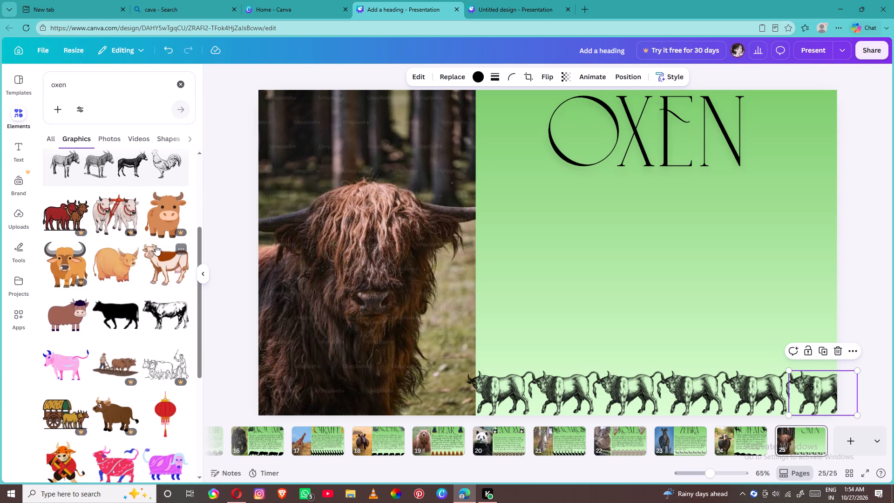
{"action": "scroll", "coordinate": [156, 245], "scroll_direction": "down", "scroll_amount": 2}
{"action": "scroll", "coordinate": [156, 245], "scroll_direction": "up", "scroll_amount": 2}
{"action": "scroll", "coordinate": [156, 245], "scroll_direction": "down", "scroll_amount": 3}
{"action": "scroll", "coordinate": [163, 247], "scroll_direction": "up", "scroll_amount": 2}
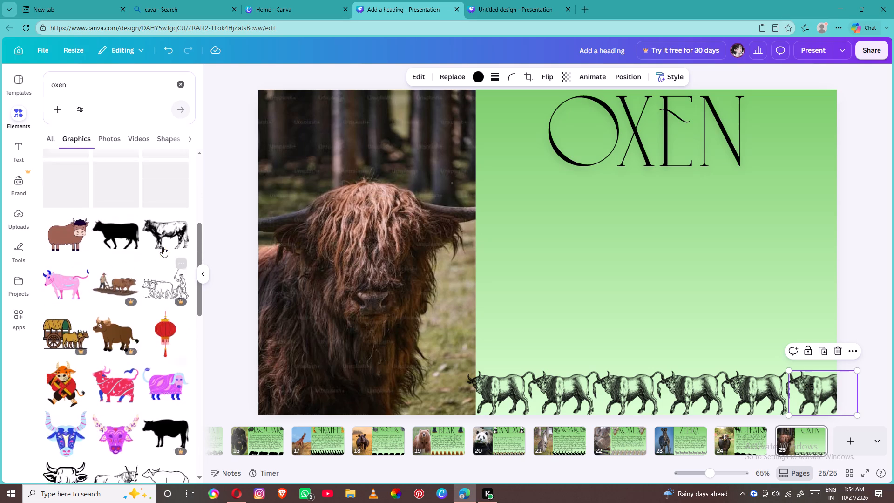
{"action": "scroll", "coordinate": [163, 247], "scroll_direction": "up", "scroll_amount": 5}
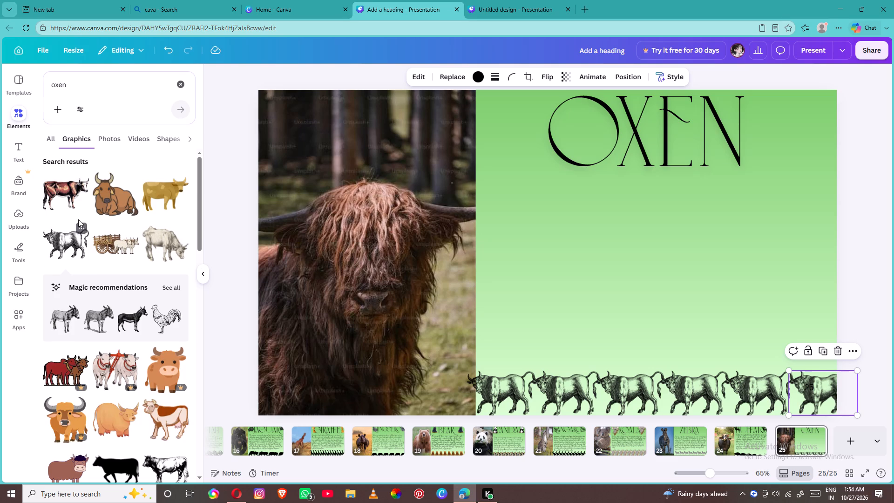
{"action": "left_click", "coordinate": [77, 202]}
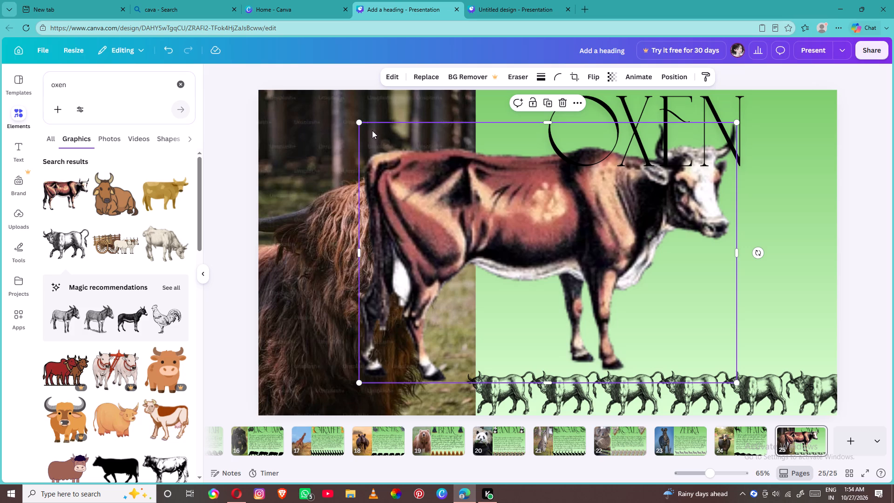
{"action": "left_click_drag", "start_coordinate": [359, 125], "coordinate": [558, 252]}
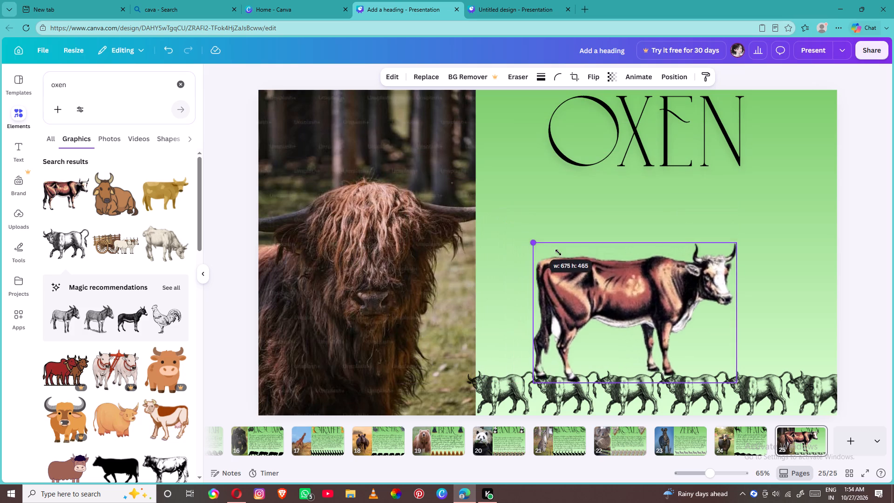
{"action": "left_click_drag", "start_coordinate": [558, 252], "coordinate": [674, 306]}
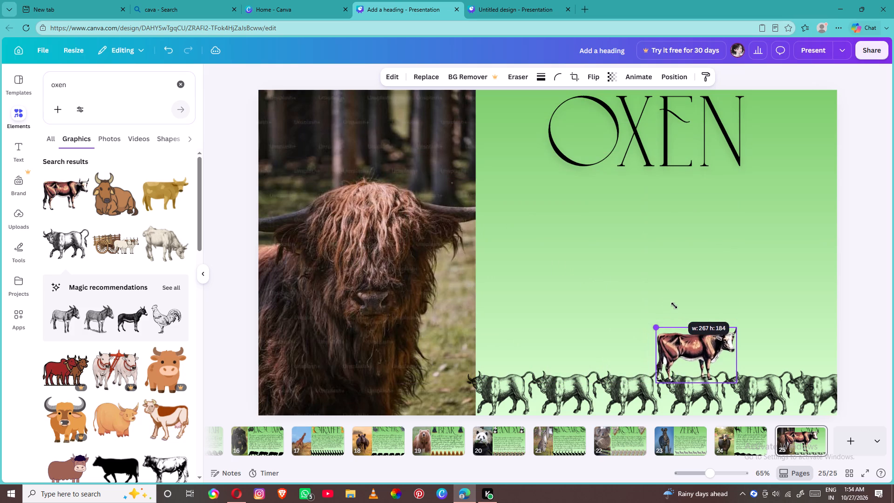
{"action": "left_click_drag", "start_coordinate": [674, 306], "coordinate": [677, 306]}
{"action": "left_click_drag", "start_coordinate": [691, 353], "coordinate": [779, 138]}
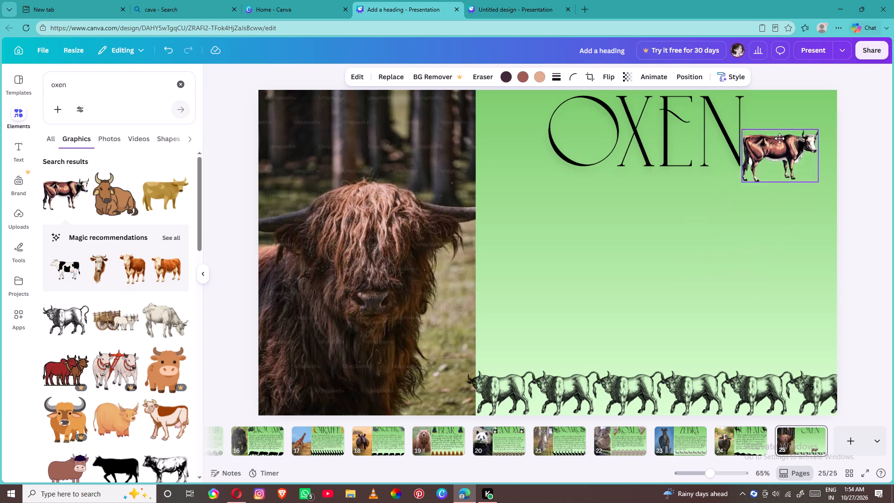
{"action": "left_click_drag", "start_coordinate": [779, 138], "coordinate": [786, 120]}
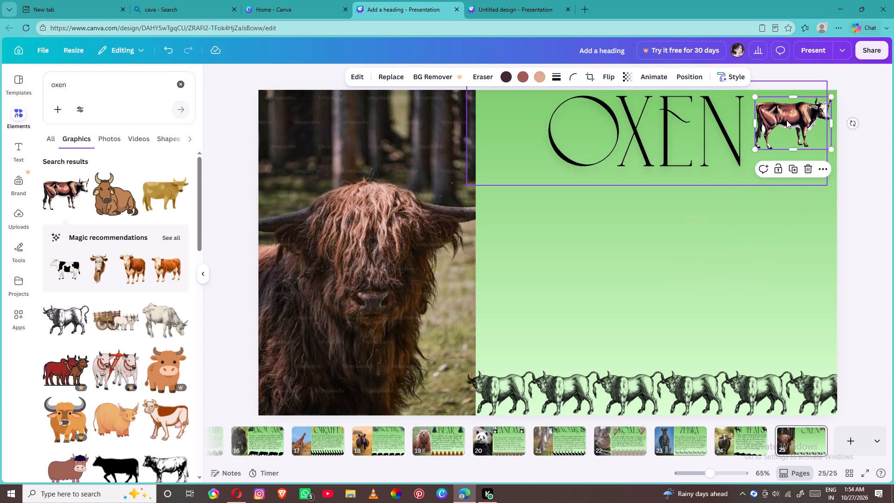
Duplicate the brown ox graphic and place the copy just before the O of the OXEN heading.
{"action": "left_click", "coordinate": [793, 168]}
{"action": "left_click_drag", "start_coordinate": [785, 125], "coordinate": [616, 121]}
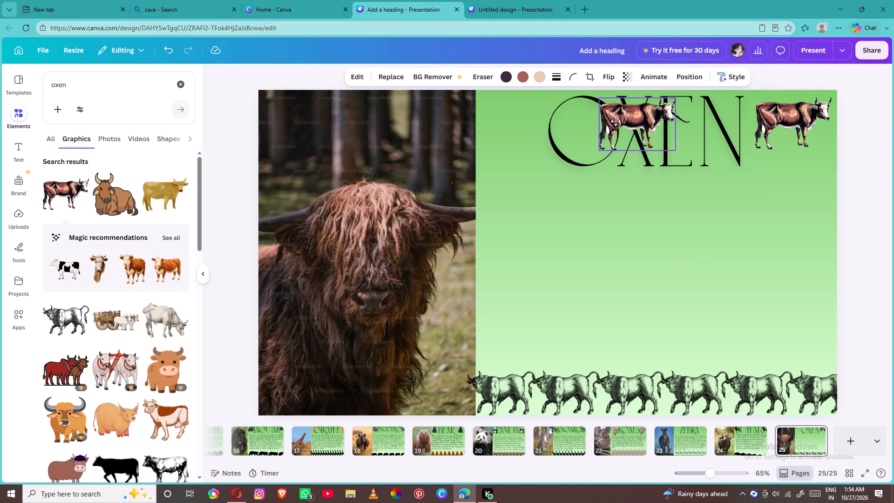
{"action": "left_click_drag", "start_coordinate": [616, 121], "coordinate": [516, 115]}
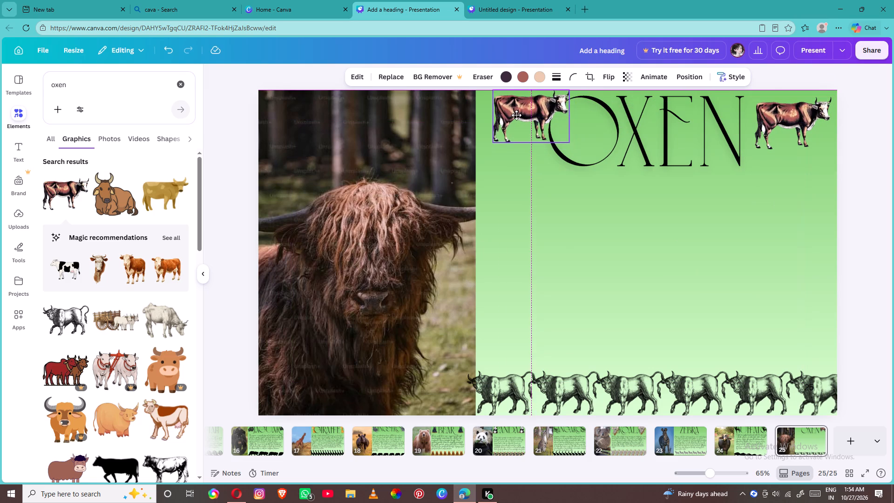
{"action": "left_click_drag", "start_coordinate": [516, 115], "coordinate": [515, 115]}
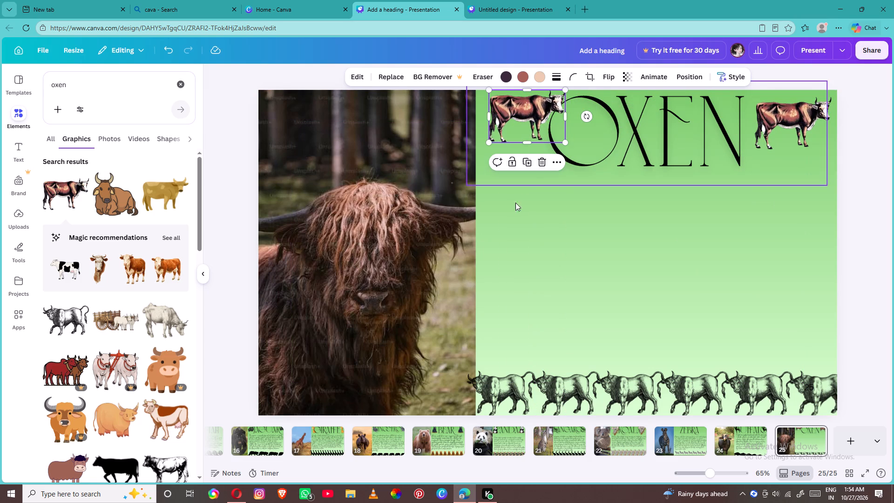
Send the brown ox graphic beside the heading's O one layer backward.
{"action": "right_click", "coordinate": [525, 114]}
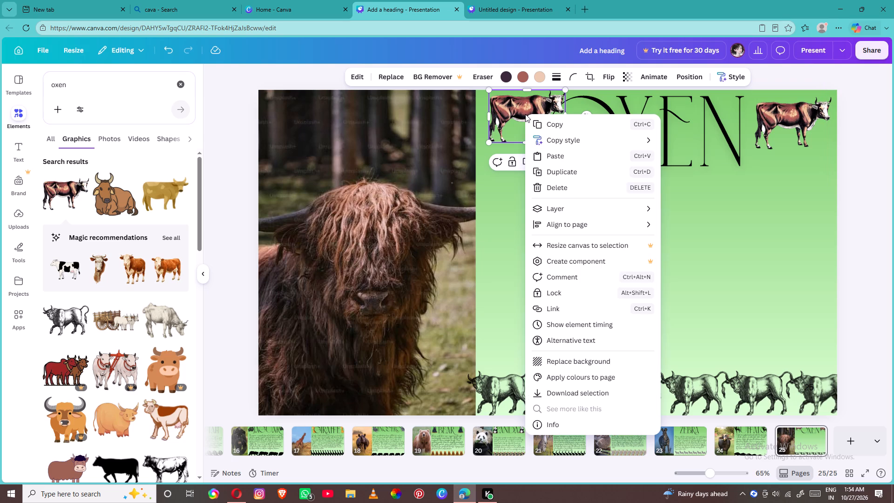
{"action": "left_click", "coordinate": [572, 205]}
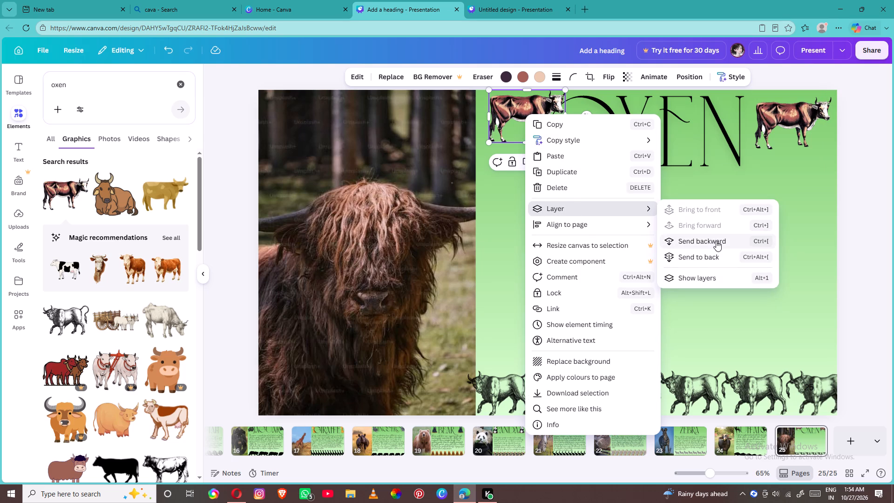
{"action": "left_click", "coordinate": [716, 241]}
{"action": "left_click", "coordinate": [747, 178]}
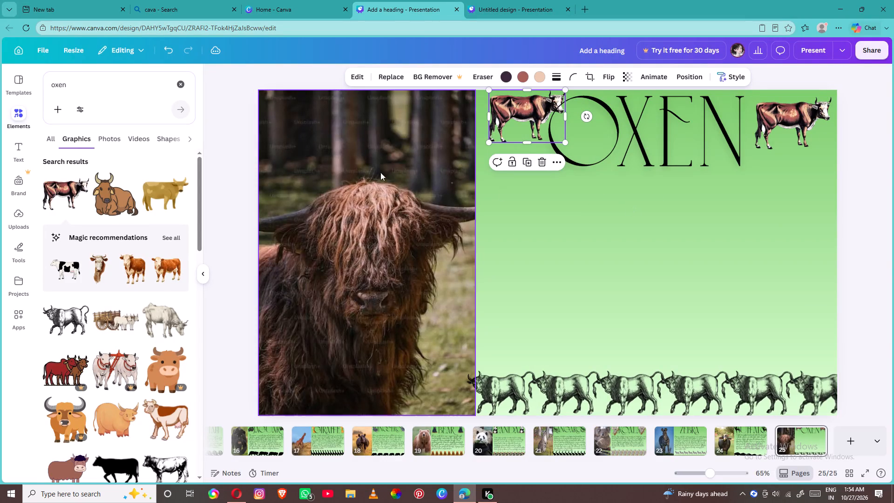
Generate a descriptive paragraph with Magic Write using the prompt "oxen".
{"action": "left_click", "coordinate": [17, 156]}
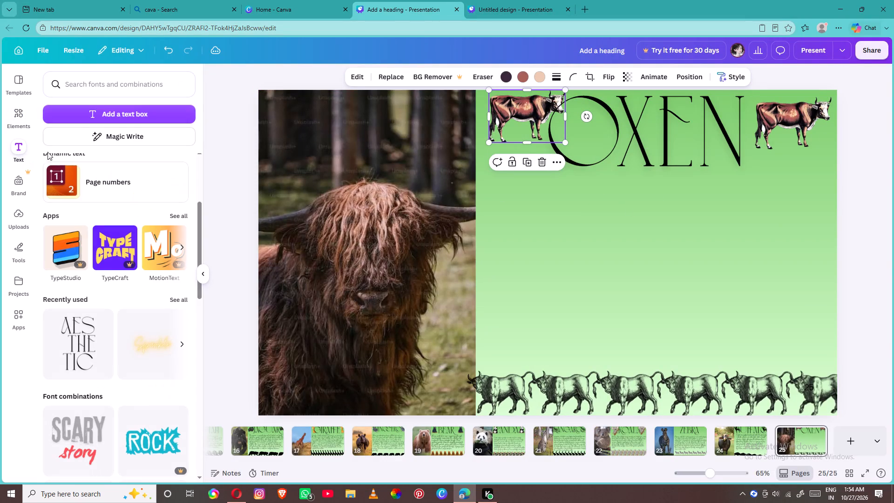
{"action": "left_click", "coordinate": [90, 140]}
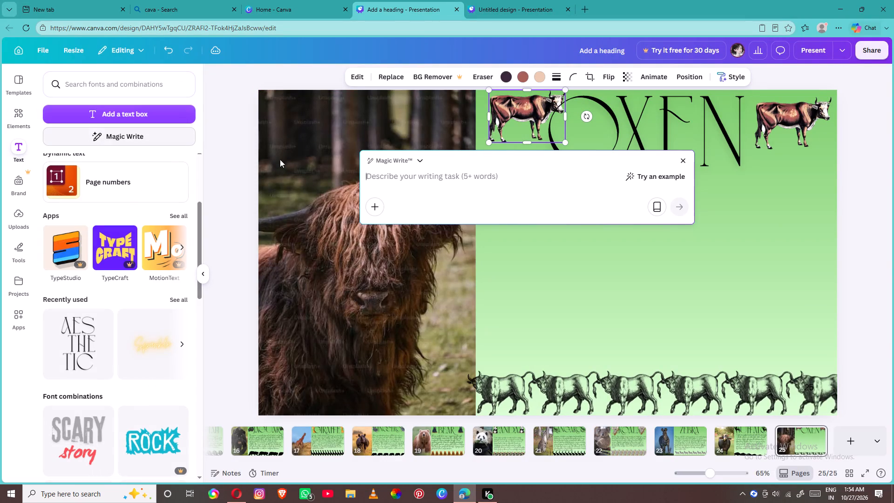
{"action": "key", "text": "o"}
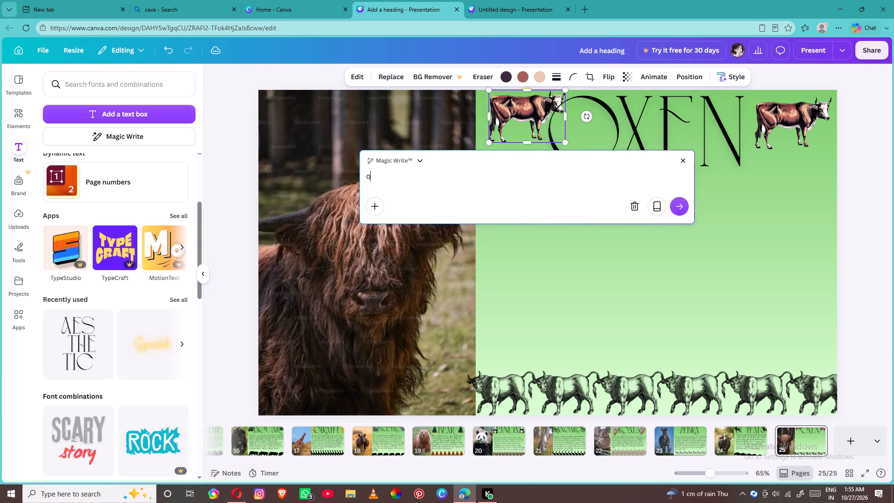
{"action": "key", "text": "x"}
{"action": "key", "text": "e"}
{"action": "key", "text": "n"}
{"action": "left_click", "coordinate": [674, 198]}
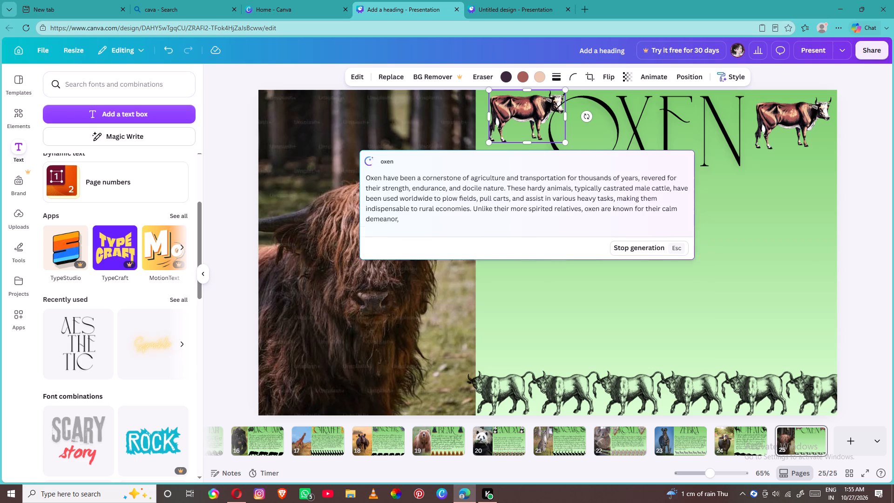
Regenerate the oxen paragraph with the instruction "short but creative" and insert the new version on the page.
{"action": "left_click", "coordinate": [449, 297]}
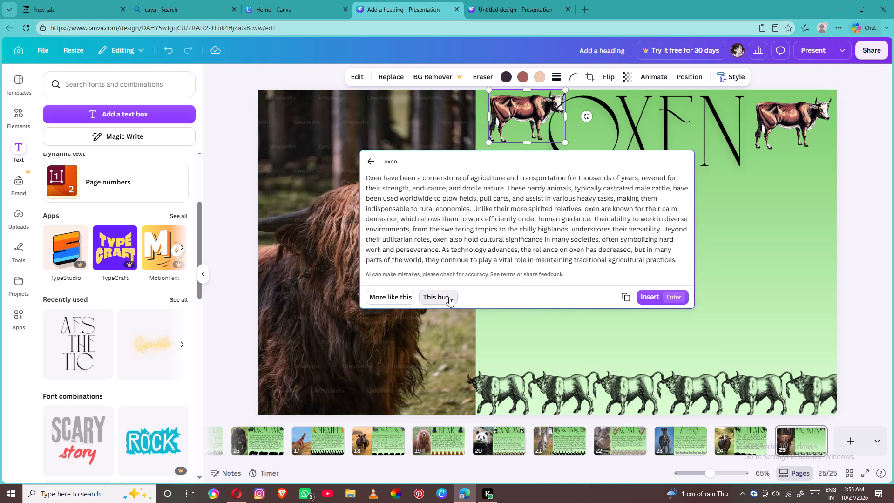
{"action": "type", "text": "sho"}
{"action": "type", "text": "rt but creati"}
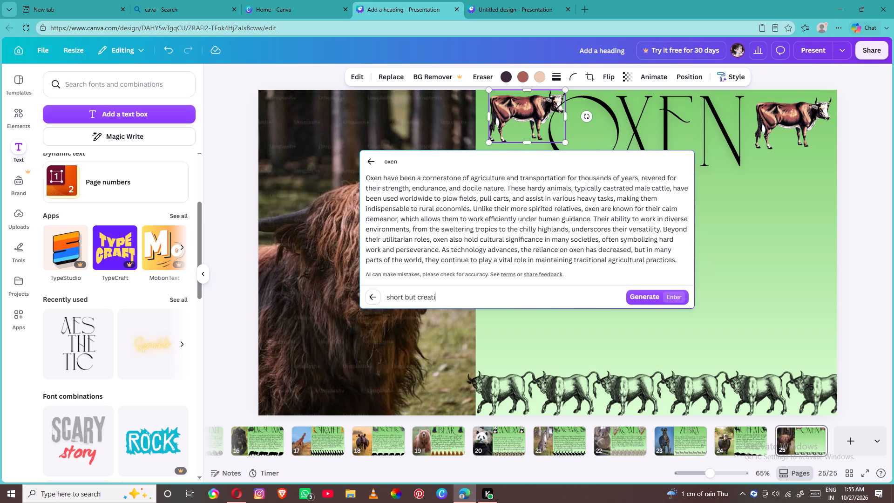
{"action": "type", "text": "ve"}
{"action": "key", "text": "Return"}
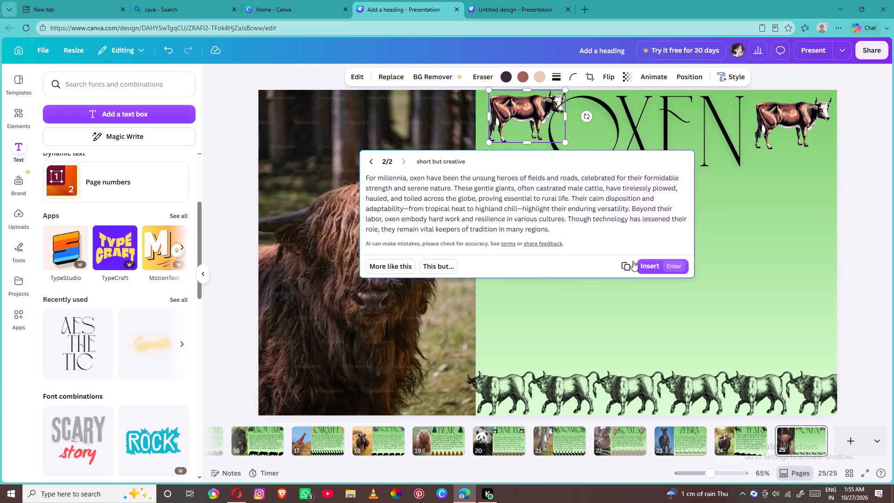
{"action": "left_click", "coordinate": [640, 266]}
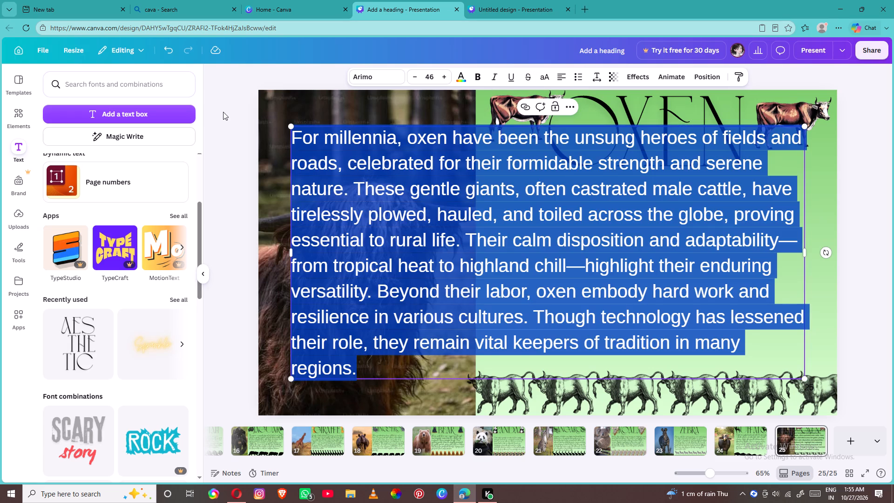
Change the inserted paragraph's font to Above the Beyond Script.
{"action": "left_click", "coordinate": [361, 82]}
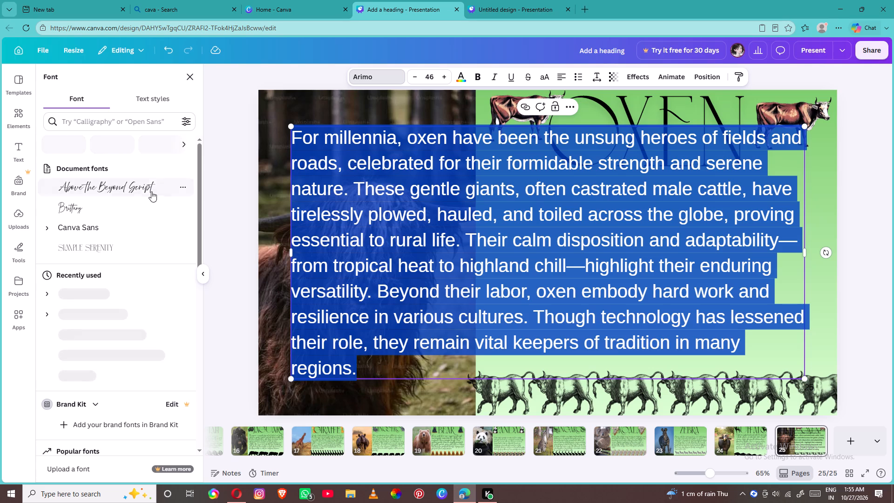
{"action": "left_click", "coordinate": [149, 193]}
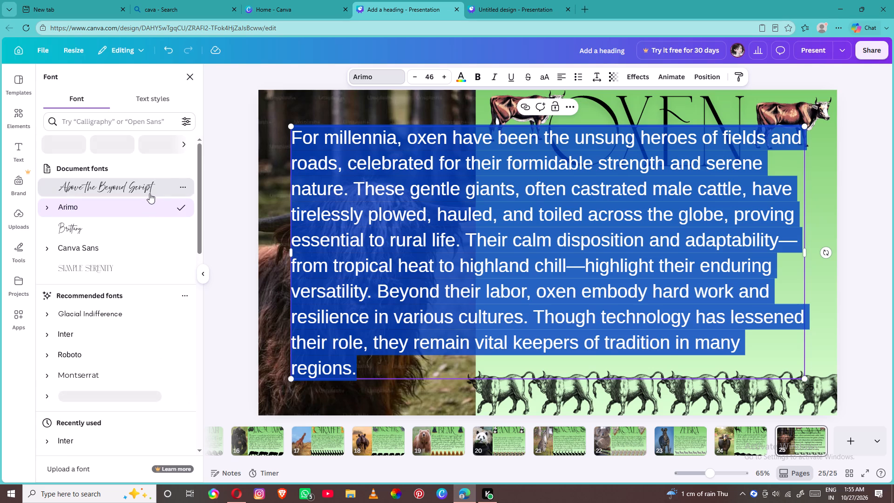
Shrink the paragraph to fit the green area between the OXEN heading and bull row, with font size 30.4.
{"action": "left_click_drag", "start_coordinate": [293, 128], "coordinate": [372, 194]}
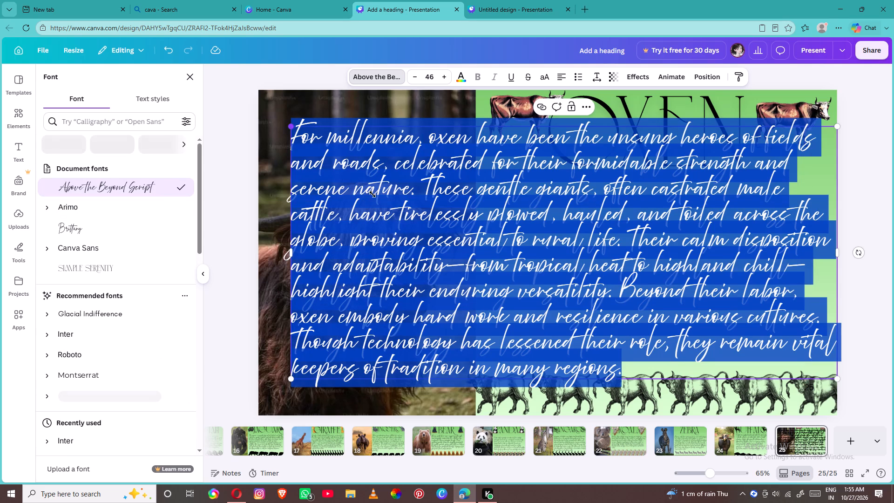
{"action": "left_click_drag", "start_coordinate": [372, 194], "coordinate": [513, 199]}
{"action": "left_click_drag", "start_coordinate": [521, 227], "coordinate": [519, 222]}
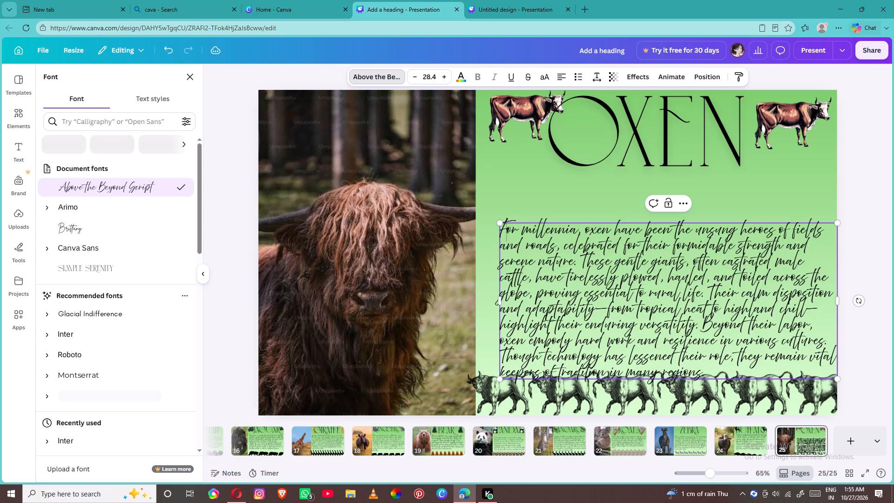
{"action": "left_click", "coordinate": [537, 201]}
{"action": "left_click_drag", "start_coordinate": [534, 232], "coordinate": [530, 217]}
{"action": "left_click", "coordinate": [532, 203]}
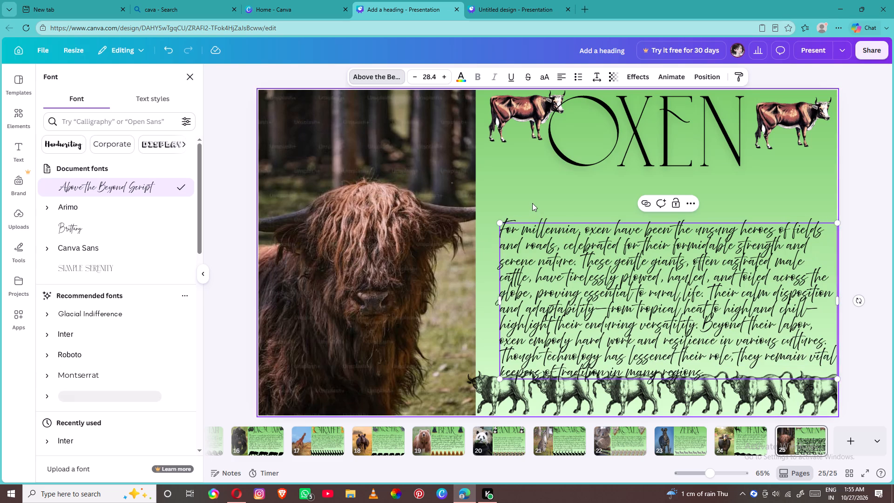
{"action": "left_click_drag", "start_coordinate": [540, 241], "coordinate": [527, 205]}
{"action": "double_click", "coordinate": [445, 76]}
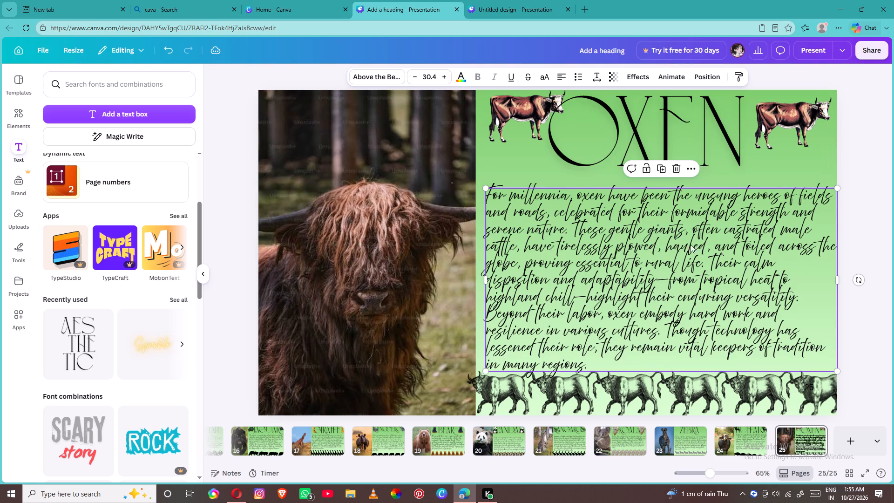
Add a new page 26 after the oxen page.
{"action": "left_click", "coordinate": [855, 448]}
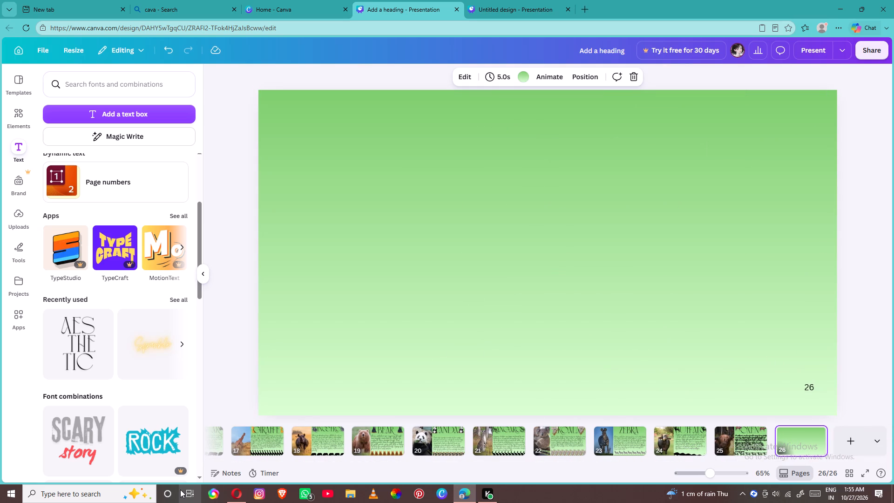
Switch to Opera, check the animal name list for the next farm animal, and search Google Images for "sheep".
{"action": "left_click", "coordinate": [228, 497]}
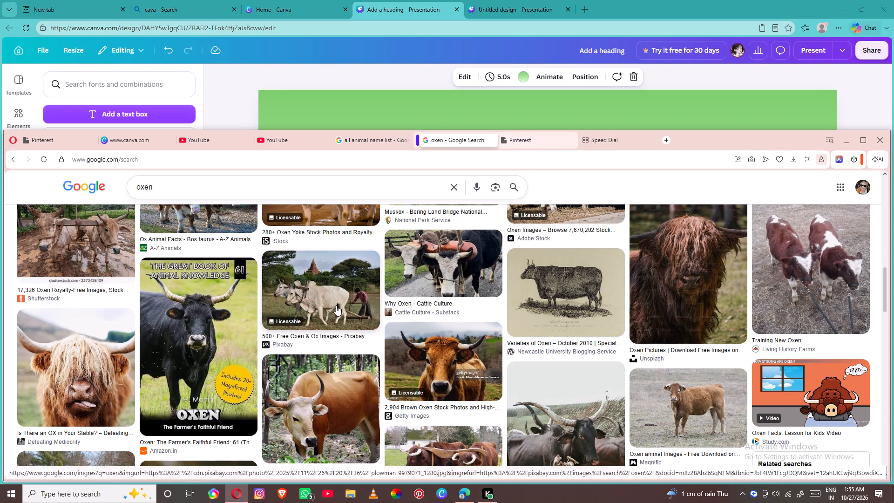
{"action": "left_click", "coordinate": [358, 145]}
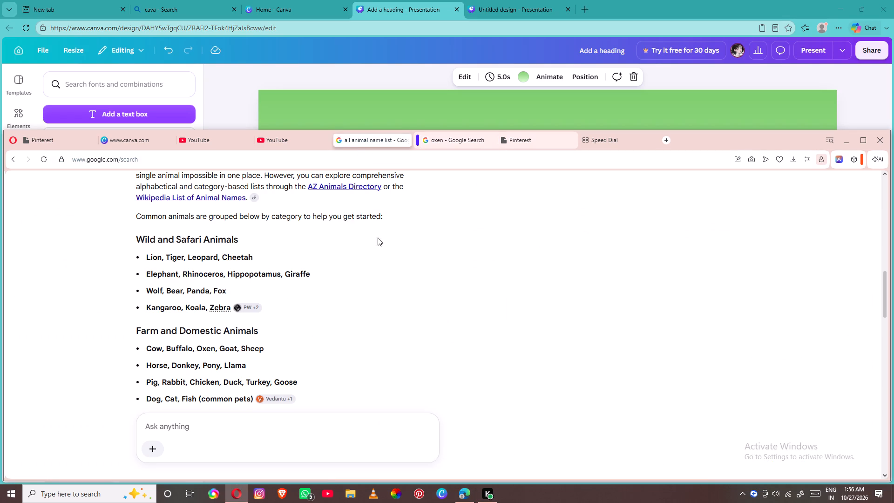
{"action": "left_click", "coordinate": [470, 143]}
{"action": "left_click", "coordinate": [458, 182]}
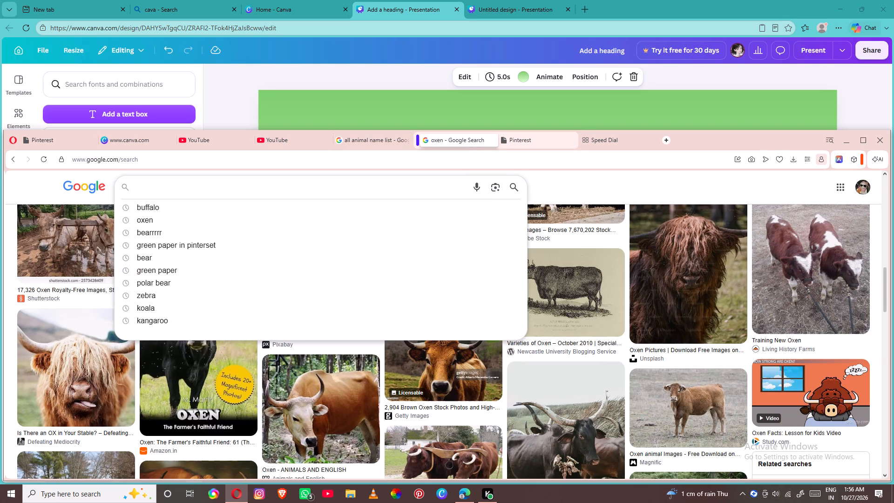
{"action": "type", "text": "sheep"}
{"action": "key", "text": "Return"}
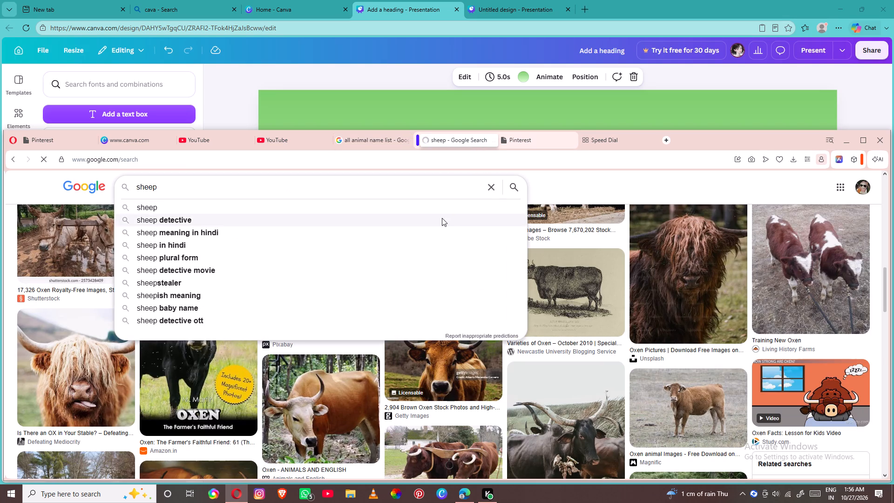
Browse the sheep image results and copy the Wikipedia photo of the crowded sheep flock.
{"action": "scroll", "coordinate": [429, 230], "scroll_direction": "down", "scroll_amount": 3}
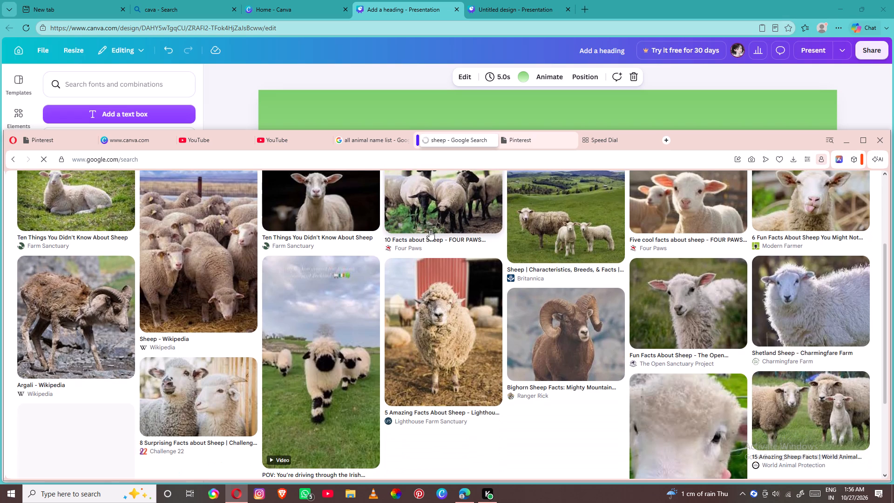
{"action": "scroll", "coordinate": [429, 230], "scroll_direction": "down", "scroll_amount": 3}
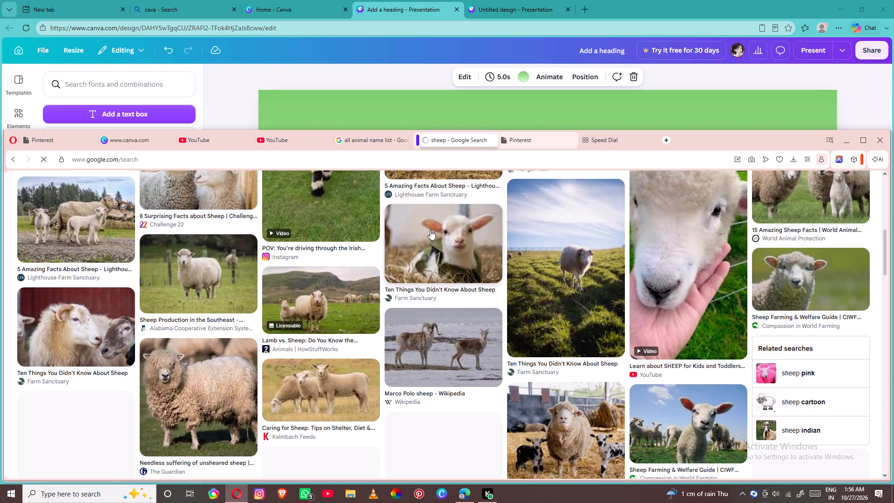
{"action": "scroll", "coordinate": [435, 225], "scroll_direction": "down", "scroll_amount": 2}
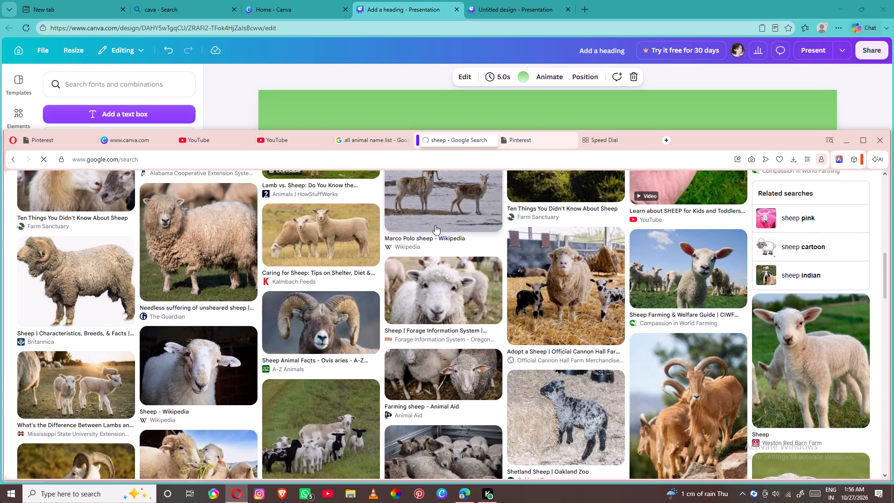
{"action": "scroll", "coordinate": [435, 225], "scroll_direction": "down", "scroll_amount": 2}
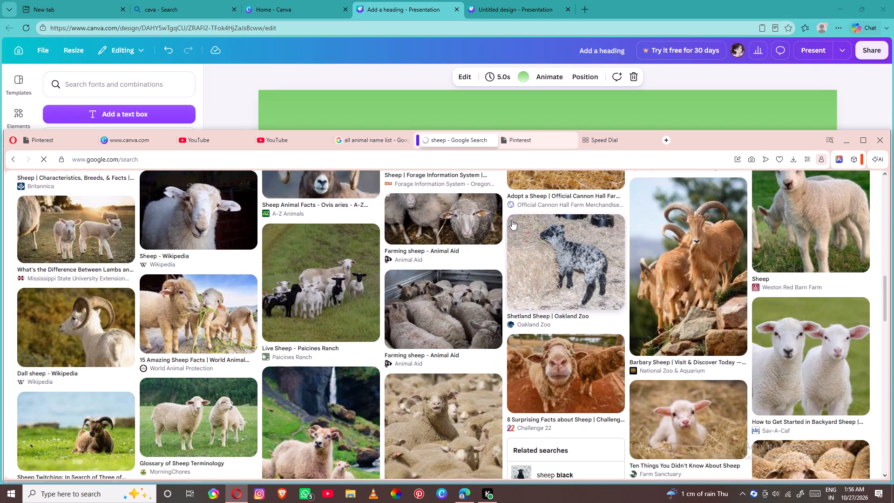
{"action": "scroll", "coordinate": [510, 222], "scroll_direction": "down", "scroll_amount": 6}
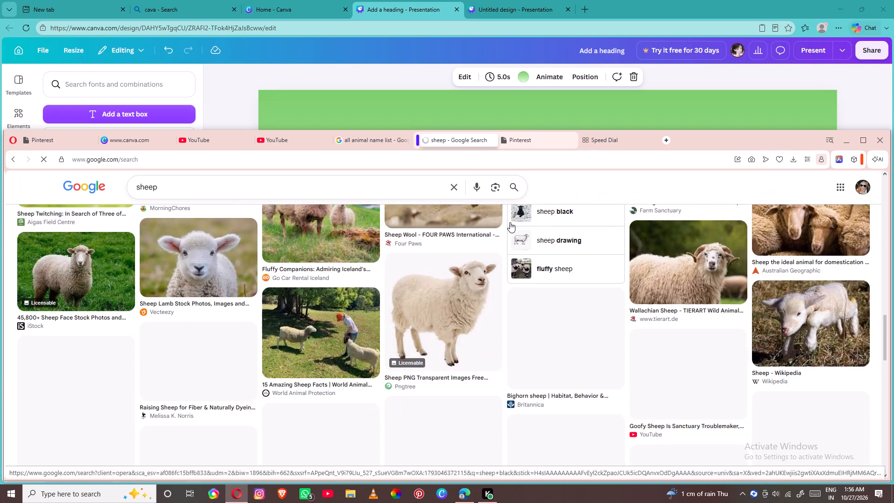
{"action": "scroll", "coordinate": [510, 222], "scroll_direction": "up", "scroll_amount": 7}
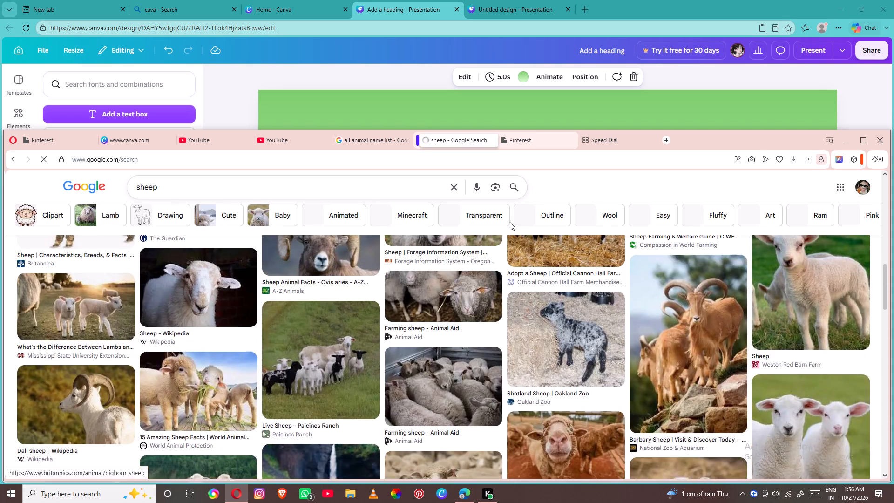
{"action": "scroll", "coordinate": [510, 222], "scroll_direction": "up", "scroll_amount": 7}
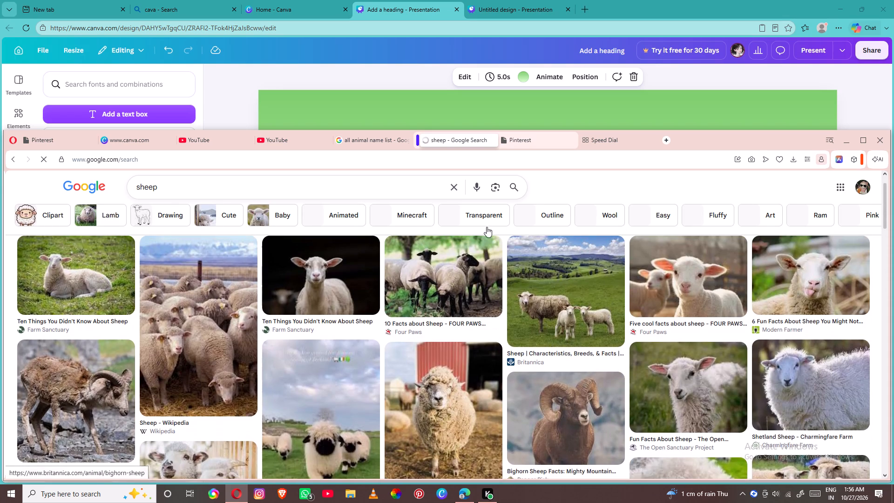
{"action": "right_click", "coordinate": [208, 306]}
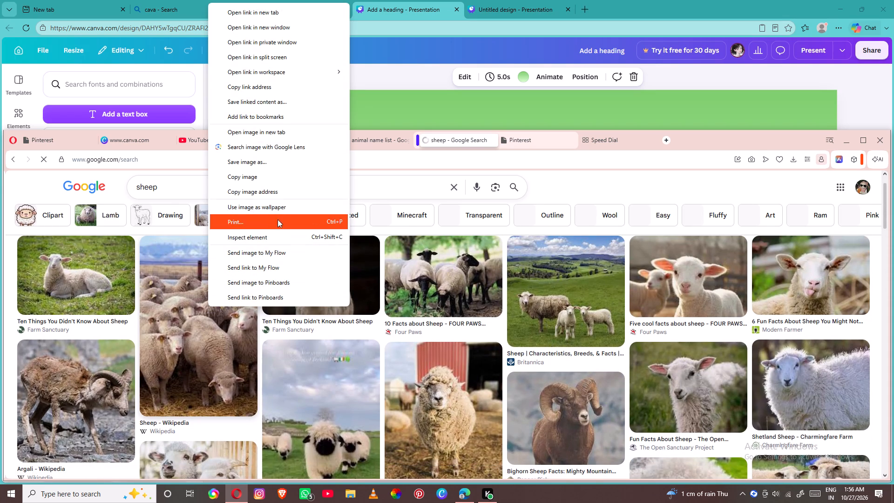
{"action": "left_click", "coordinate": [290, 180]}
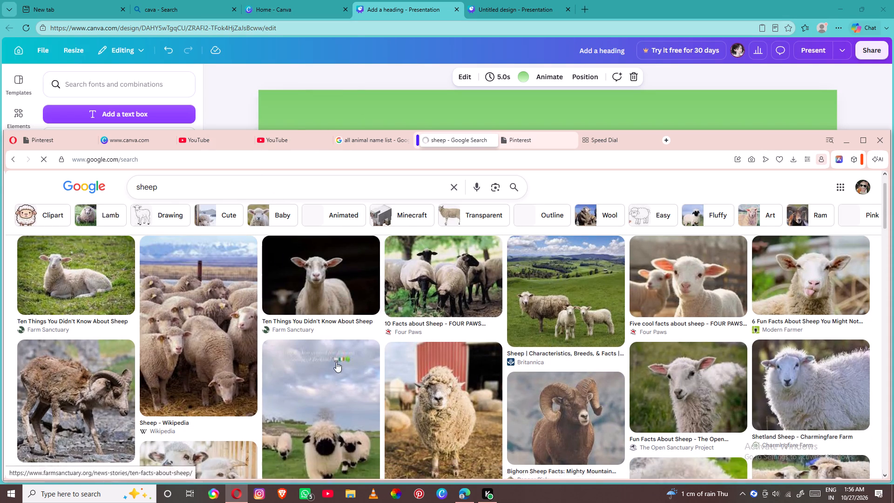
Back in the Canva presentation in Edge, paste the flock photo on page 26 and fit it along the page's left edge at full height.
{"action": "left_click", "coordinate": [460, 493]}
{"action": "right_click", "coordinate": [306, 176]}
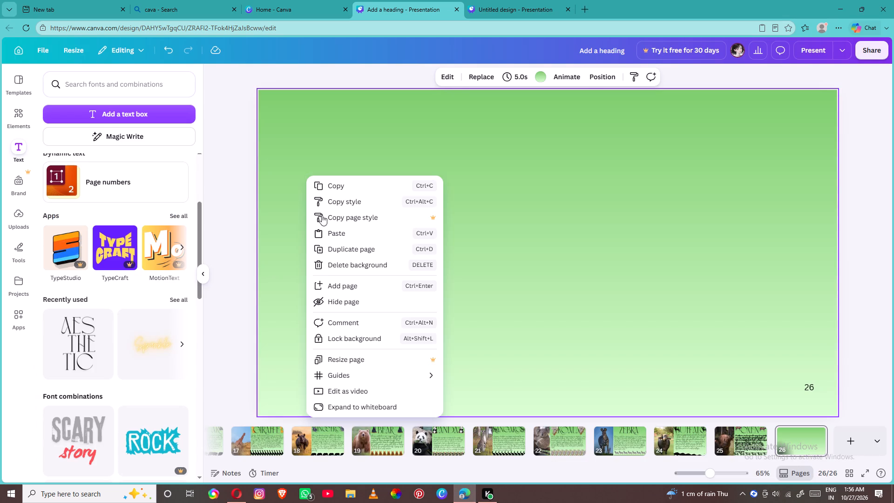
{"action": "left_click", "coordinate": [342, 236]}
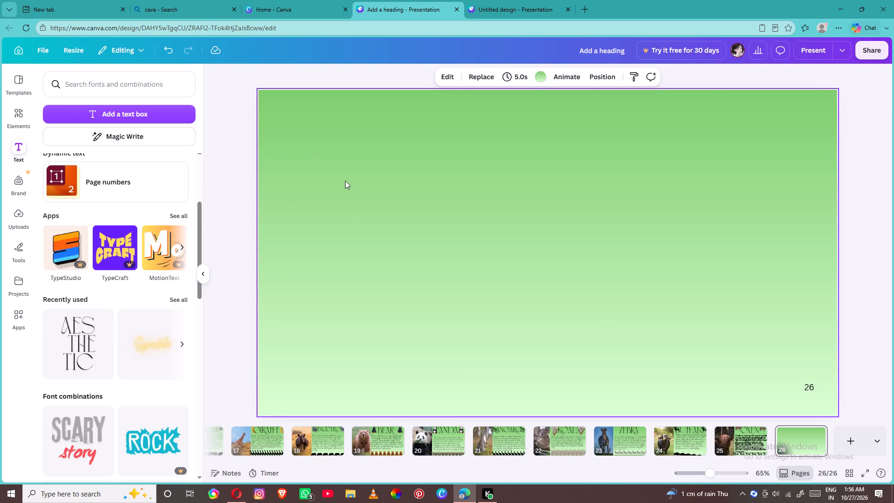
{"action": "left_click_drag", "start_coordinate": [533, 227], "coordinate": [392, 182]}
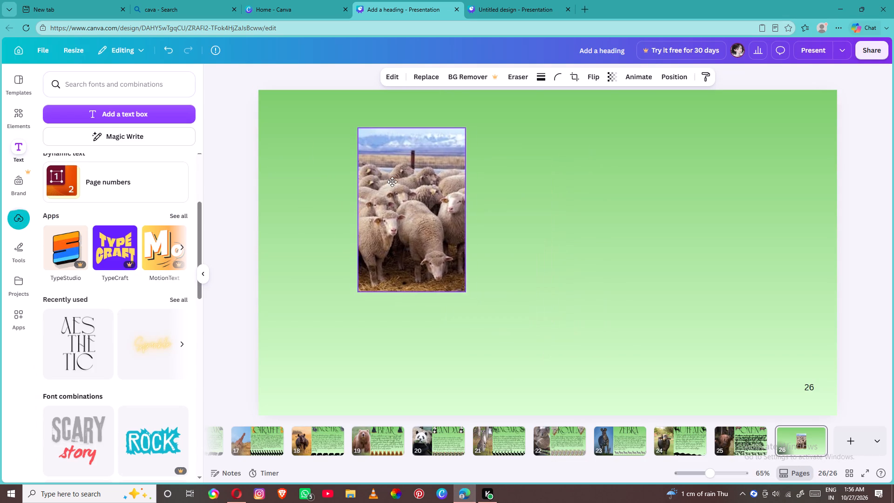
{"action": "left_click_drag", "start_coordinate": [392, 182], "coordinate": [299, 148]}
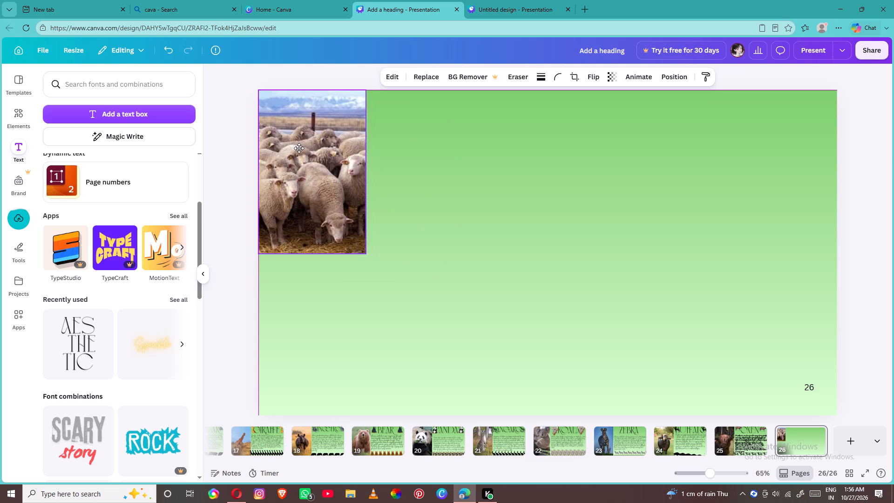
{"action": "left_click_drag", "start_coordinate": [299, 148], "coordinate": [298, 149]}
{"action": "left_click_drag", "start_coordinate": [364, 255], "coordinate": [373, 268]}
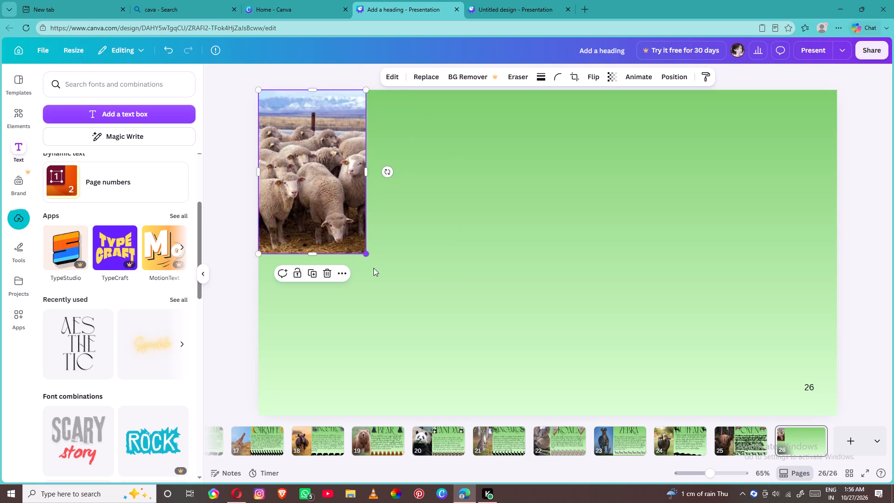
{"action": "left_click_drag", "start_coordinate": [373, 268], "coordinate": [423, 452]}
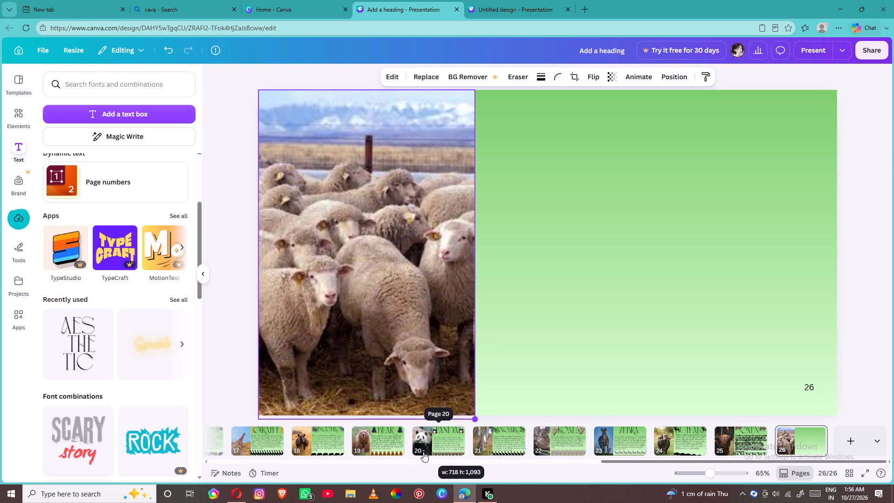
{"action": "left_click_drag", "start_coordinate": [423, 452], "coordinate": [423, 449]}
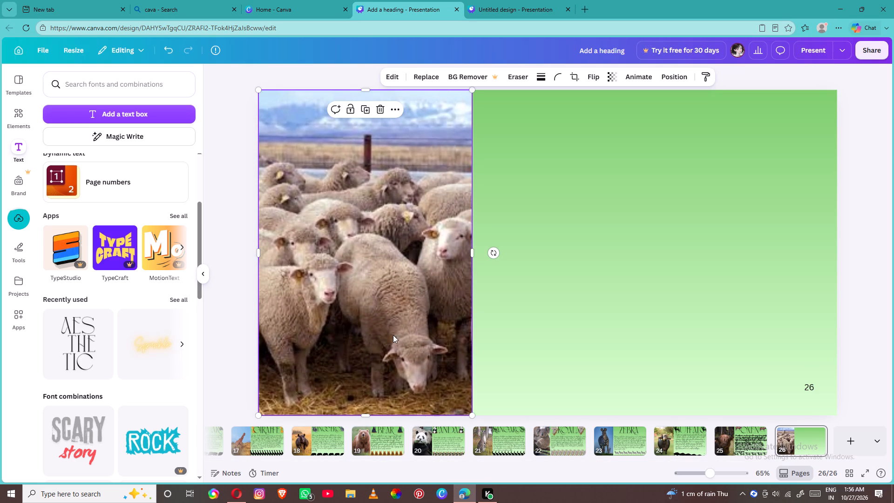
Add a heading in the recently used AES THE TIC text style, reading "sheep", at the top of the green area on page 26.
{"action": "left_click", "coordinate": [11, 116]}
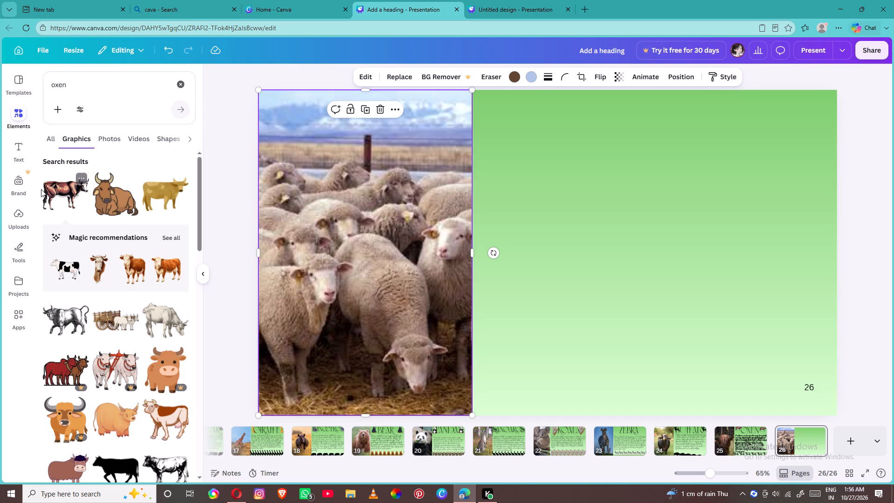
{"action": "left_click", "coordinate": [14, 156]}
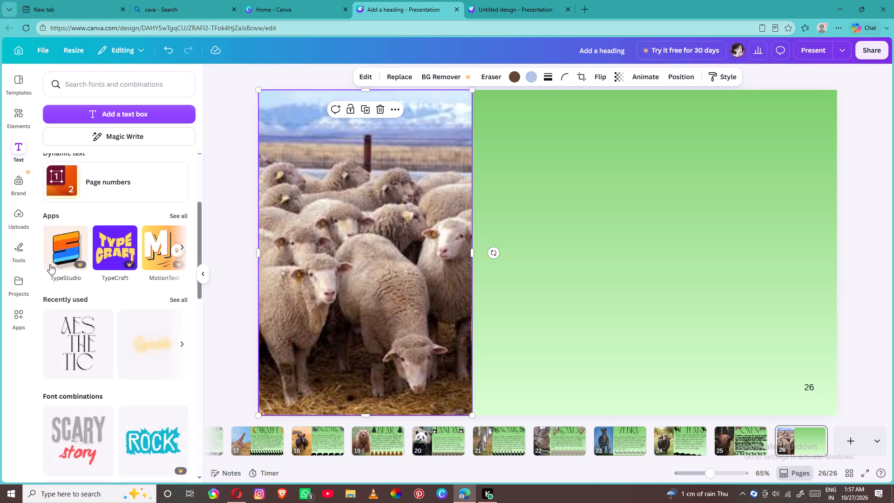
{"action": "left_click", "coordinate": [66, 327]}
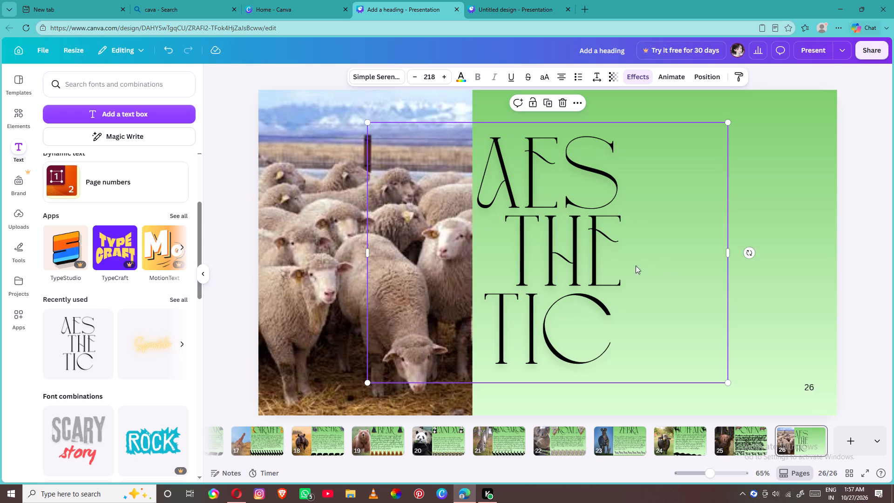
{"action": "left_click", "coordinate": [612, 300]}
{"action": "key", "text": "BackSpace"}
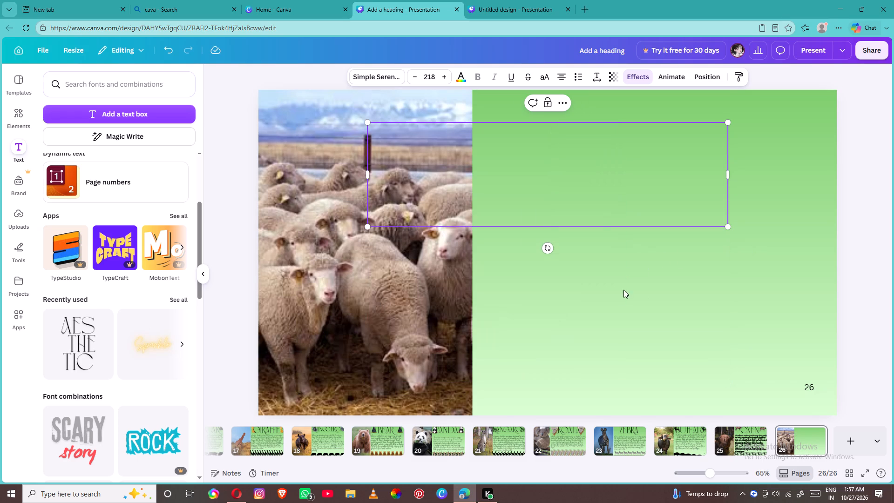
{"action": "type", "text": "sheep"}
{"action": "left_click", "coordinate": [620, 261]}
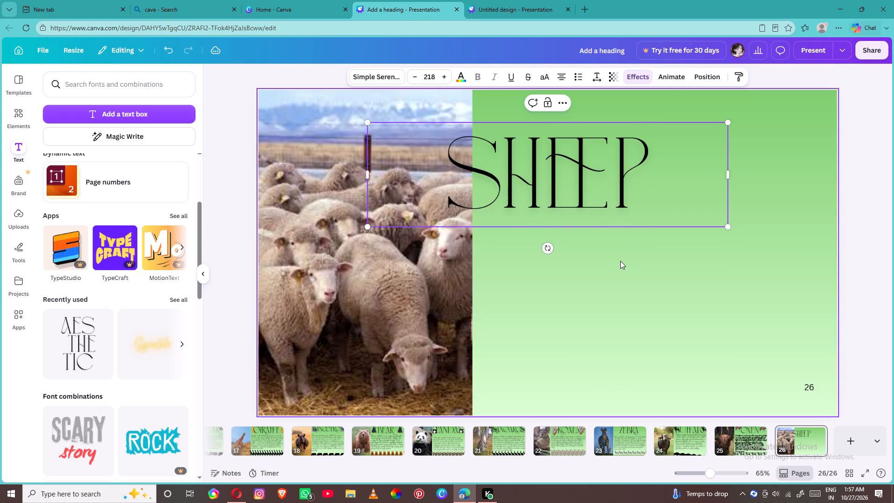
{"action": "left_click_drag", "start_coordinate": [626, 218], "coordinate": [708, 176]}
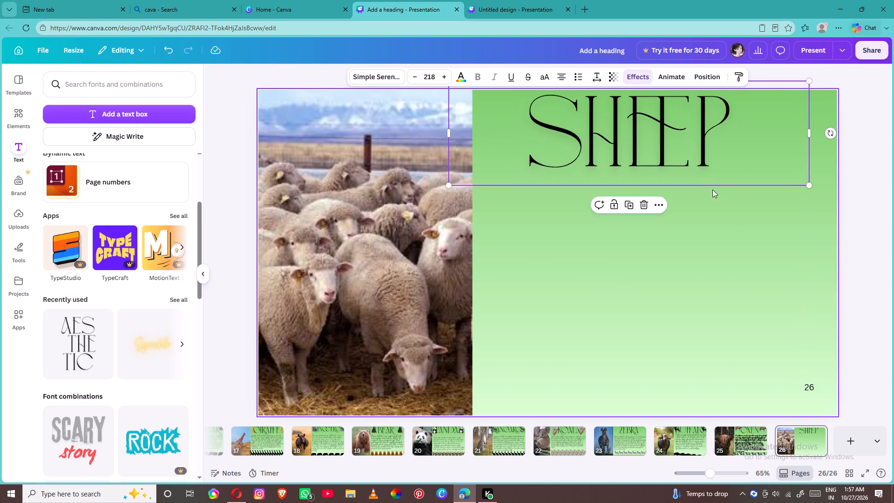
{"action": "left_click", "coordinate": [714, 221]}
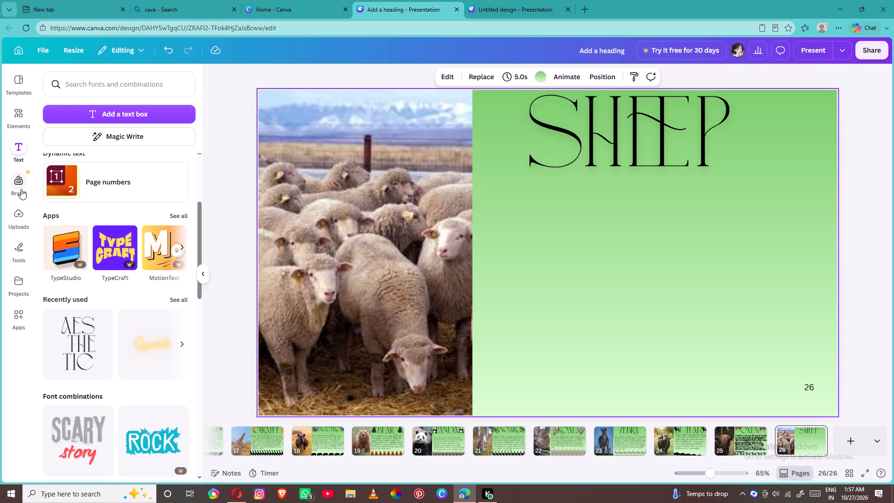
Search the elements library for "sheep" in place of the oxen search and show all graphics results.
{"action": "left_click", "coordinate": [17, 124]}
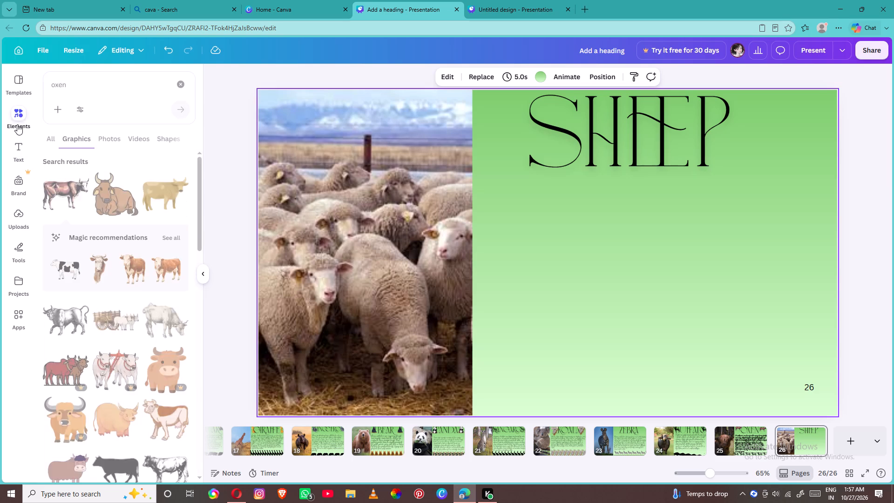
{"action": "left_click", "coordinate": [183, 88]}
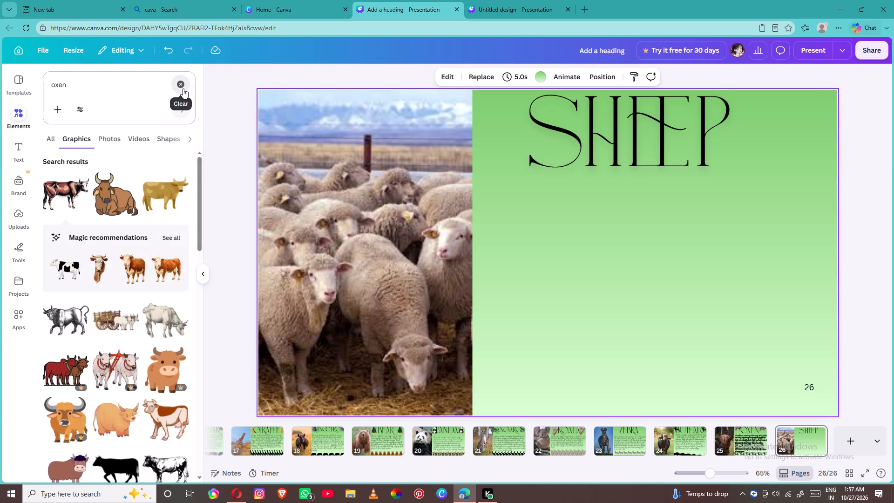
{"action": "type", "text": "sheep"}
{"action": "key", "text": "Return"}
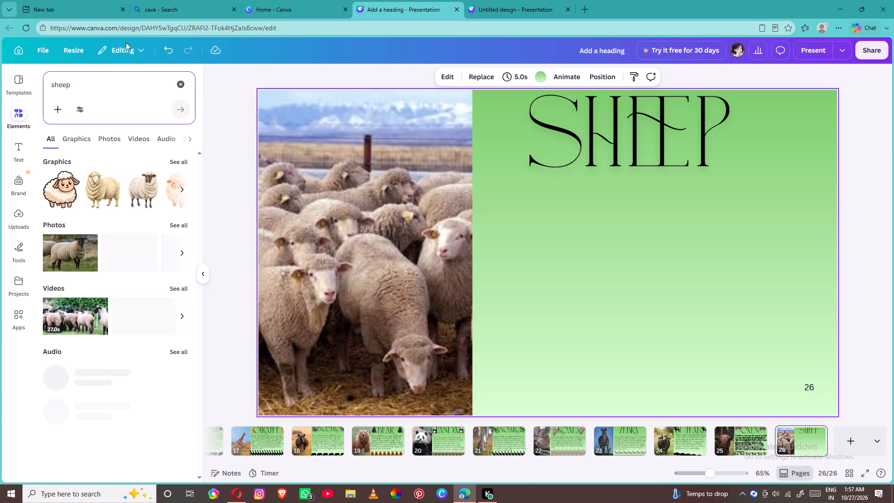
{"action": "left_click", "coordinate": [171, 165]}
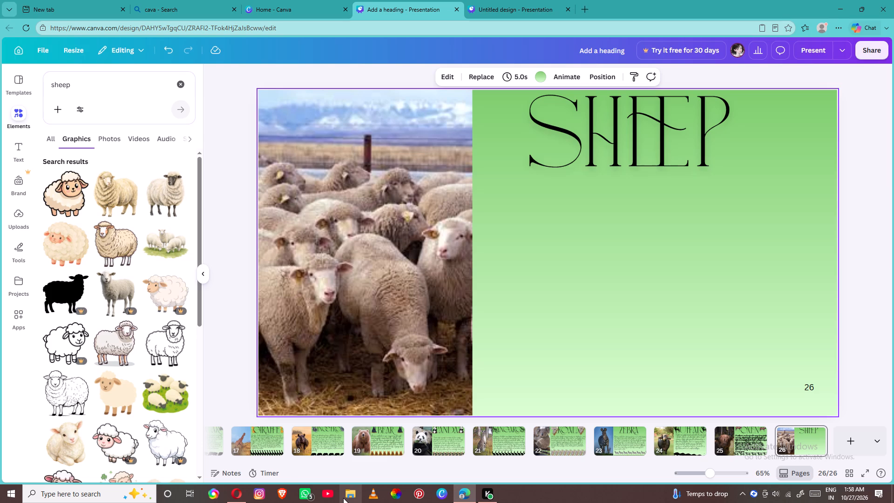
Add the cream woolly standing sheep graphic to page 26, shrink it, and place it at the bottom-left corner of the green area.
{"action": "scroll", "coordinate": [155, 375], "scroll_direction": "down", "scroll_amount": 1}
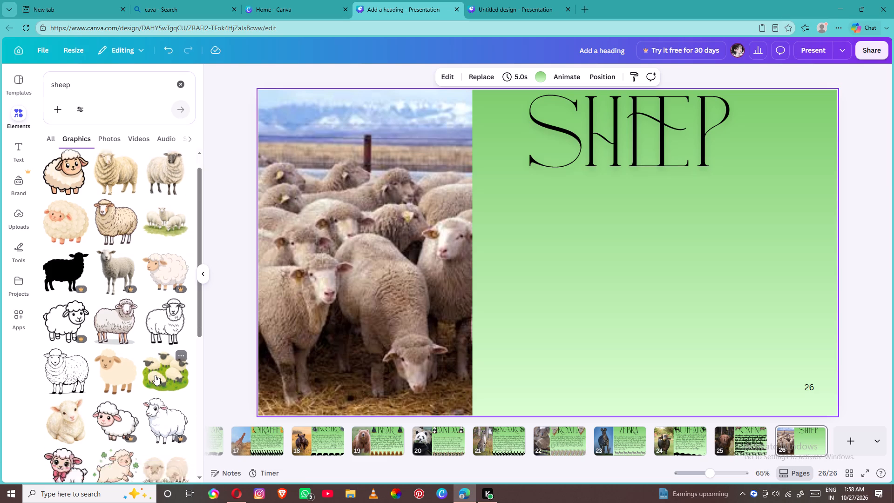
{"action": "scroll", "coordinate": [155, 375], "scroll_direction": "down", "scroll_amount": 2}
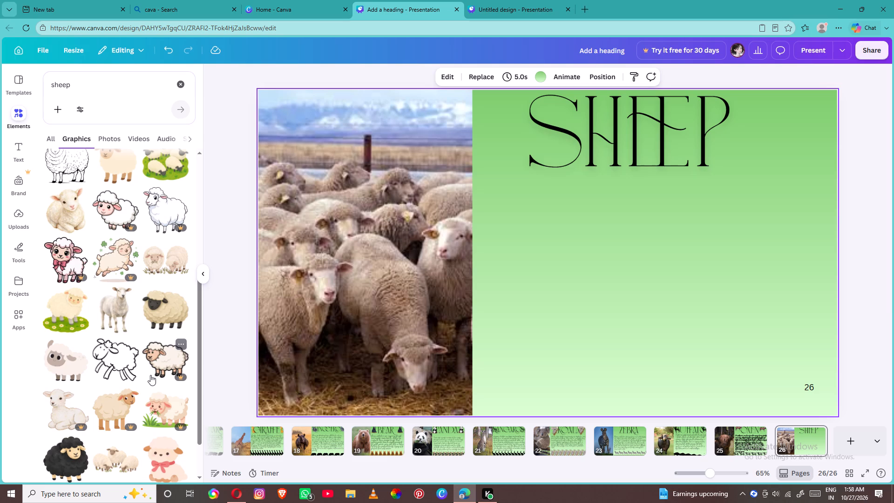
{"action": "scroll", "coordinate": [119, 367], "scroll_direction": "down", "scroll_amount": 2}
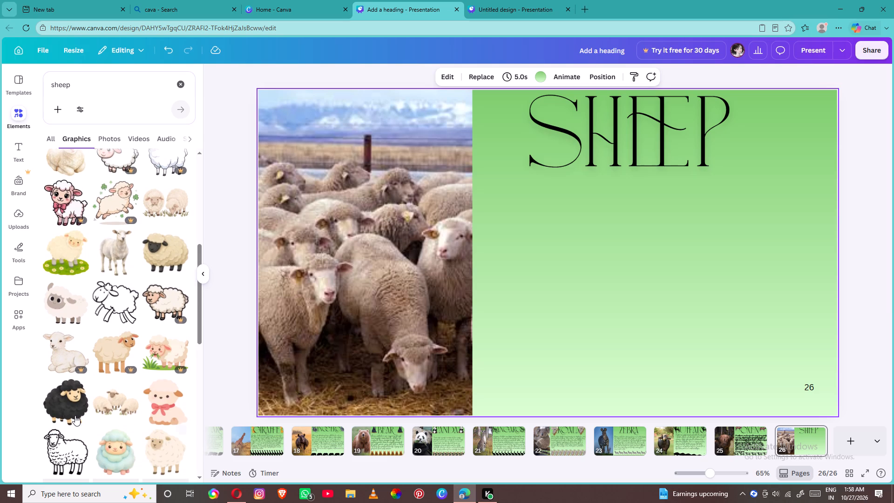
{"action": "scroll", "coordinate": [77, 403], "scroll_direction": "up", "scroll_amount": 6}
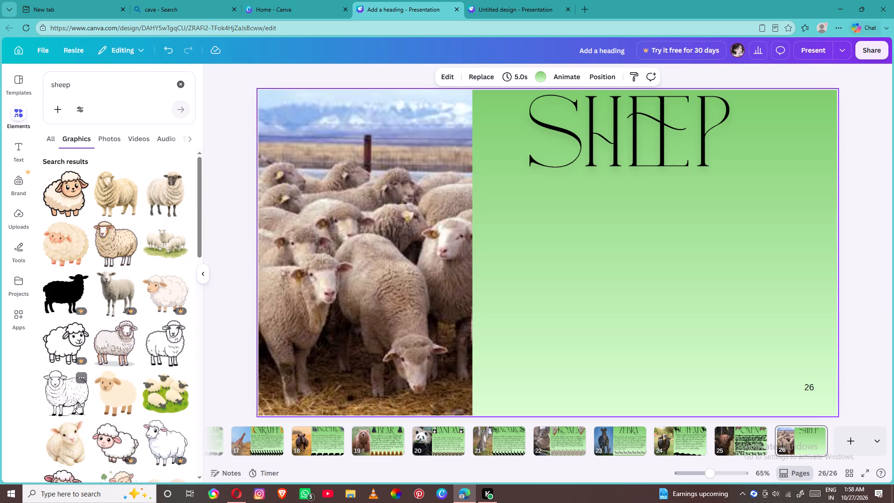
{"action": "left_click", "coordinate": [115, 190]}
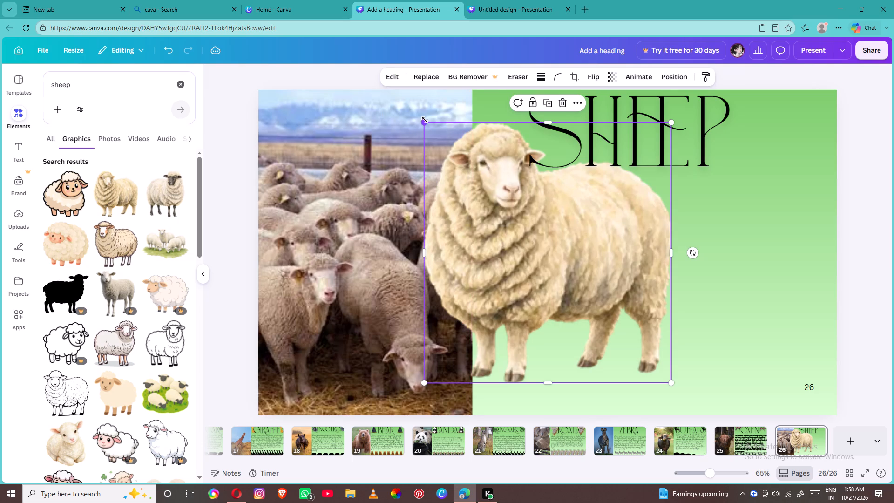
{"action": "left_click_drag", "start_coordinate": [425, 120], "coordinate": [582, 359]}
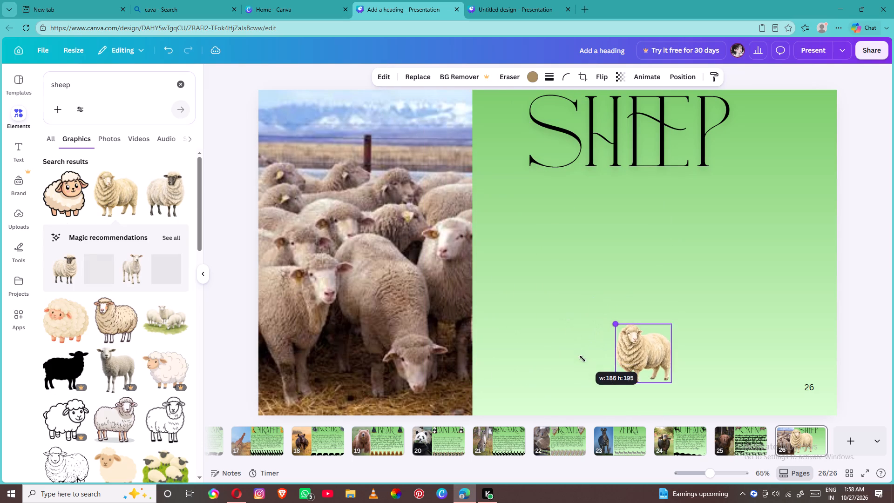
{"action": "left_click_drag", "start_coordinate": [582, 359], "coordinate": [589, 372]}
{"action": "left_click_drag", "start_coordinate": [645, 361], "coordinate": [641, 365]}
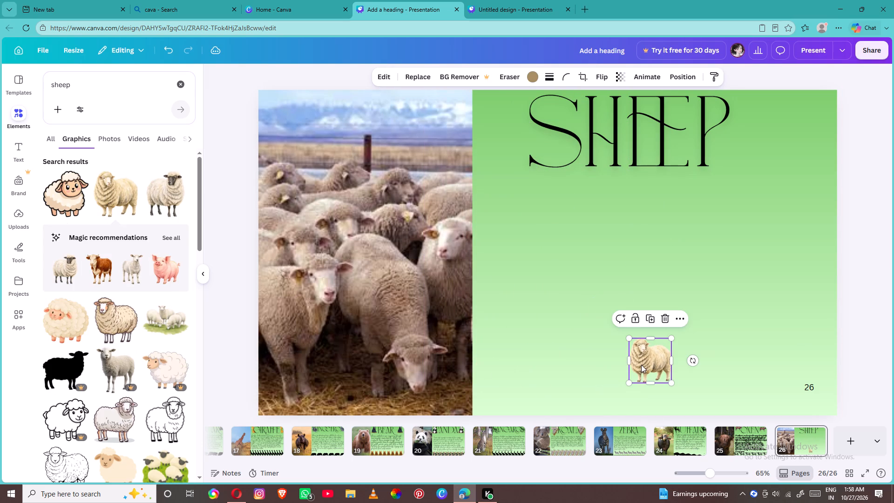
{"action": "left_click_drag", "start_coordinate": [641, 365], "coordinate": [486, 398]}
Duplicate the small woolly sheep into an evenly spaced row of nine along the bottom edge of the green area.
{"action": "left_click", "coordinate": [488, 354]}
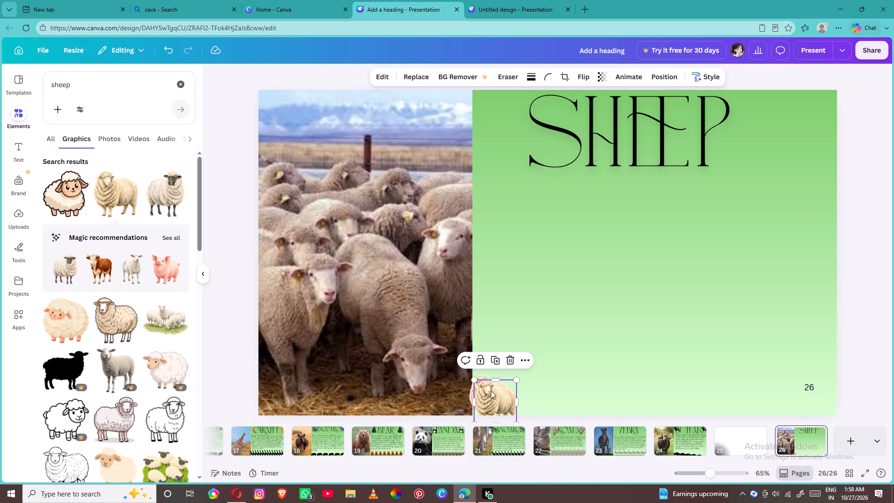
{"action": "left_click_drag", "start_coordinate": [490, 397], "coordinate": [526, 392]}
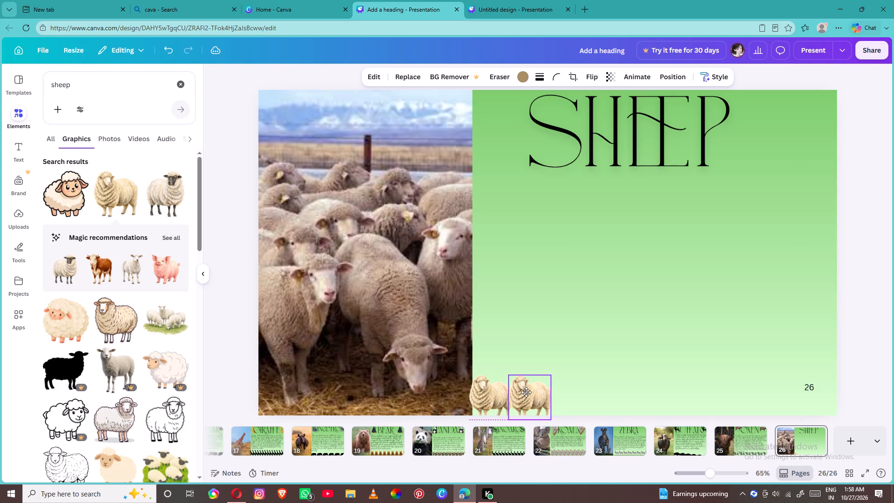
{"action": "left_click_drag", "start_coordinate": [526, 392], "coordinate": [527, 392]}
{"action": "left_click", "coordinate": [534, 354]}
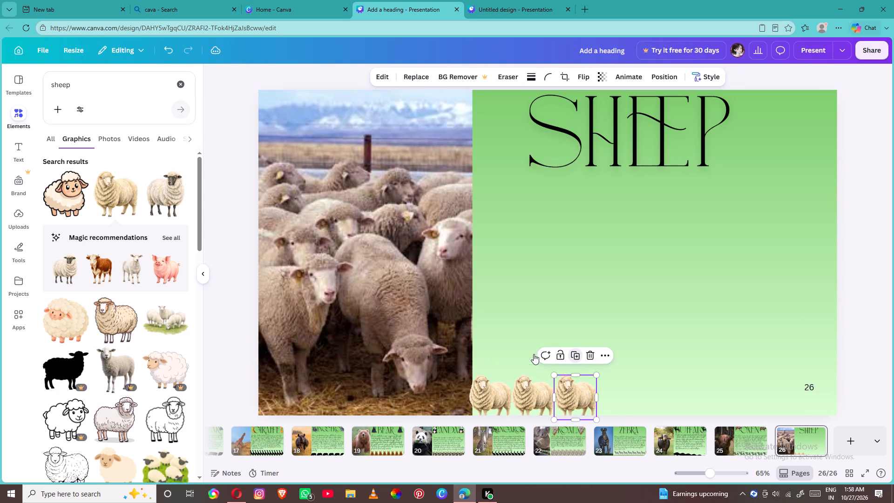
{"action": "left_click", "coordinate": [572, 353]}
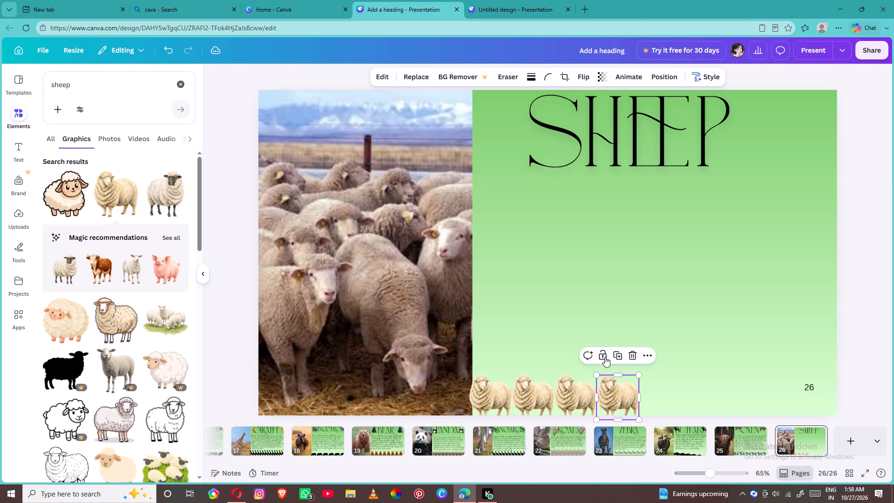
{"action": "left_click", "coordinate": [620, 356]}
{"action": "left_click", "coordinate": [657, 354]}
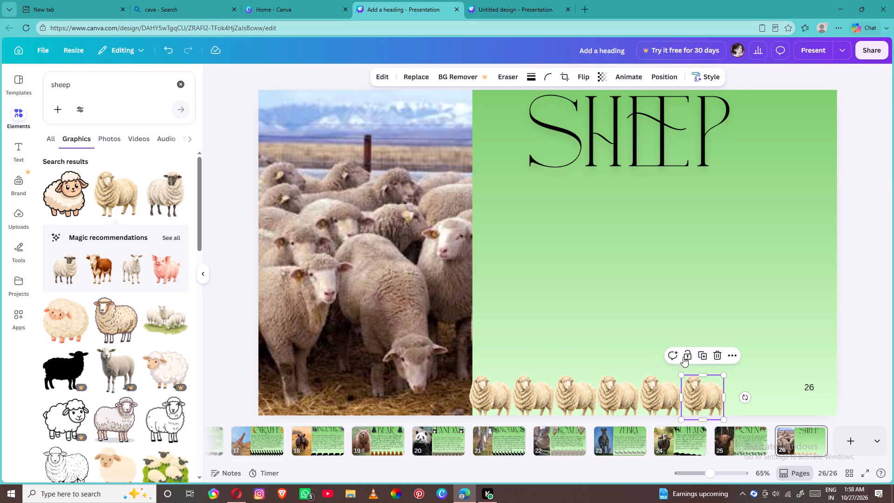
{"action": "left_click", "coordinate": [703, 359]}
{"action": "left_click", "coordinate": [747, 358]}
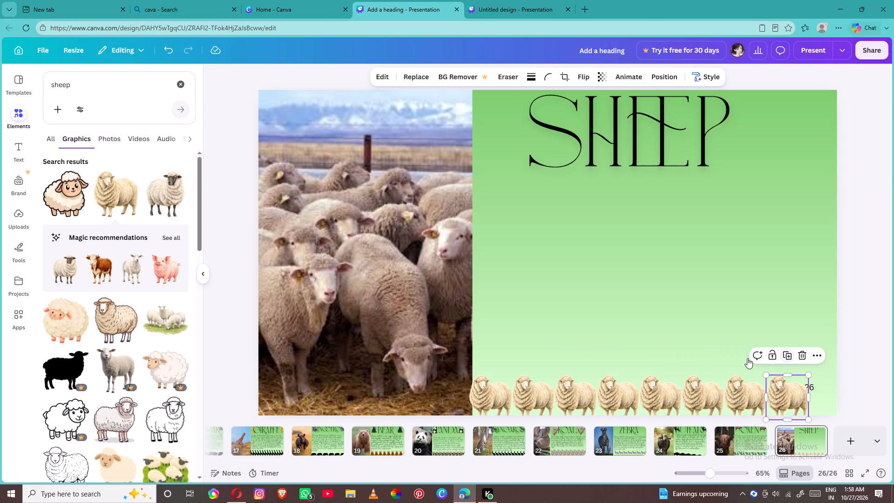
{"action": "left_click", "coordinate": [789, 353]}
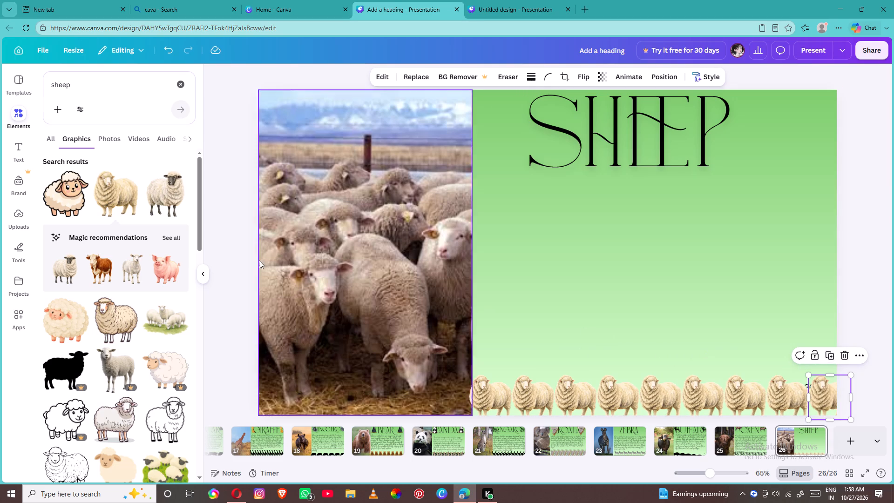
Add the graphic of a sheep flock grazing on grass, shrink it, and place it in the page's top-right corner beside the heading.
{"action": "left_click", "coordinate": [163, 325]}
{"action": "left_click", "coordinate": [339, 119]}
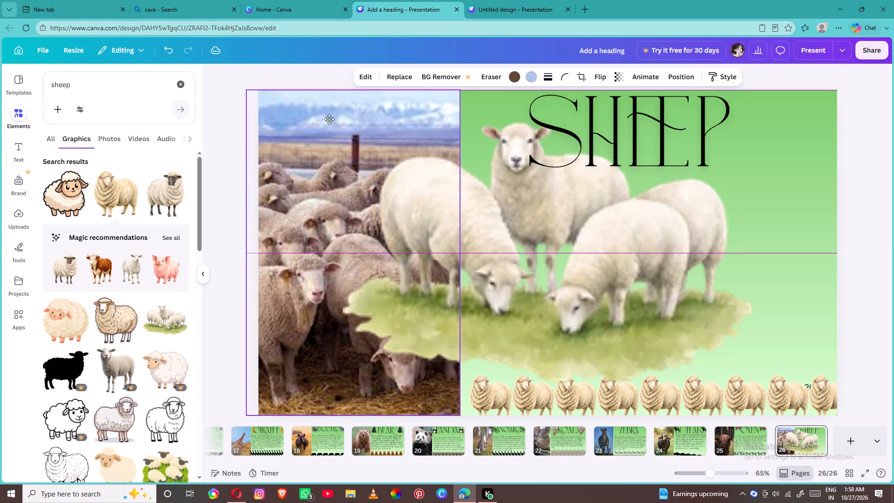
{"action": "left_click", "coordinate": [489, 233]}
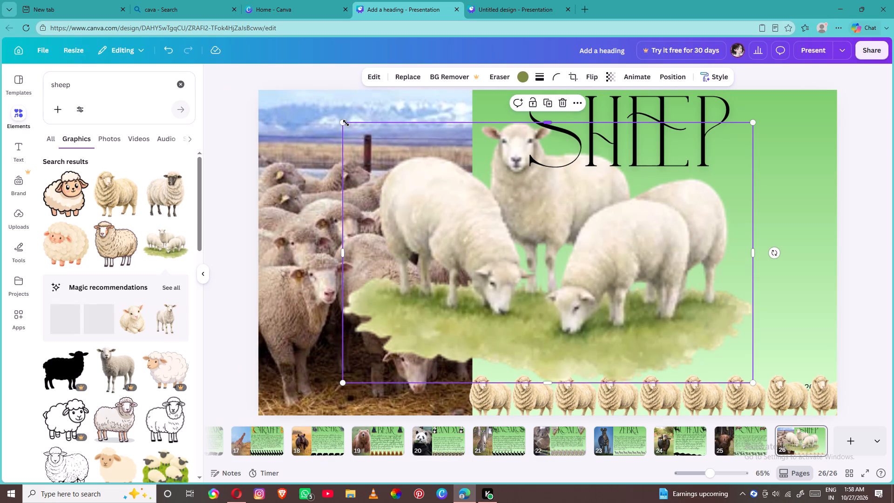
{"action": "left_click_drag", "start_coordinate": [346, 123], "coordinate": [598, 304]}
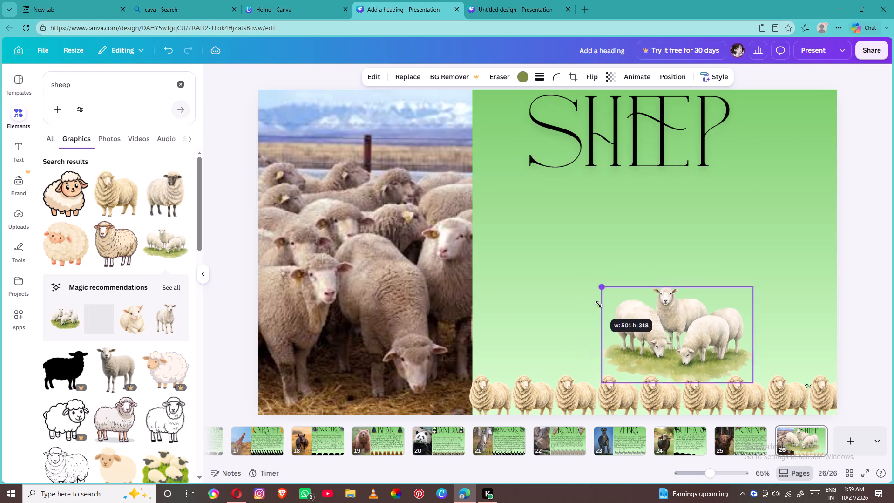
{"action": "left_click_drag", "start_coordinate": [598, 304], "coordinate": [655, 333]}
{"action": "left_click_drag", "start_coordinate": [712, 364], "coordinate": [815, 127]}
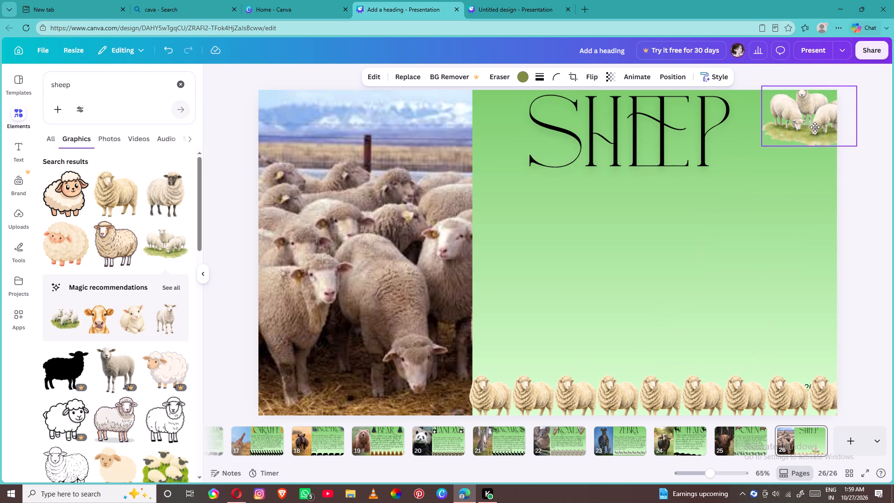
{"action": "left_click_drag", "start_coordinate": [815, 127], "coordinate": [796, 137]}
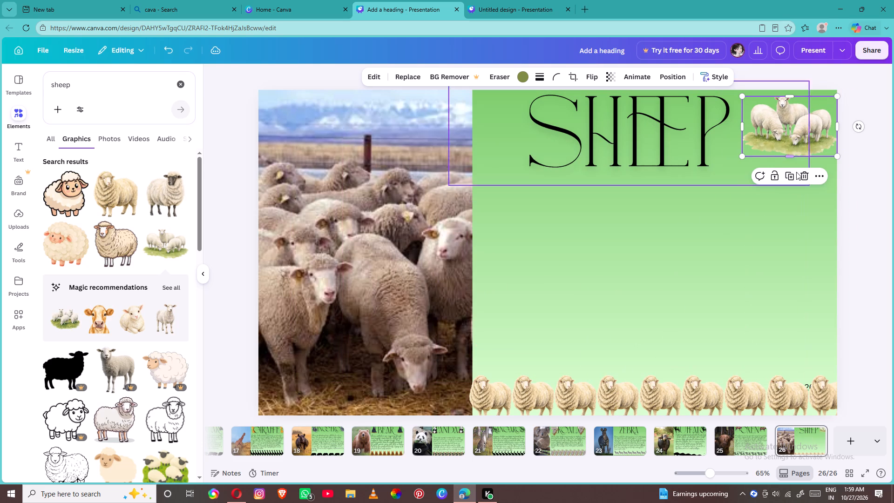
{"action": "left_click", "coordinate": [796, 174]}
{"action": "left_click_drag", "start_coordinate": [790, 139], "coordinate": [552, 123]}
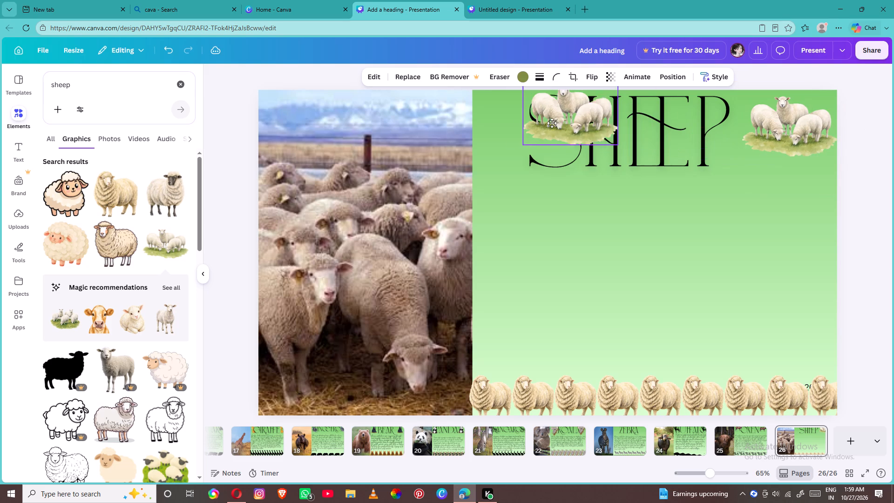
{"action": "left_click_drag", "start_coordinate": [552, 123], "coordinate": [568, 179]}
{"action": "right_click", "coordinate": [527, 133]}
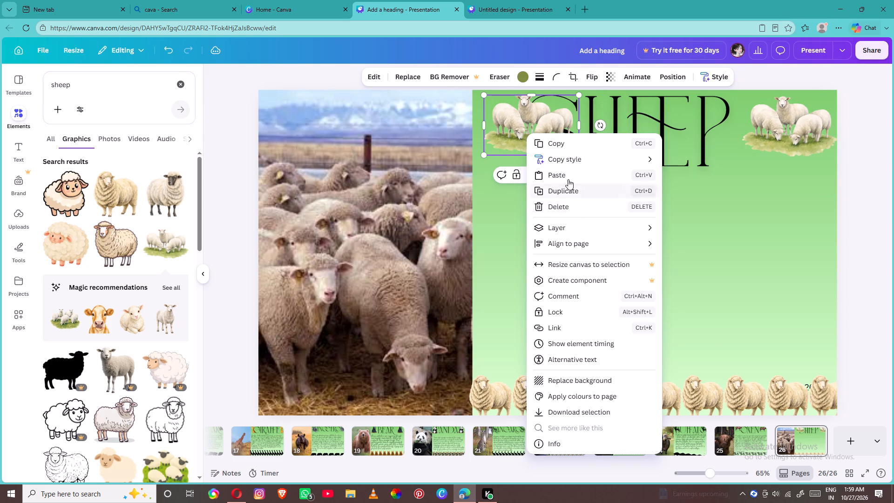
{"action": "left_click_drag", "start_coordinate": [568, 179], "coordinate": [568, 175]}
{"action": "left_click", "coordinate": [601, 223]}
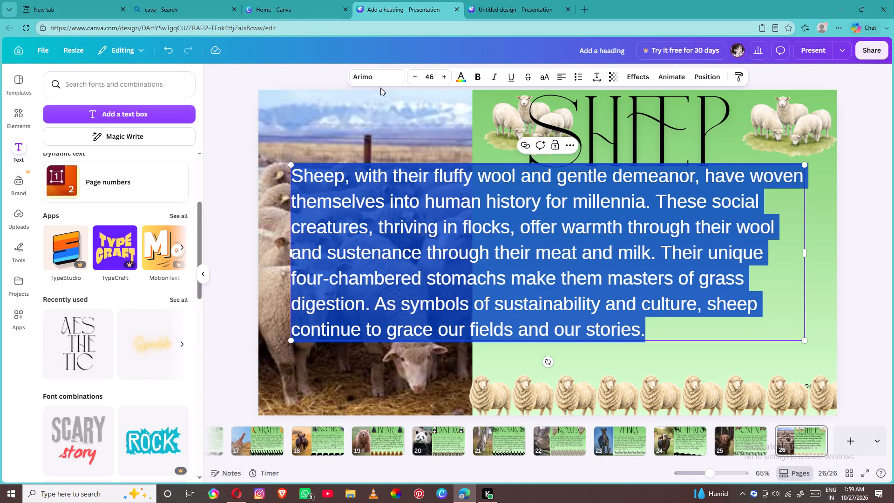
Change the inserted sheep paragraph's font to Above the Beyond Script.
{"action": "left_click", "coordinate": [381, 75]}
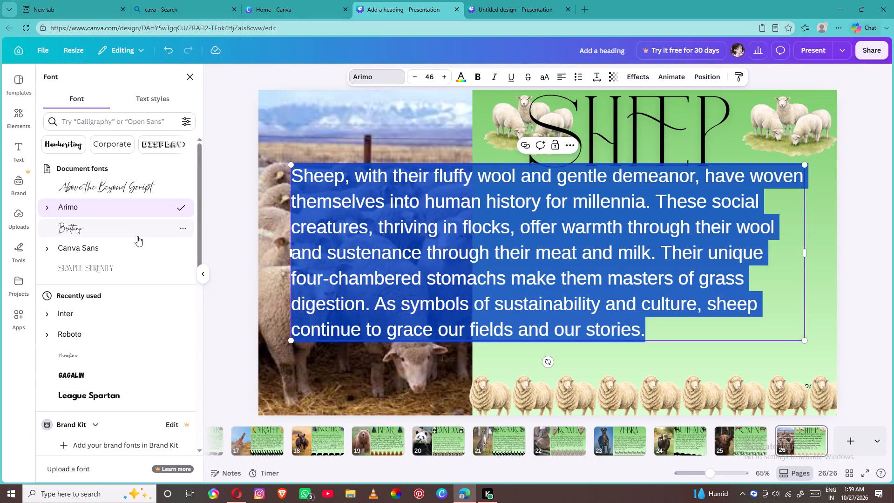
{"action": "left_click", "coordinate": [136, 187]}
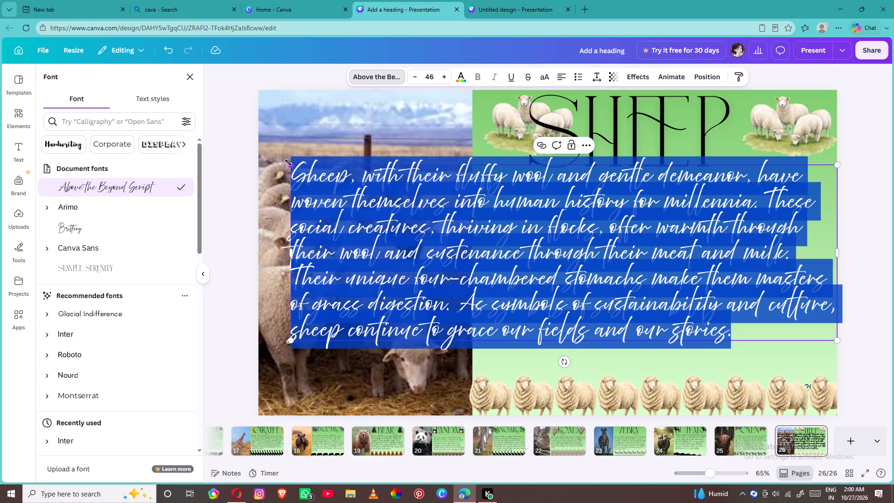
Shrink the paragraph to fit the green area, bring its font size to 34.3, and place it between the SHEEP heading and the sheep row.
{"action": "left_click_drag", "start_coordinate": [290, 165], "coordinate": [431, 198]}
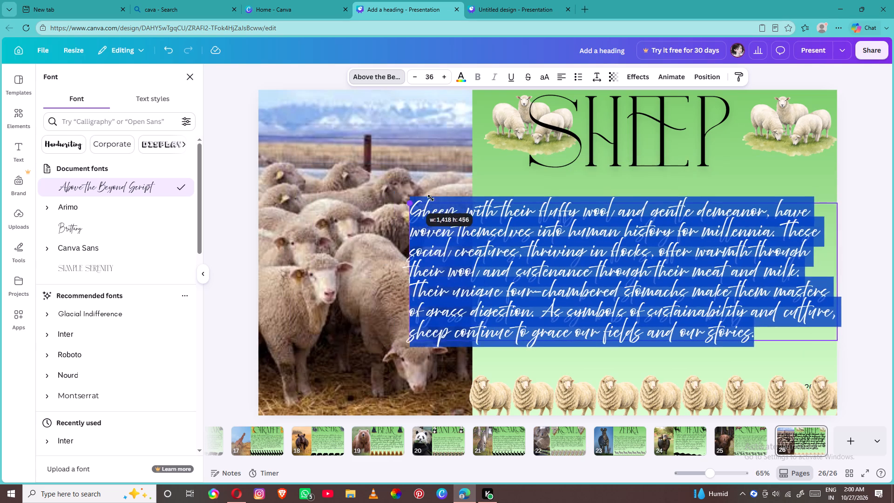
{"action": "left_click_drag", "start_coordinate": [431, 198], "coordinate": [511, 198]}
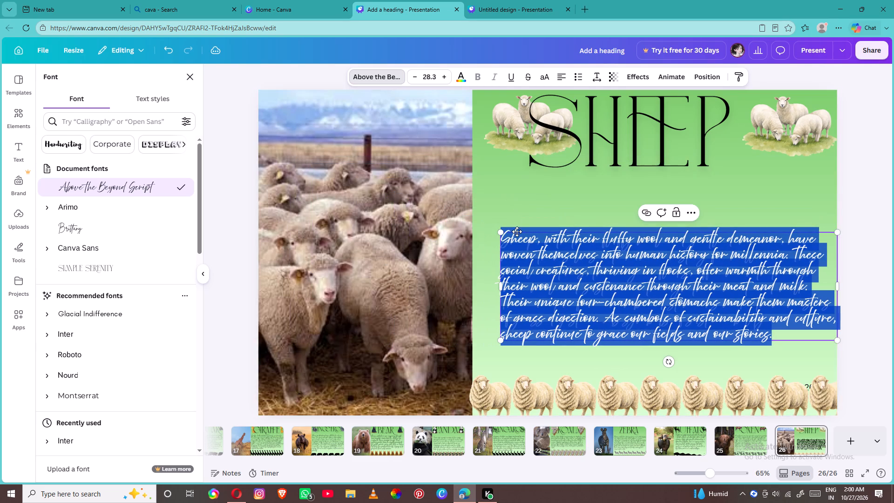
{"action": "triple_click", "coordinate": [447, 75]}
{"action": "left_click", "coordinate": [447, 75]}
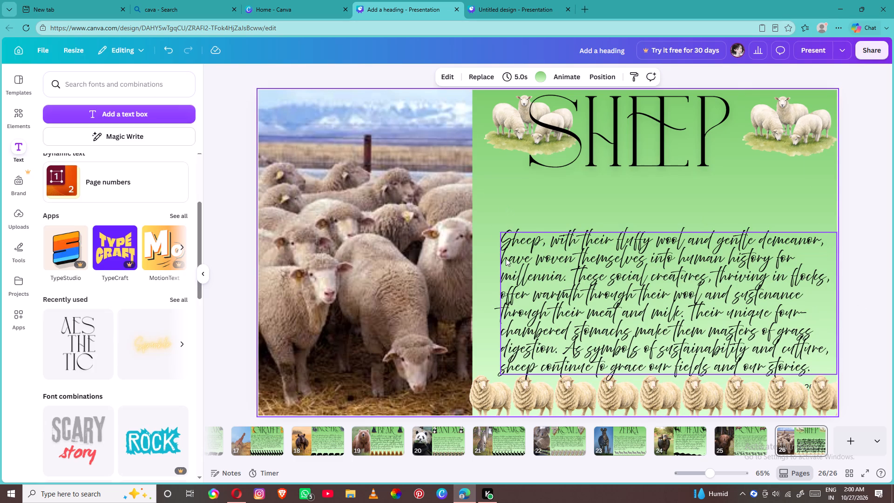
{"action": "left_click_drag", "start_coordinate": [565, 265], "coordinate": [552, 207]}
{"action": "left_click", "coordinate": [552, 207]}
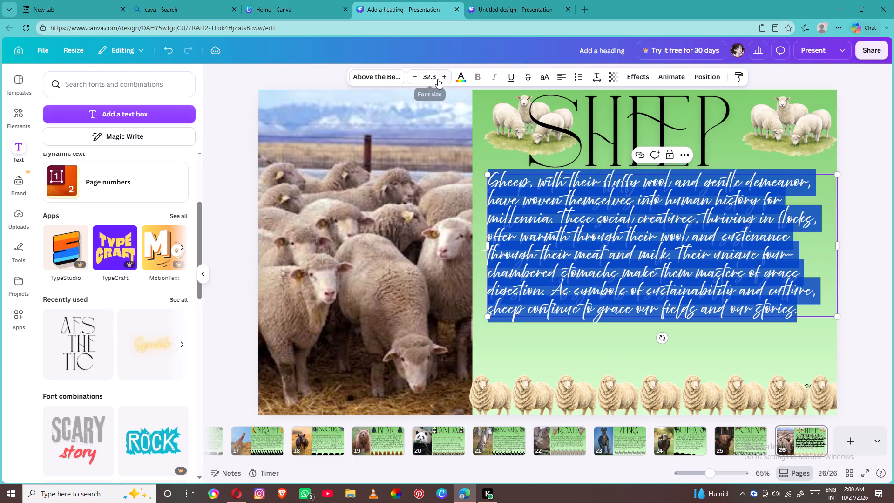
{"action": "left_click", "coordinate": [440, 80]}
{"action": "left_click", "coordinate": [440, 80]}
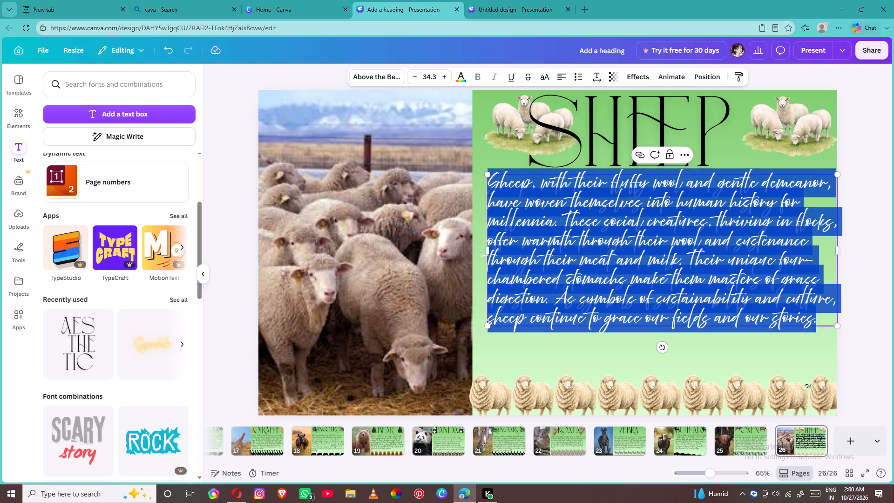
{"action": "left_click", "coordinate": [535, 349]}
{"action": "left_click_drag", "start_coordinate": [546, 294], "coordinate": [542, 306]}
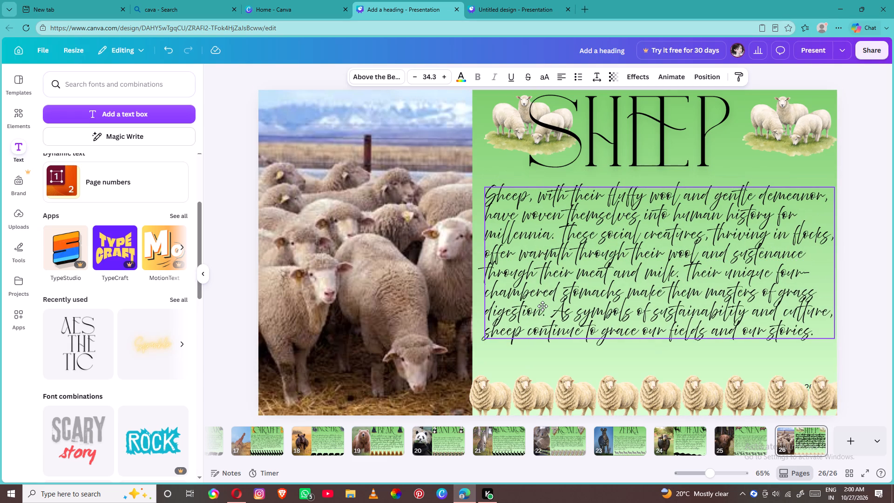
{"action": "left_click_drag", "start_coordinate": [542, 306], "coordinate": [539, 306]}
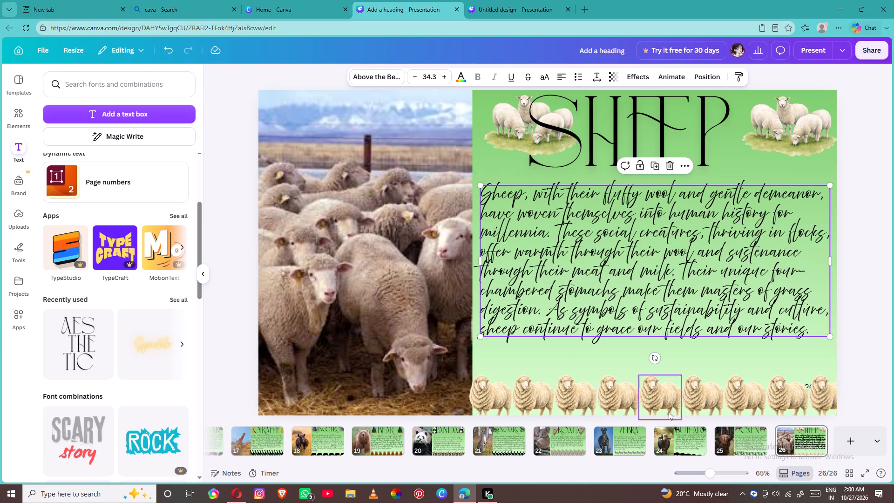
Add a new page 27 after the sheep page.
{"action": "left_click", "coordinate": [840, 449]}
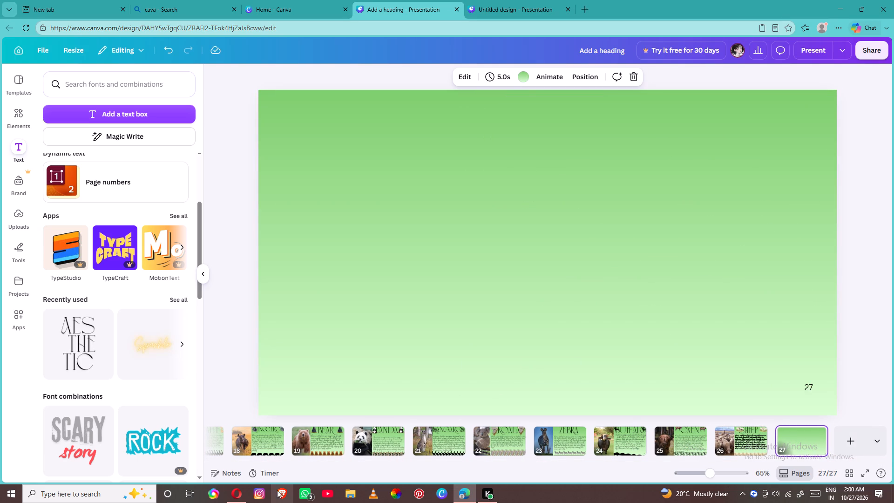
Switch to the Opera browser, check the animal name list for the next animal, and search Google Images for "pony".
{"action": "left_click", "coordinate": [232, 498]}
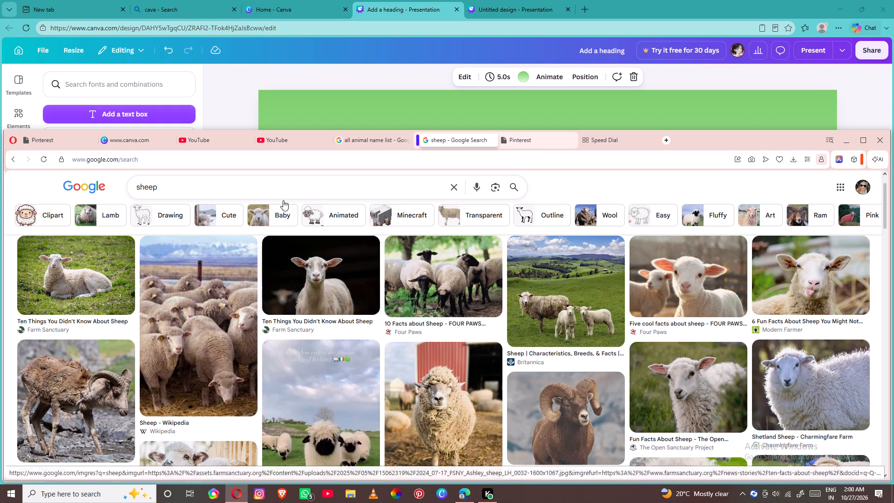
{"action": "left_click", "coordinate": [360, 141]}
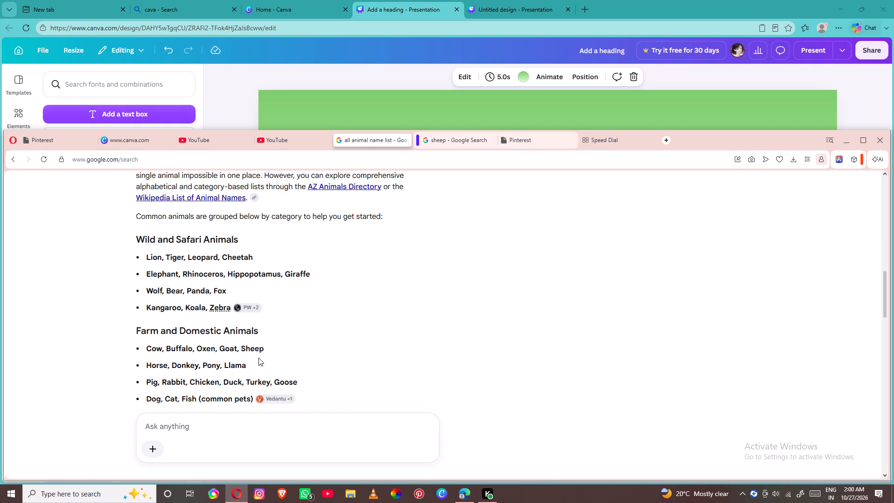
{"action": "left_click", "coordinate": [474, 139]}
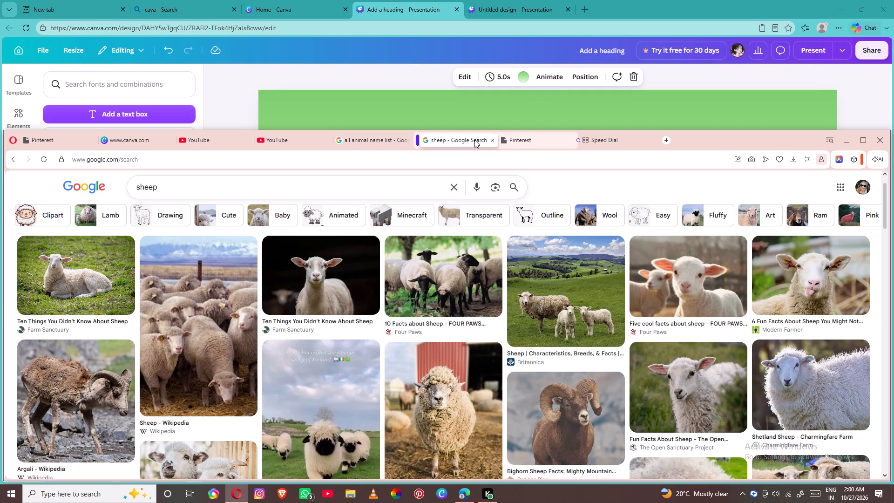
{"action": "left_click", "coordinate": [462, 190]}
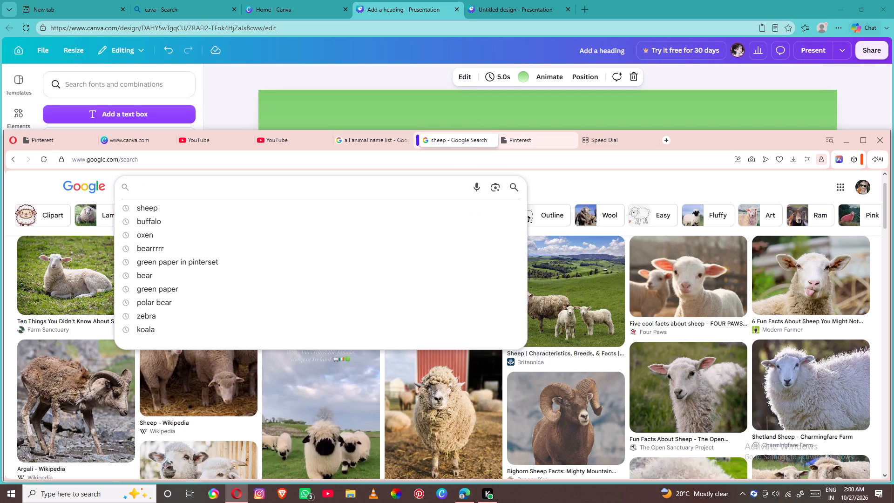
{"action": "type", "text": "po"}
{"action": "key", "text": "n"}
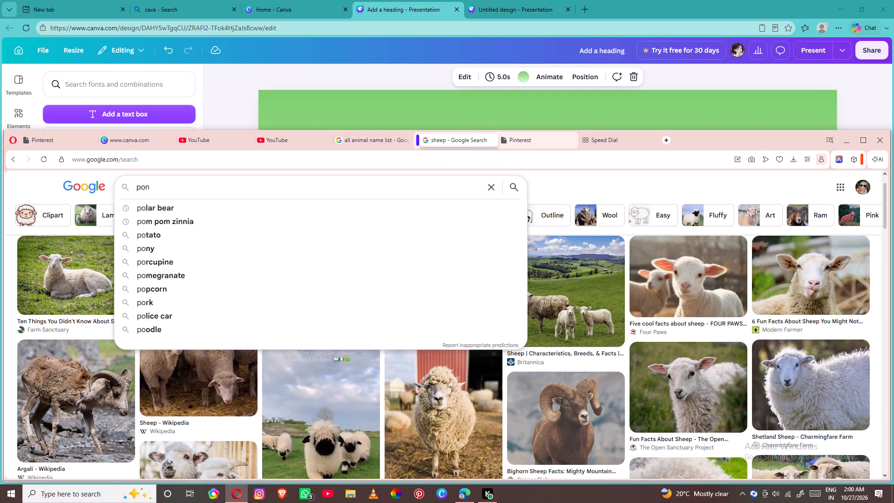
{"action": "key", "text": "y"}
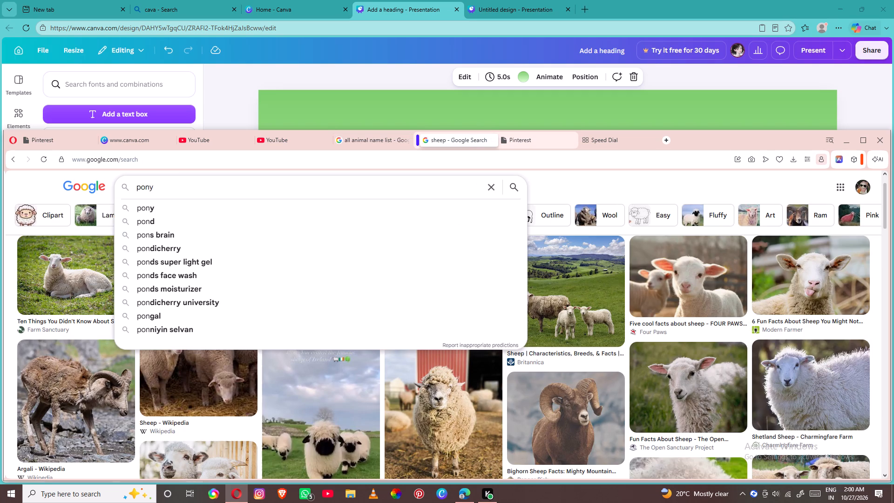
{"action": "key", "text": "Return"}
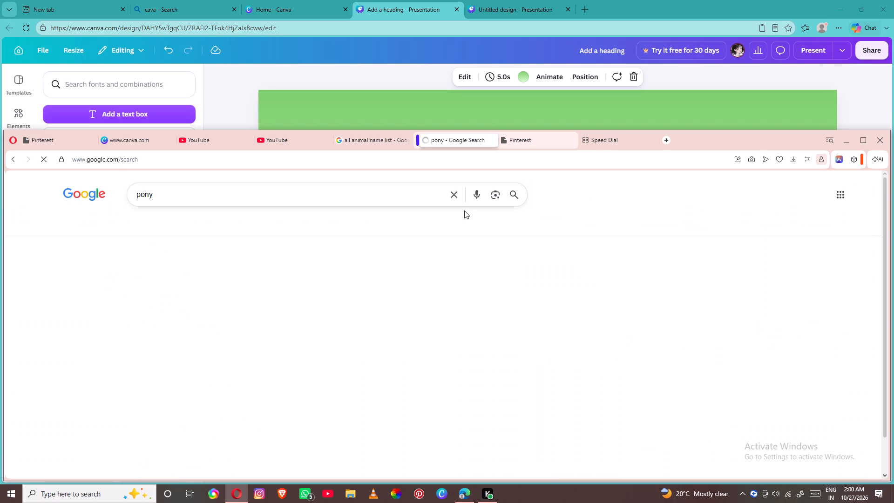
Look through the pony image results and copy the photo of the cream-white pony sitting on grass in front of autumn trees.
{"action": "scroll", "coordinate": [332, 300], "scroll_direction": "down", "scroll_amount": 2}
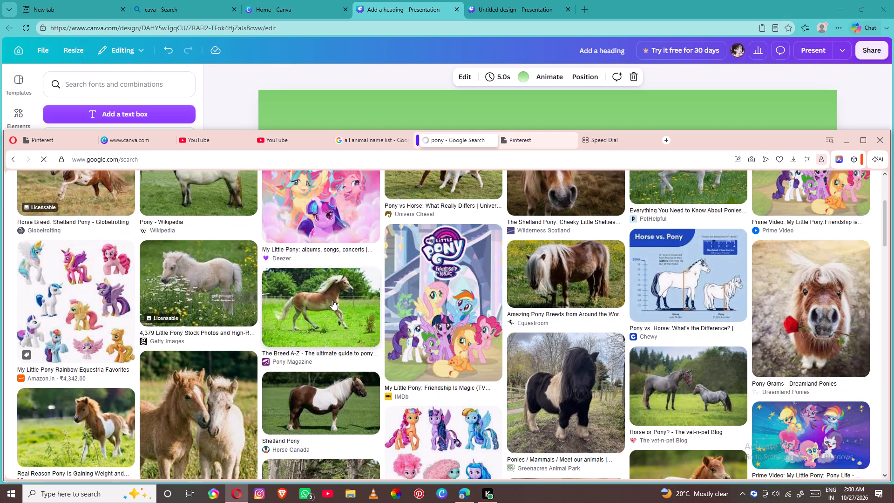
{"action": "scroll", "coordinate": [333, 300], "scroll_direction": "down", "scroll_amount": 3}
{"action": "scroll", "coordinate": [334, 301], "scroll_direction": "up", "scroll_amount": 2}
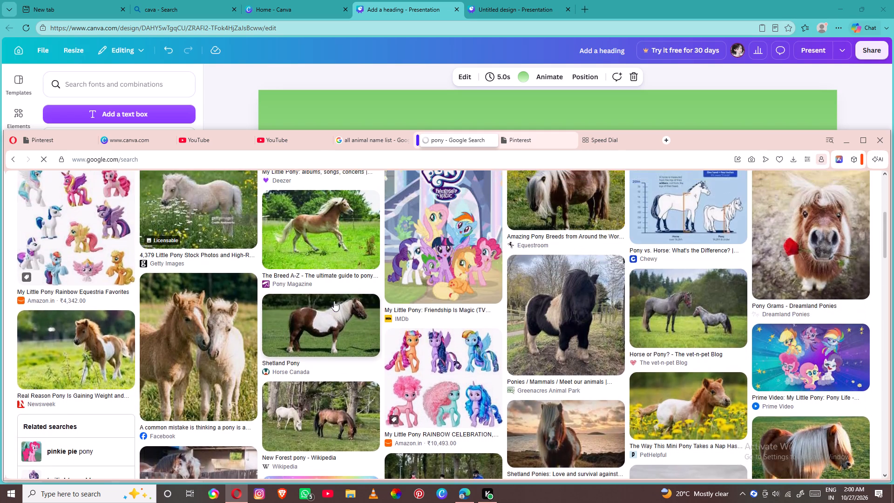
{"action": "scroll", "coordinate": [334, 301], "scroll_direction": "up", "scroll_amount": 3}
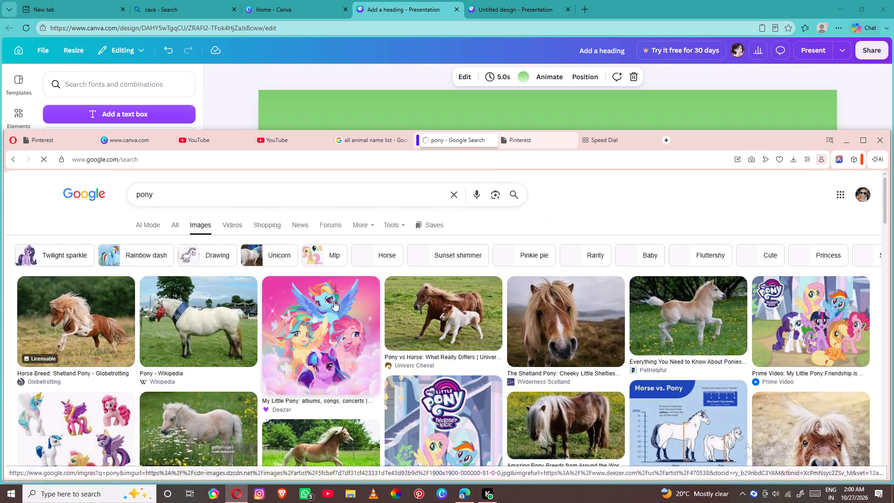
{"action": "scroll", "coordinate": [334, 301], "scroll_direction": "down", "scroll_amount": 8}
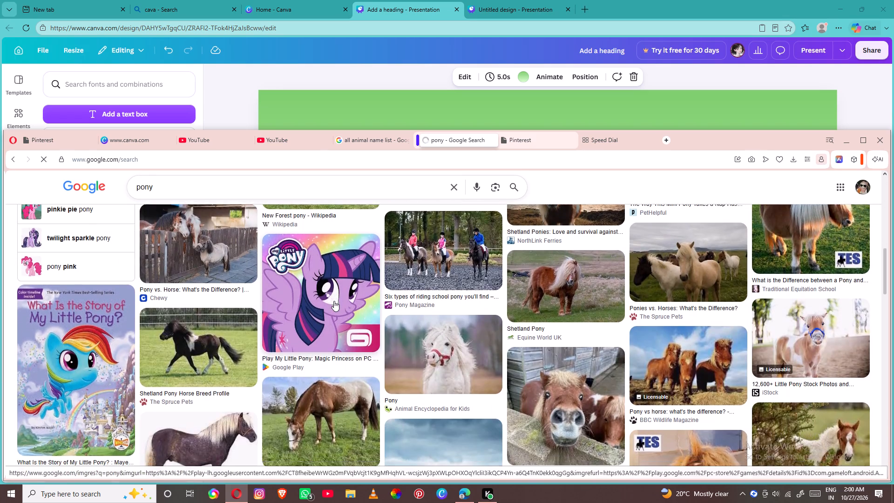
{"action": "scroll", "coordinate": [334, 297], "scroll_direction": "down", "scroll_amount": 2}
{"action": "scroll", "coordinate": [409, 308], "scroll_direction": "up", "scroll_amount": 2}
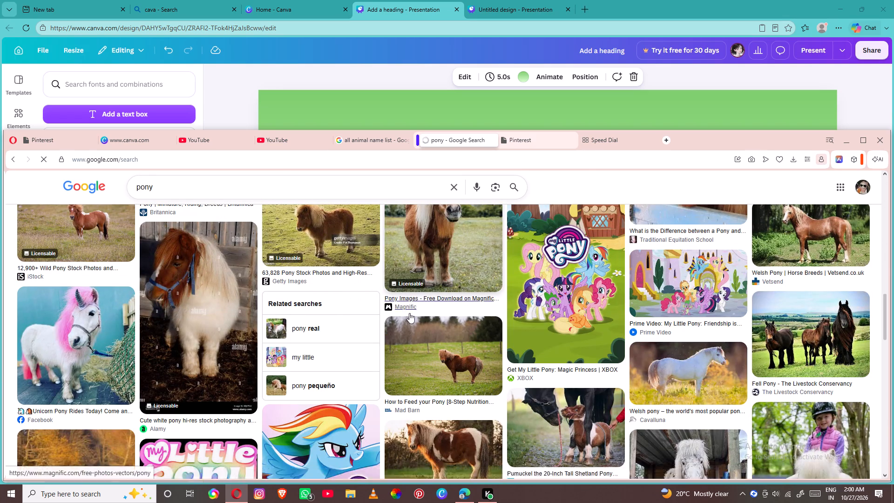
{"action": "scroll", "coordinate": [409, 313], "scroll_direction": "up", "scroll_amount": 4}
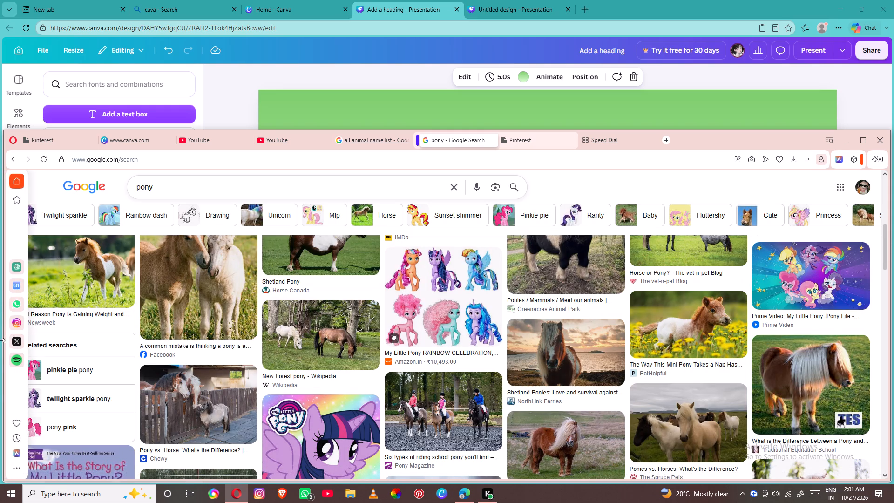
{"action": "scroll", "coordinate": [374, 355], "scroll_direction": "up", "scroll_amount": 3}
{"action": "scroll", "coordinate": [374, 355], "scroll_direction": "down", "scroll_amount": 4}
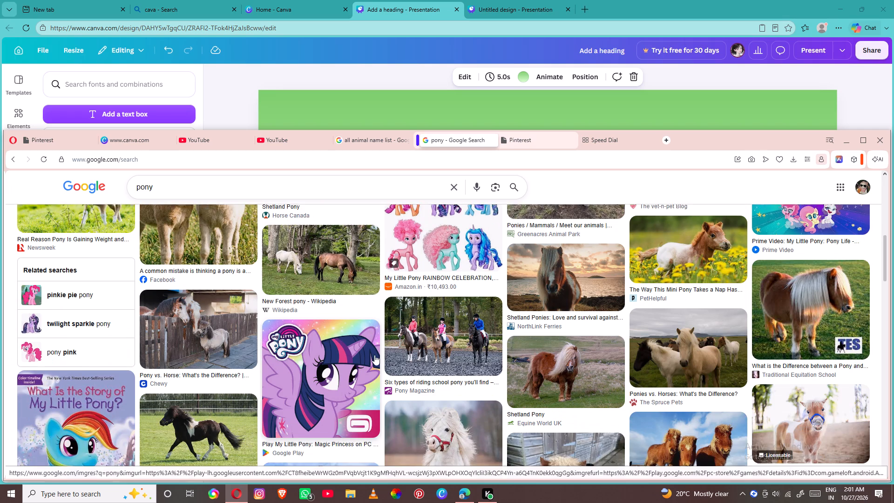
{"action": "scroll", "coordinate": [374, 355], "scroll_direction": "down", "scroll_amount": 4}
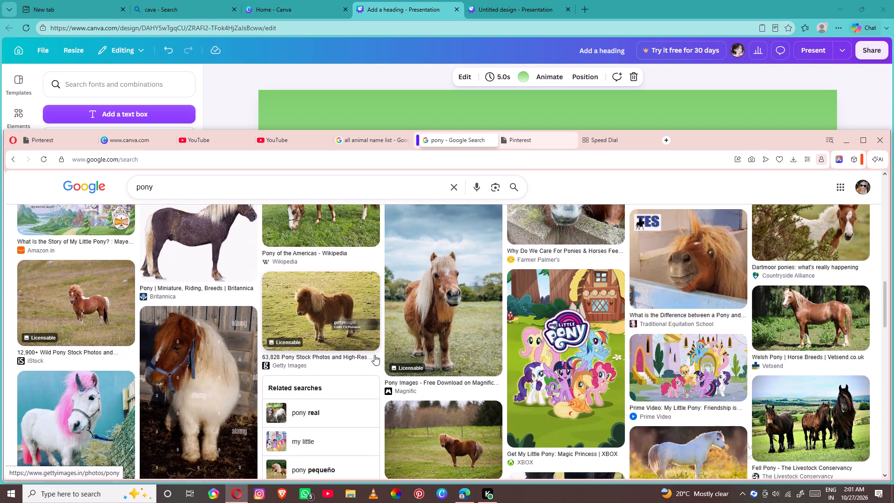
{"action": "scroll", "coordinate": [374, 355], "scroll_direction": "down", "scroll_amount": 2}
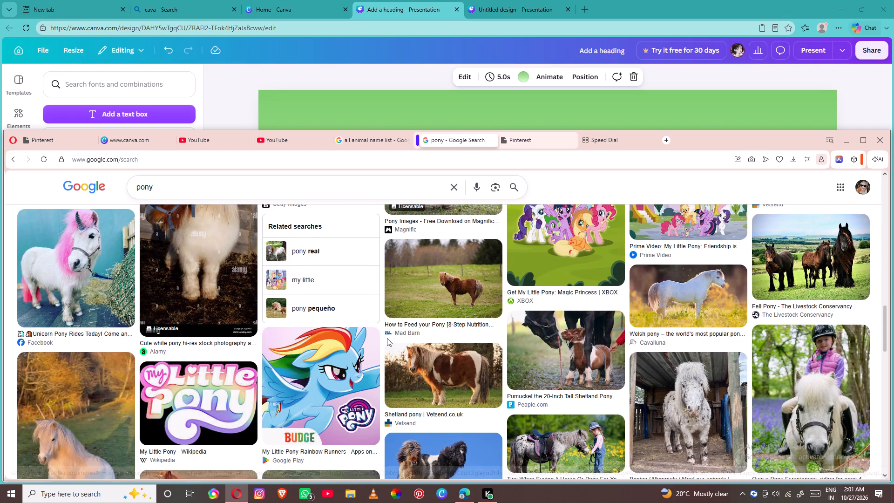
{"action": "scroll", "coordinate": [387, 338], "scroll_direction": "down", "scroll_amount": 1}
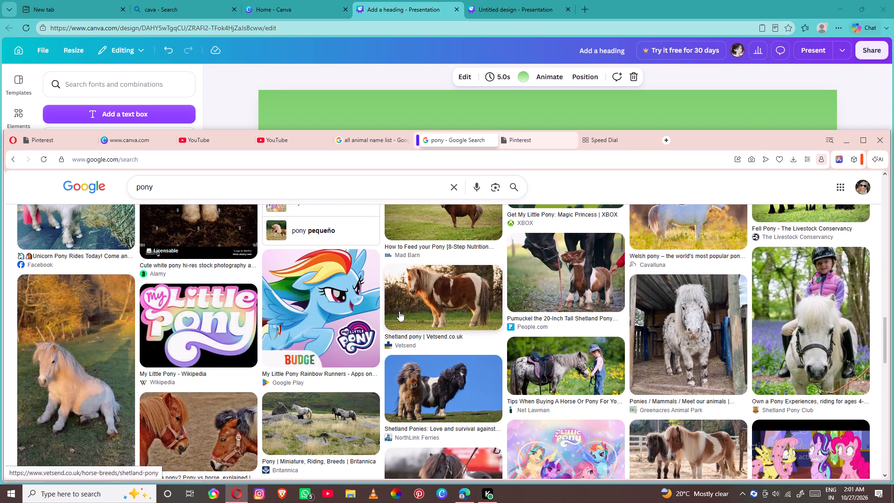
{"action": "scroll", "coordinate": [68, 380], "scroll_direction": "down", "scroll_amount": 1}
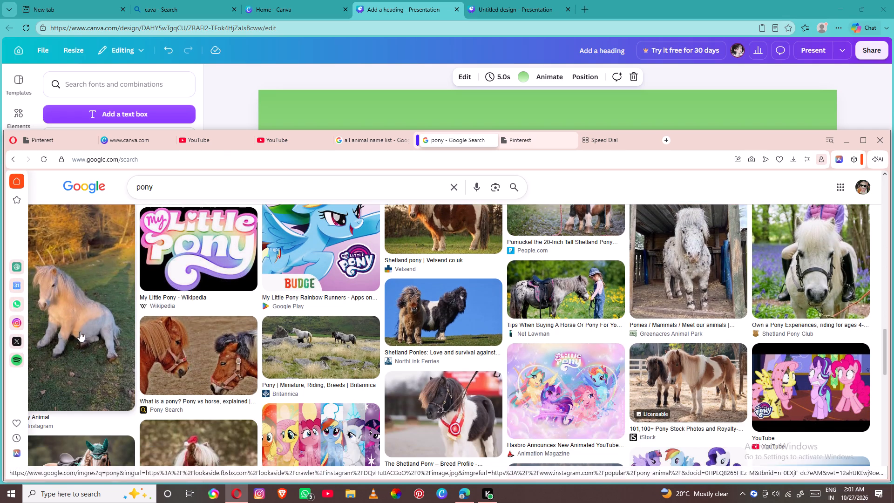
{"action": "right_click", "coordinate": [81, 317]}
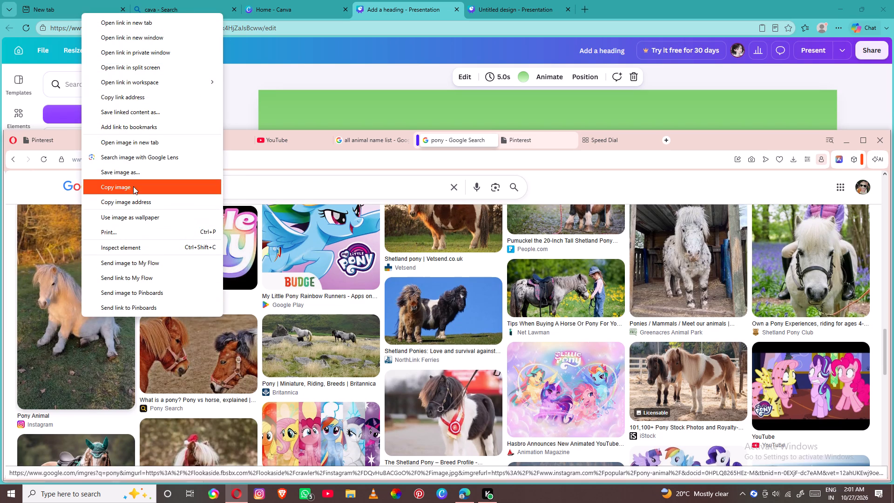
{"action": "left_click", "coordinate": [133, 186]}
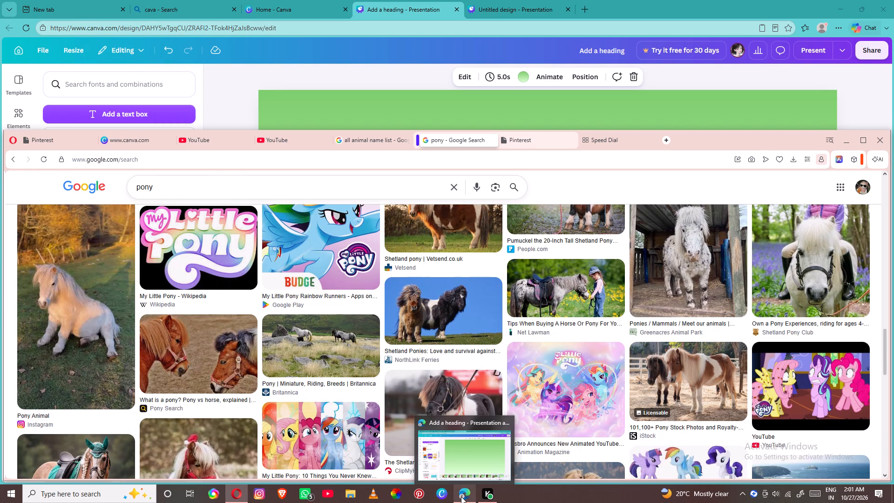
Switch back to the Canva presentation in Edge and paste the copied pony photo onto page 27.
{"action": "left_click", "coordinate": [461, 496]}
{"action": "right_click", "coordinate": [360, 266]}
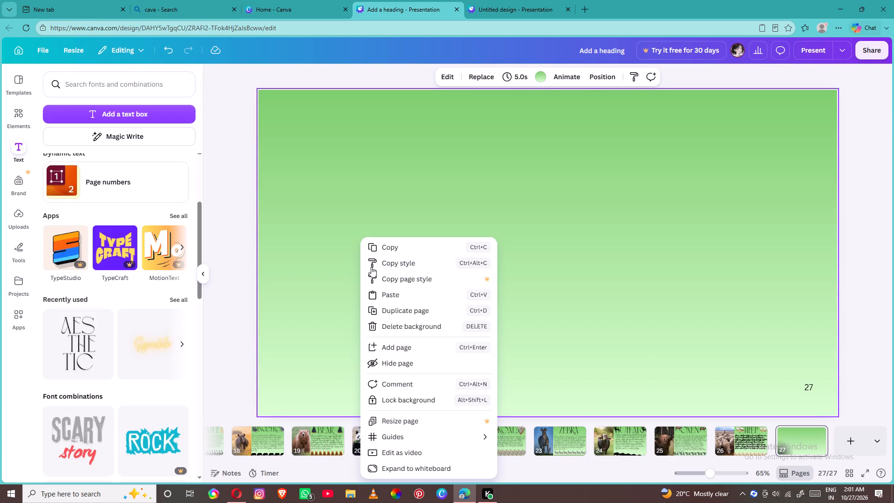
{"action": "left_click", "coordinate": [386, 294]}
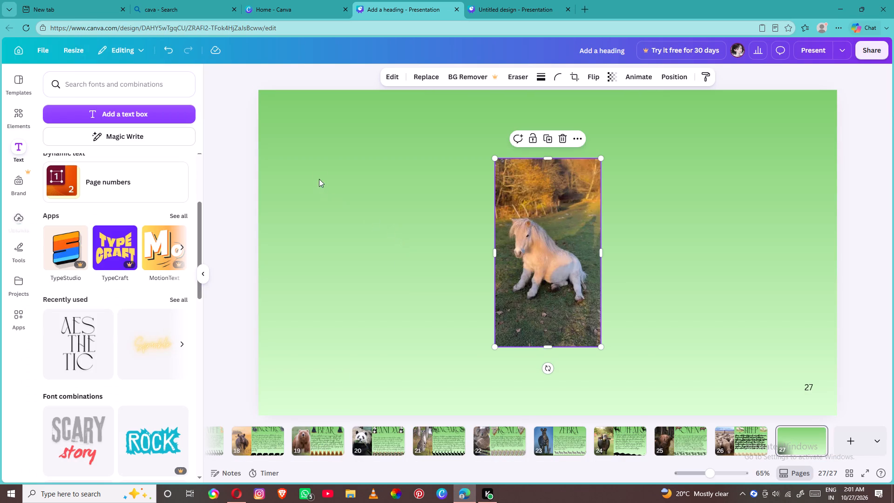
Move the pony photo to page 27's top-left corner and enlarge it to span the full page height.
{"action": "left_click_drag", "start_coordinate": [514, 234], "coordinate": [308, 170]}
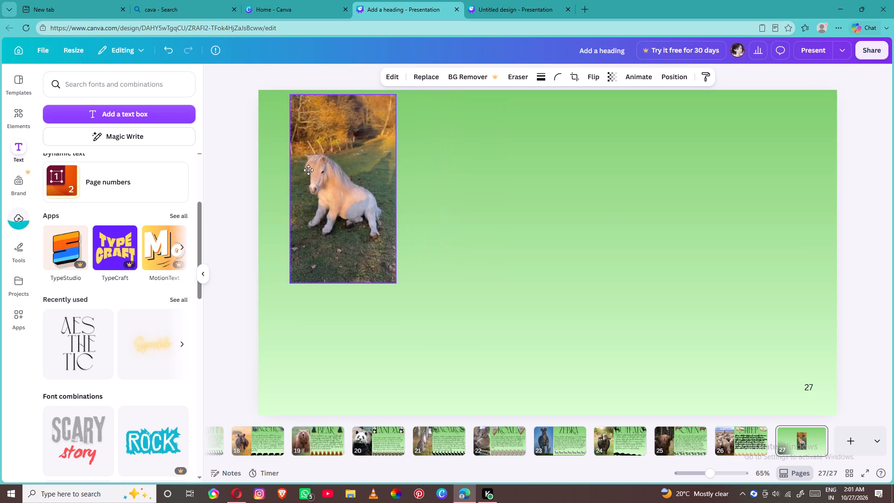
{"action": "left_click_drag", "start_coordinate": [308, 170], "coordinate": [279, 166]}
{"action": "left_click_drag", "start_coordinate": [362, 278], "coordinate": [404, 368]}
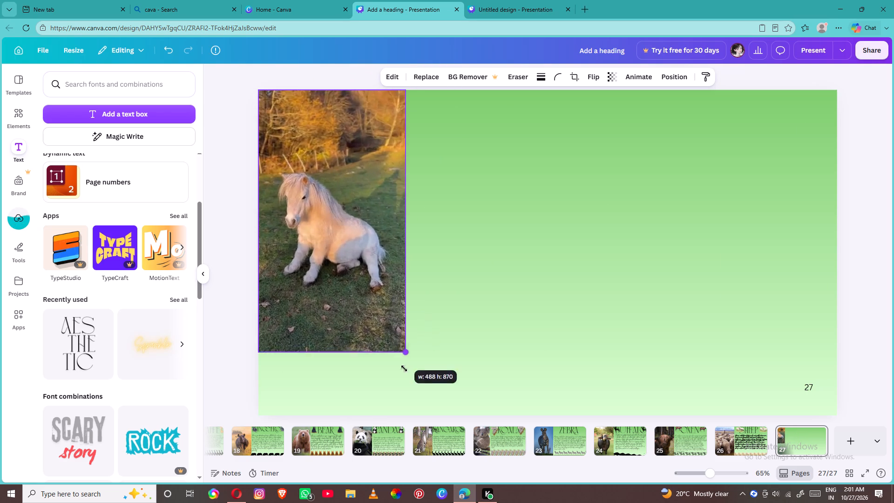
{"action": "left_click_drag", "start_coordinate": [404, 368], "coordinate": [410, 414]}
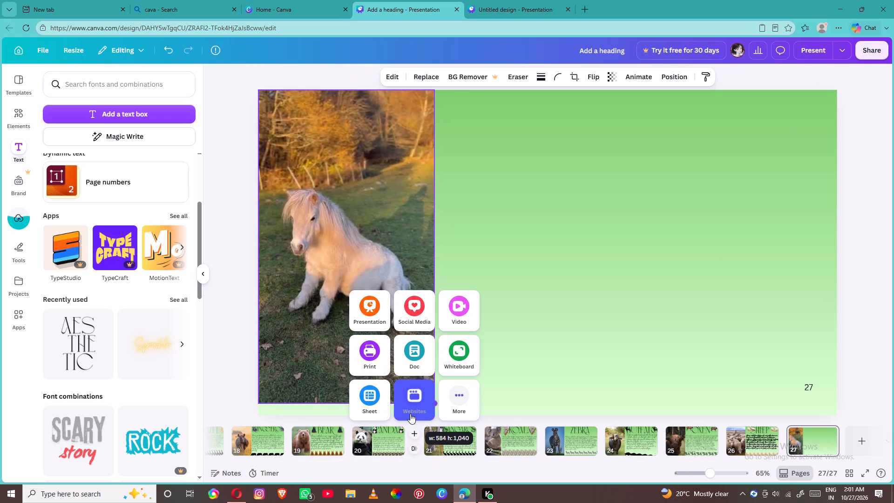
{"action": "left_click_drag", "start_coordinate": [410, 414], "coordinate": [410, 432]}
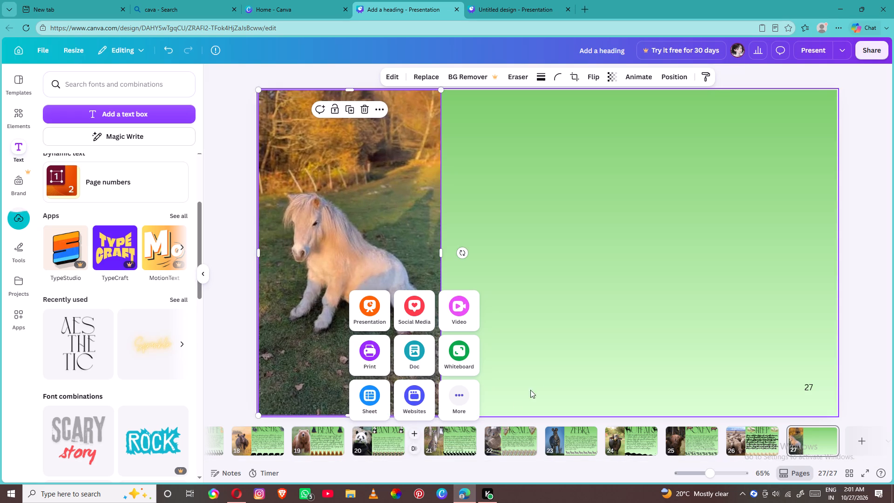
{"action": "left_click", "coordinate": [535, 380]}
Add a heading in the recently used AES THE TIC style reading PONY, and place it at the top of the green area.
{"action": "left_click", "coordinate": [72, 342]}
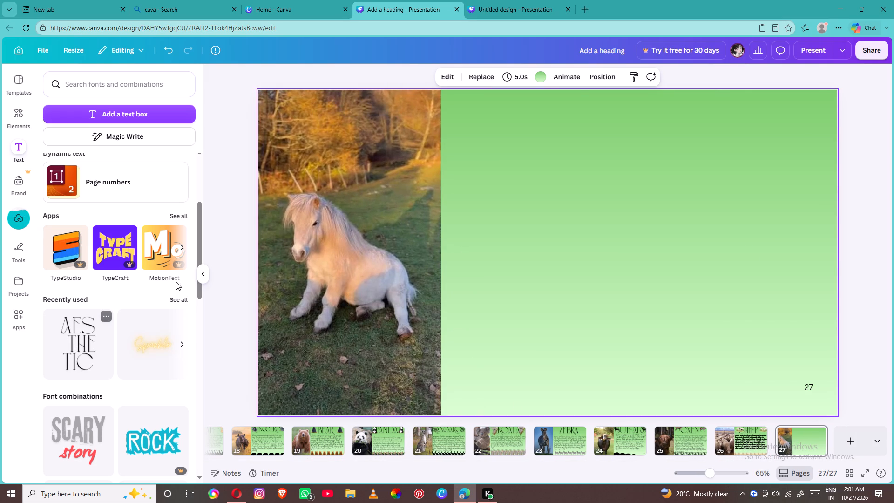
{"action": "left_click", "coordinate": [489, 246]}
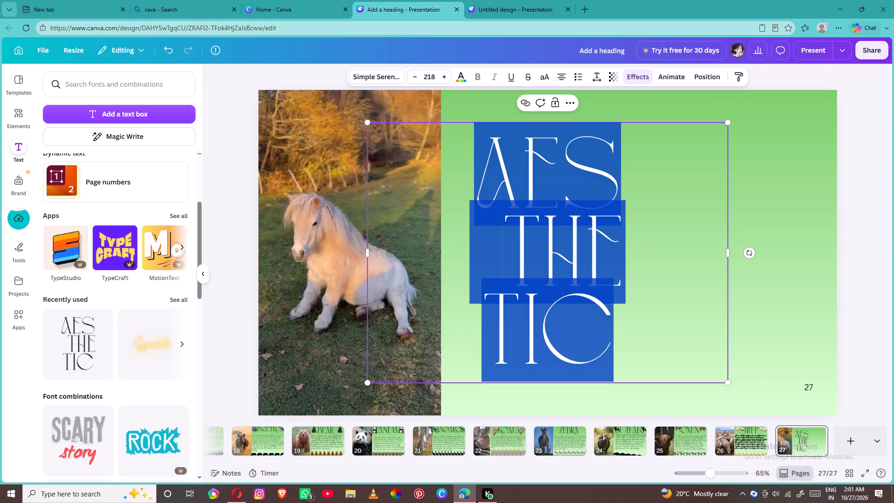
{"action": "key", "text": "BackSpace"}
{"action": "type", "text": "po"}
{"action": "key", "text": "n"}
{"action": "key", "text": "y"}
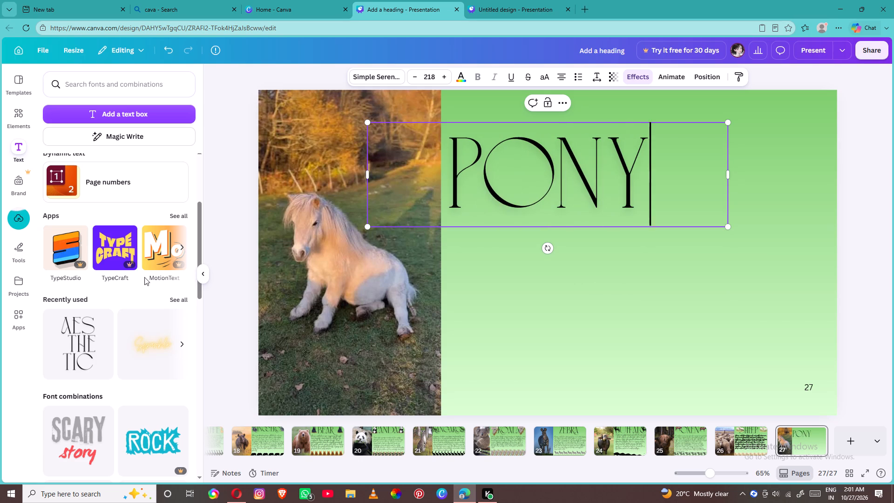
{"action": "left_click", "coordinate": [539, 368]}
{"action": "left_click_drag", "start_coordinate": [520, 190], "coordinate": [527, 169]}
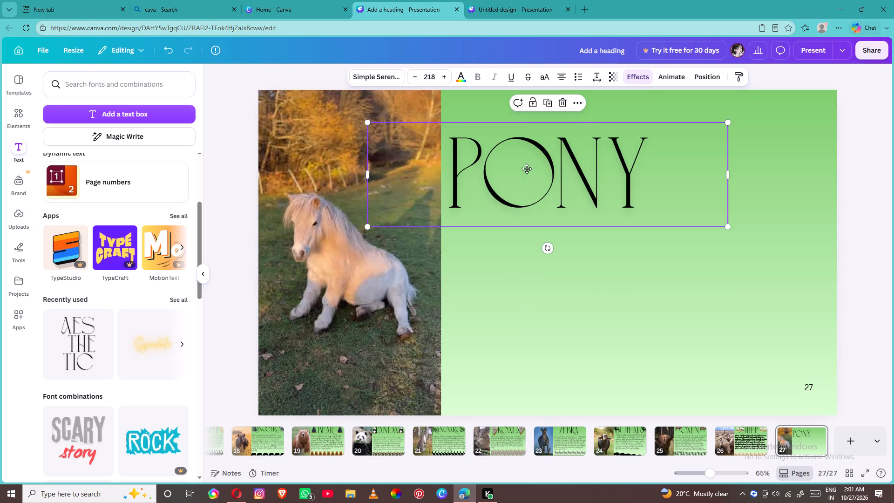
{"action": "left_click_drag", "start_coordinate": [527, 169], "coordinate": [576, 145]}
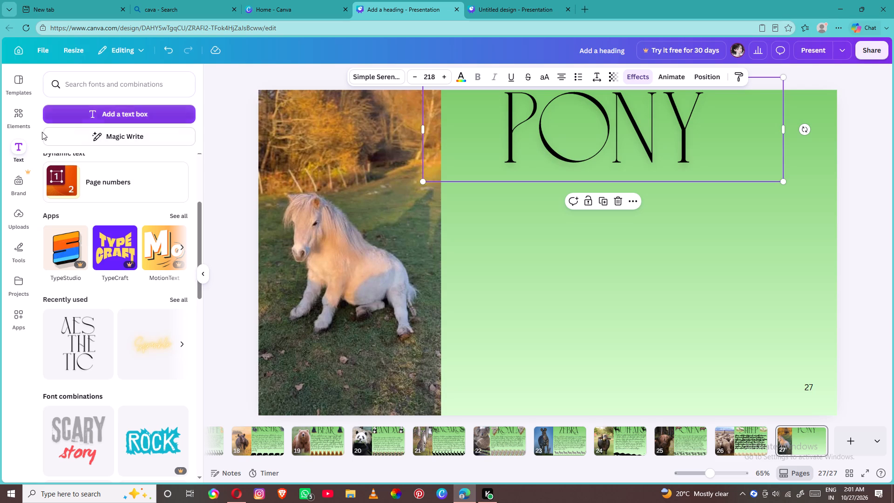
Search Elements for "pony", add the pink-and-purple-maned pony graphic to the page, and show all graphics results.
{"action": "left_click", "coordinate": [22, 118]}
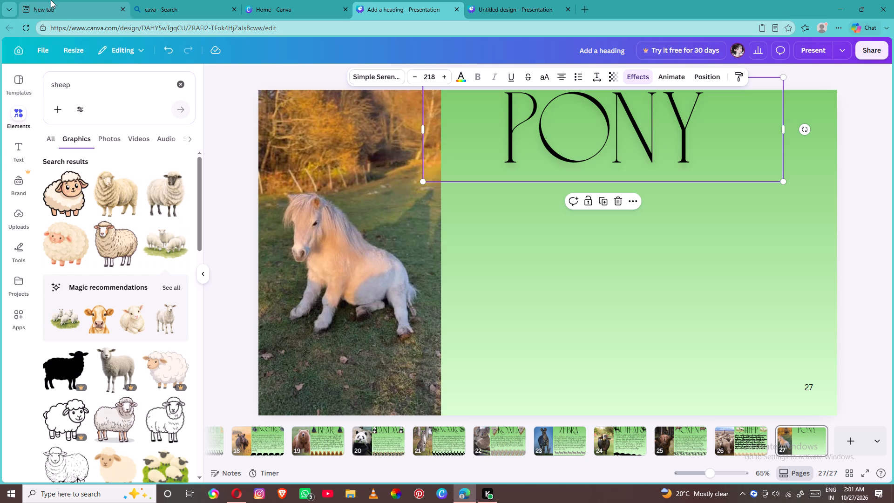
{"action": "left_click", "coordinate": [180, 81]}
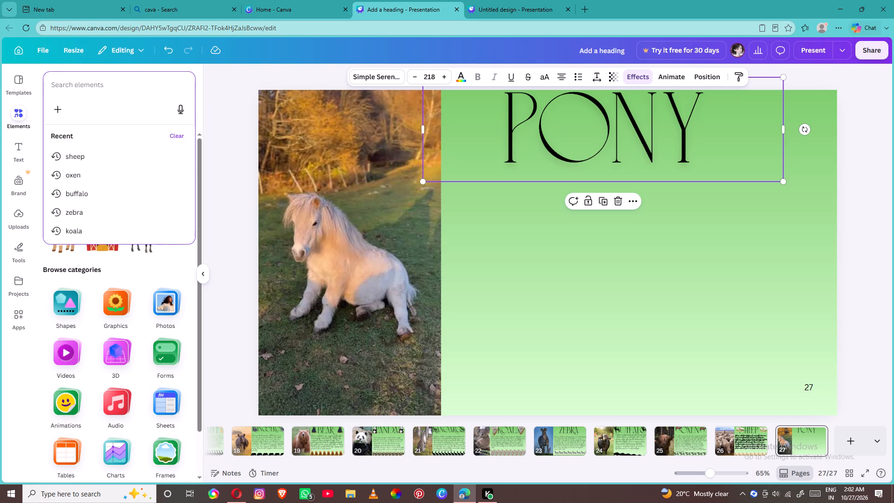
{"action": "type", "text": "pony"}
{"action": "key", "text": "Return"}
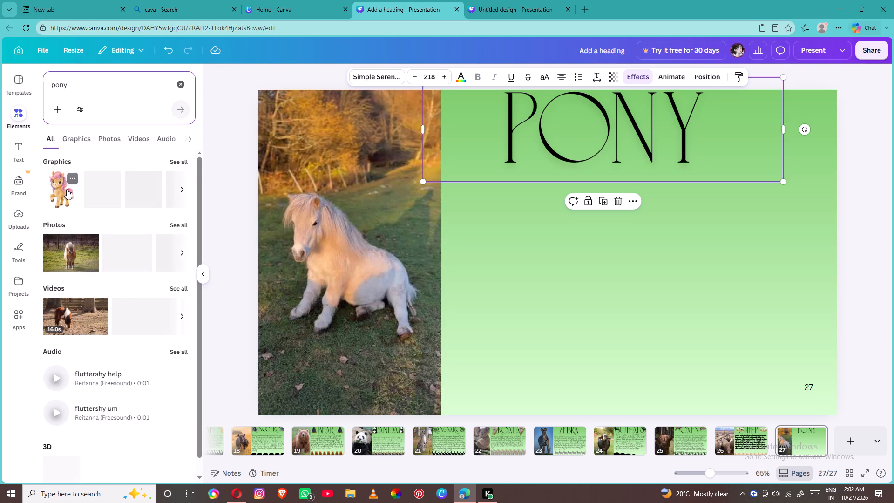
{"action": "left_click", "coordinate": [61, 199]}
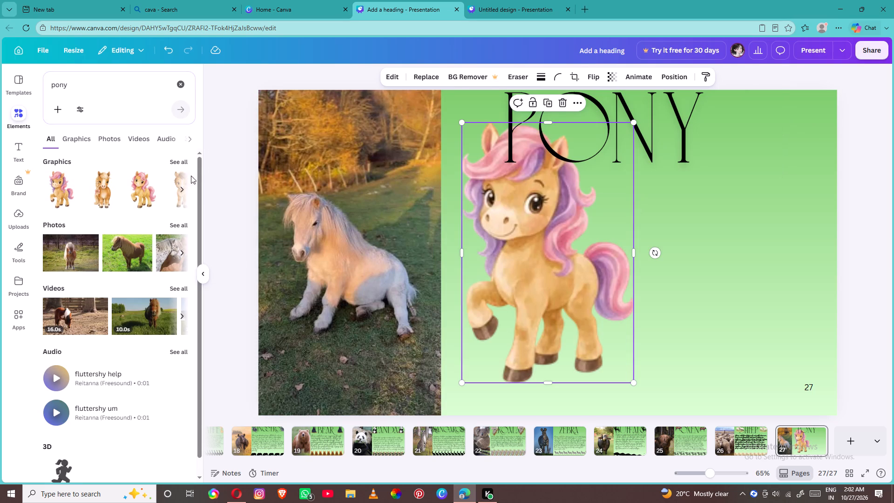
{"action": "left_click", "coordinate": [172, 162]}
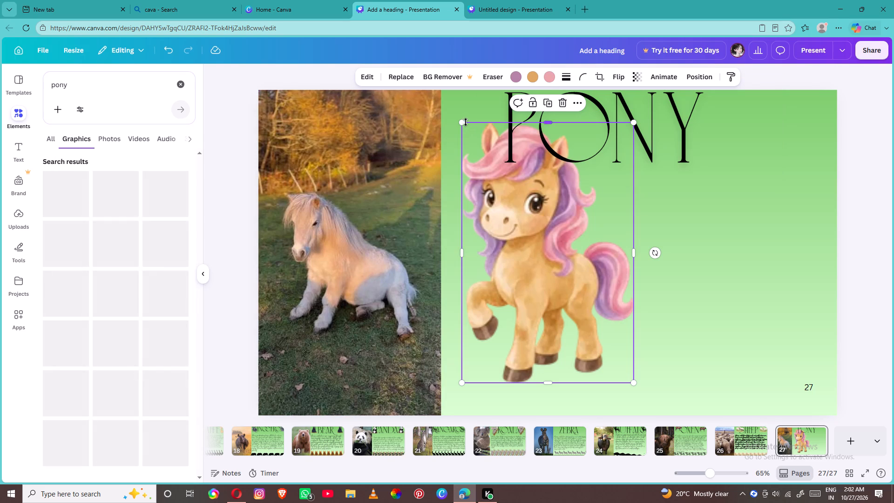
Shrink the pony graphic to about the heading's letter height and place it just left of the P in PONY.
{"action": "left_click_drag", "start_coordinate": [463, 122], "coordinate": [510, 324]}
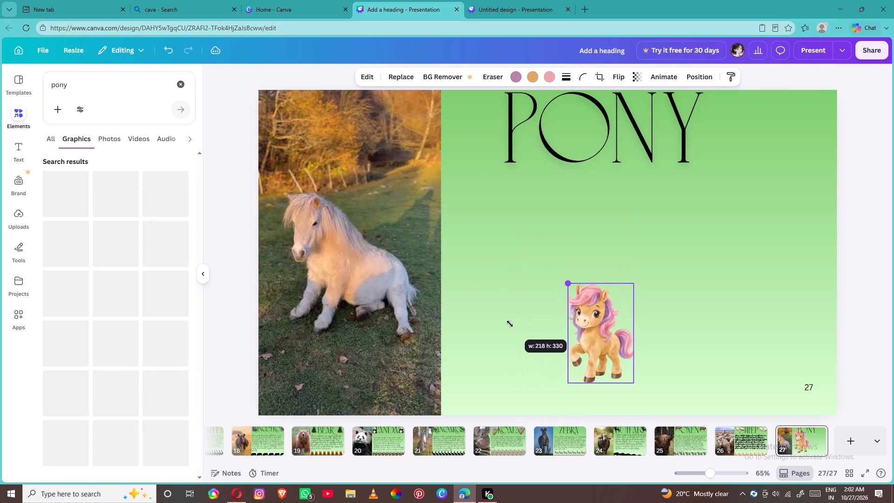
{"action": "left_click_drag", "start_coordinate": [510, 324], "coordinate": [513, 328]}
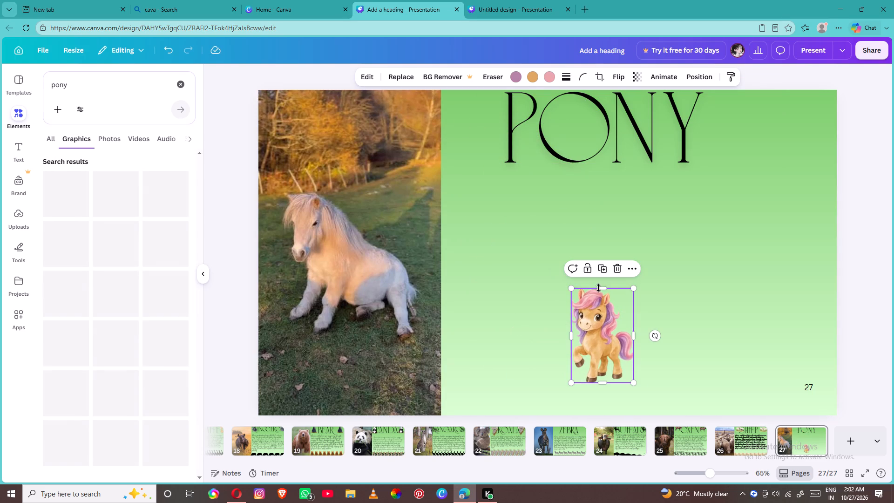
{"action": "left_click_drag", "start_coordinate": [573, 291], "coordinate": [584, 326]}
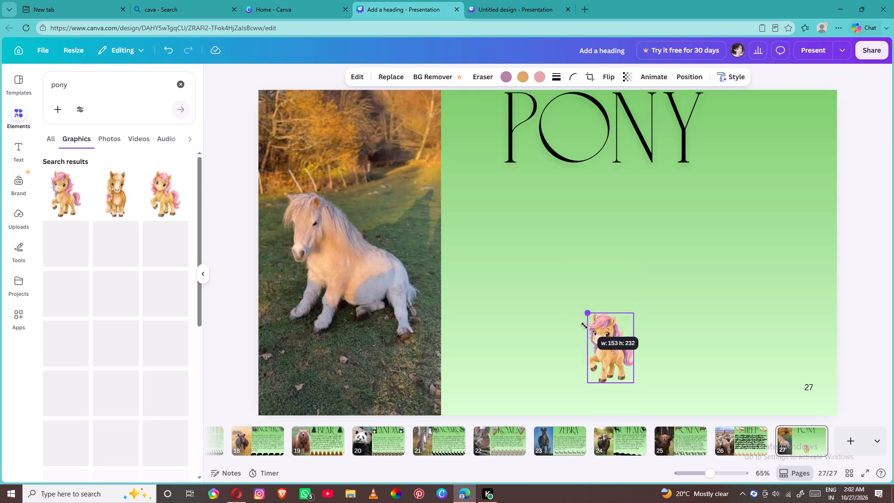
{"action": "left_click_drag", "start_coordinate": [584, 326], "coordinate": [584, 326]}
{"action": "left_click", "coordinate": [584, 326]}
{"action": "left_click_drag", "start_coordinate": [612, 347], "coordinate": [586, 289]}
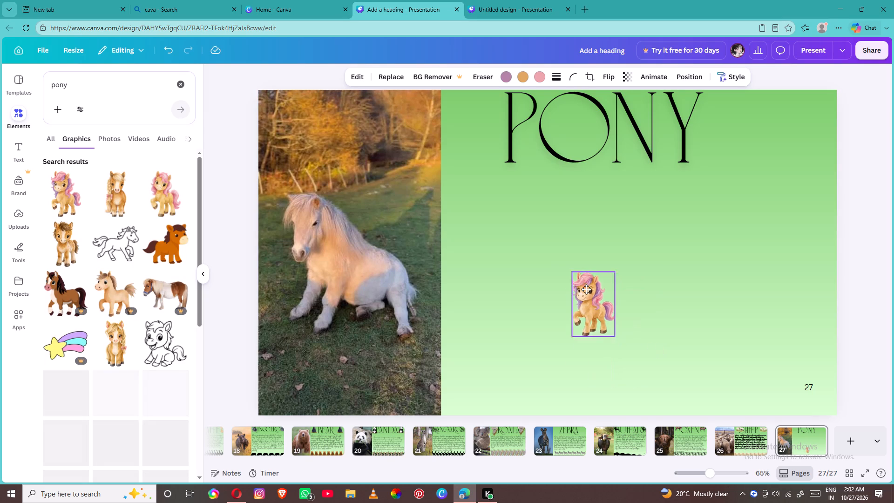
{"action": "left_click_drag", "start_coordinate": [586, 289], "coordinate": [490, 105]}
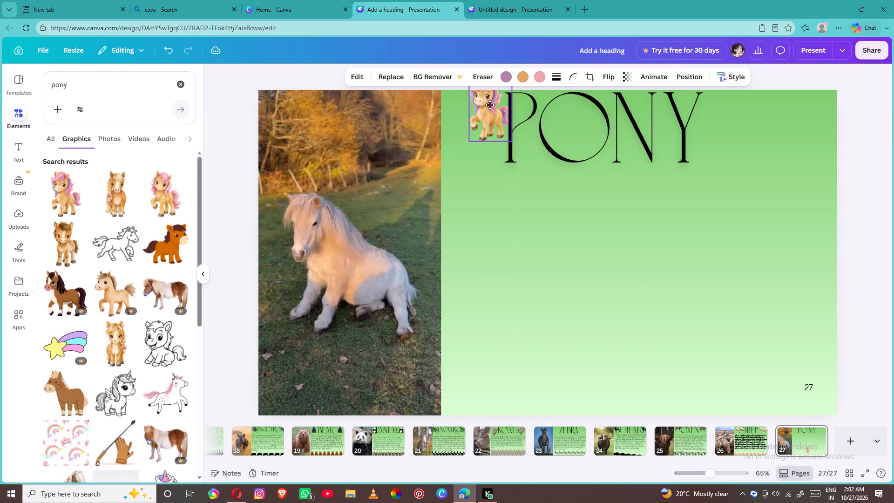
{"action": "left_click_drag", "start_coordinate": [490, 105], "coordinate": [481, 128]}
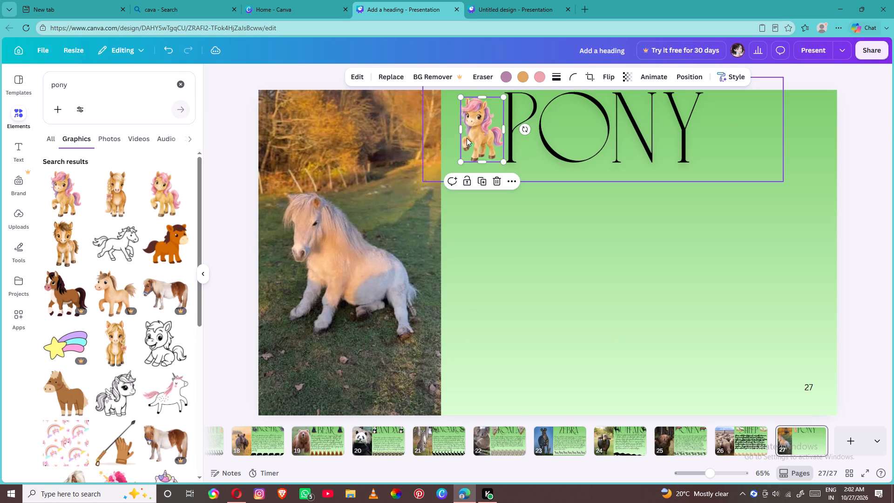
Add the pink-maned pony graphic, shrink it to about the heading's letter height, and place it just right of the Y in PONY.
{"action": "left_click", "coordinate": [166, 196]}
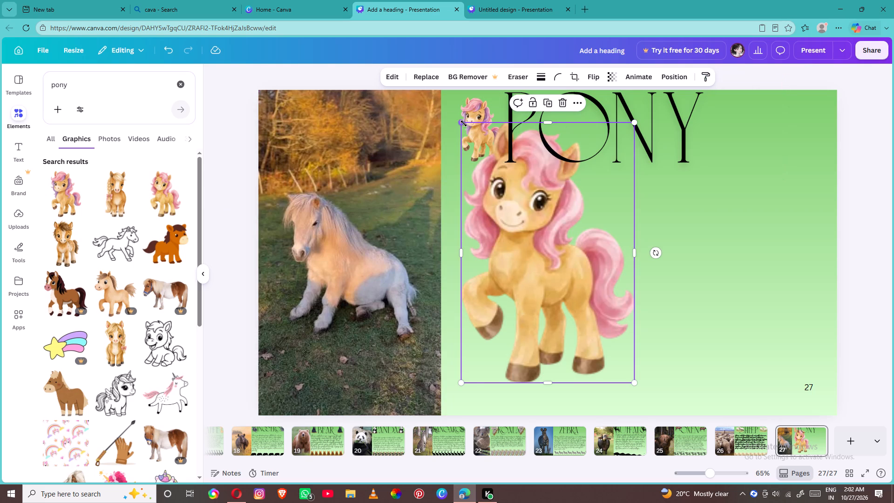
{"action": "left_click_drag", "start_coordinate": [464, 123], "coordinate": [535, 347]}
{"action": "left_click_drag", "start_coordinate": [607, 350], "coordinate": [774, 58]}
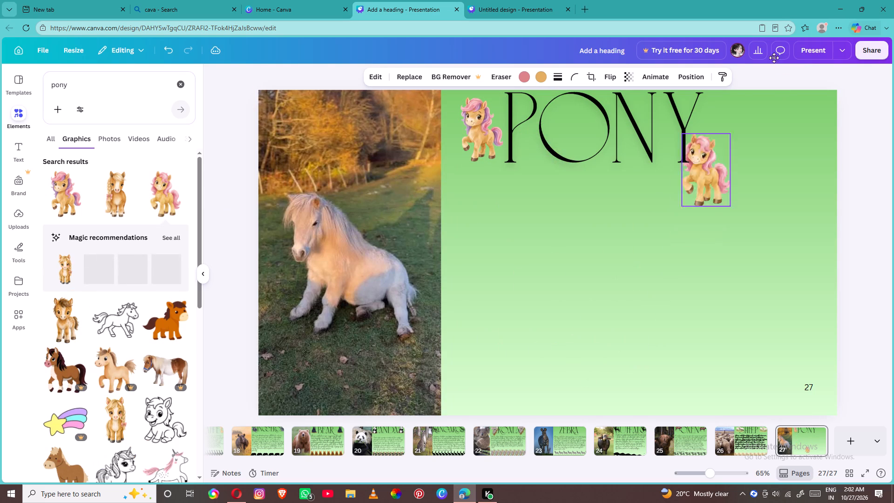
{"action": "left_click_drag", "start_coordinate": [774, 58], "coordinate": [737, 125]}
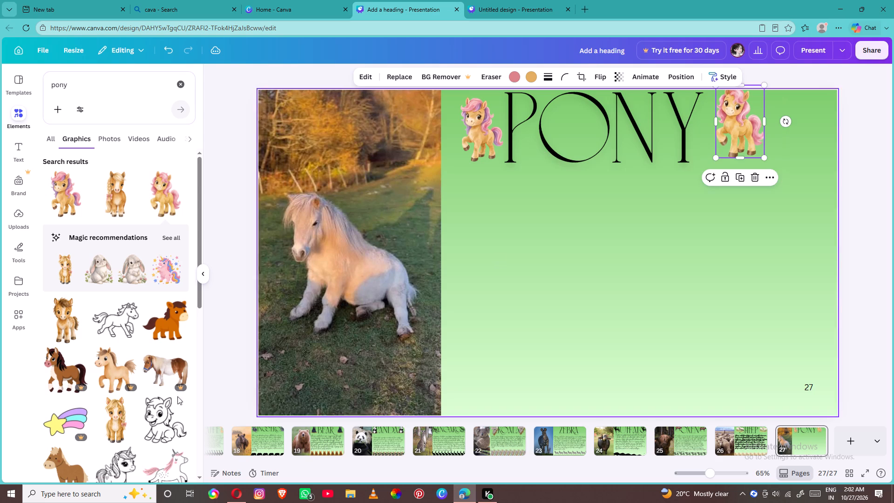
Add the brown pony graphic with its braid on the left, shrink it, and place it in the green area's bottom-left corner.
{"action": "left_click", "coordinate": [119, 214]}
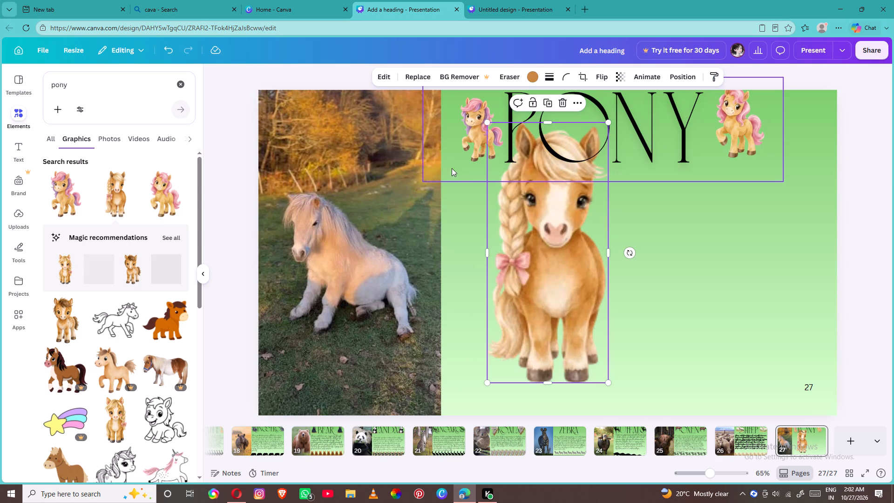
{"action": "left_click_drag", "start_coordinate": [489, 123], "coordinate": [528, 347]}
{"action": "left_click", "coordinate": [528, 347]}
{"action": "left_click_drag", "start_coordinate": [596, 348], "coordinate": [467, 374]}
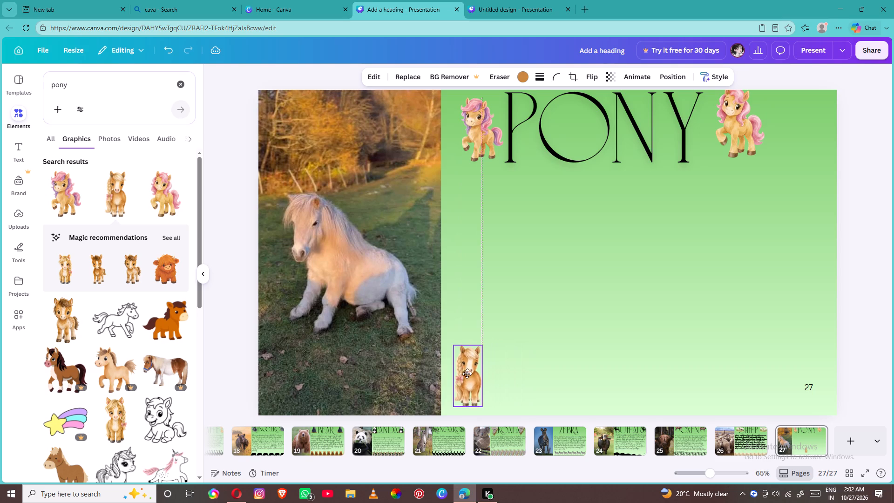
{"action": "left_click_drag", "start_coordinate": [467, 374], "coordinate": [456, 381]}
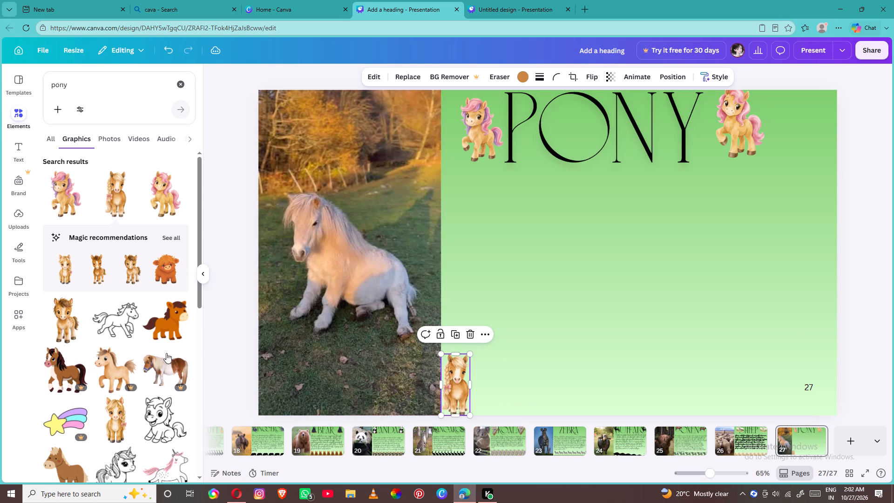
Add the blonde-maned pony with its braid on the right, shrink it to match the corner pony, and place it beside that pony.
{"action": "left_click", "coordinate": [124, 424]}
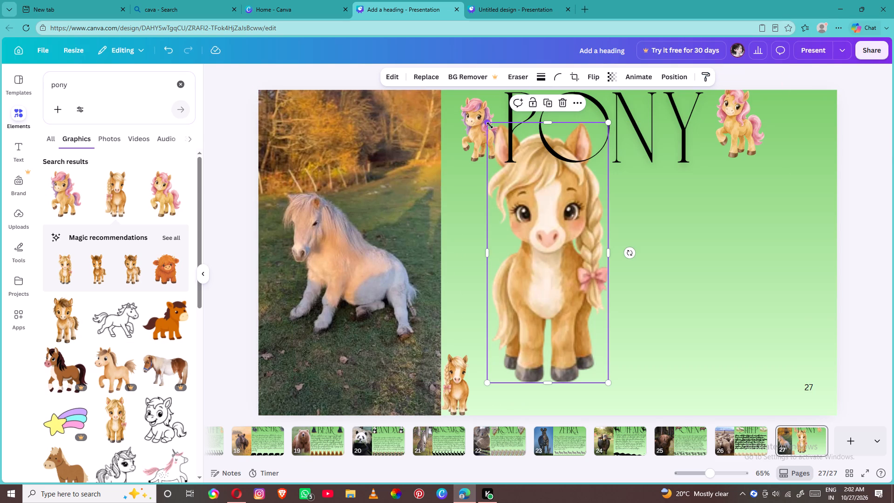
{"action": "left_click_drag", "start_coordinate": [490, 125], "coordinate": [508, 297]}
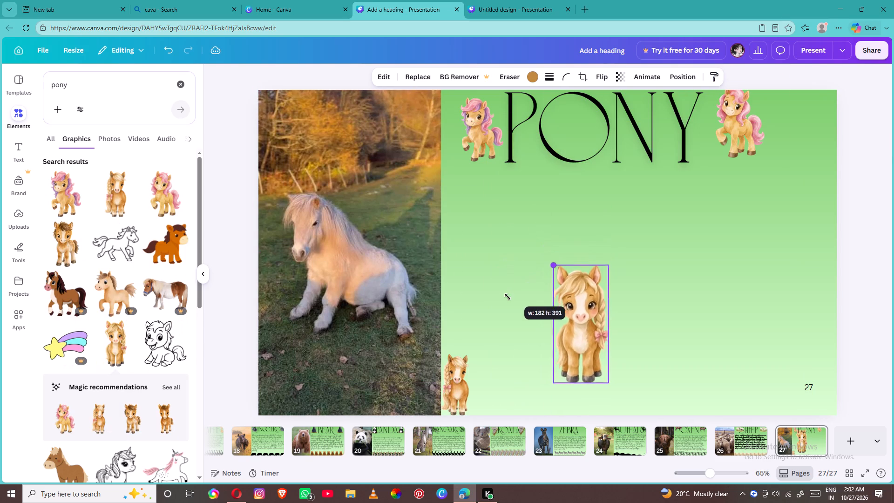
{"action": "left_click_drag", "start_coordinate": [508, 297], "coordinate": [504, 310]}
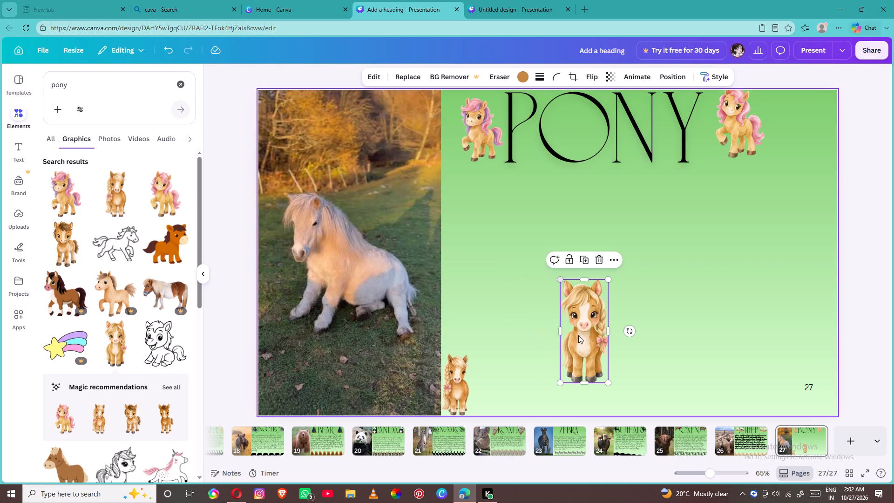
{"action": "left_click_drag", "start_coordinate": [561, 282], "coordinate": [563, 296]}
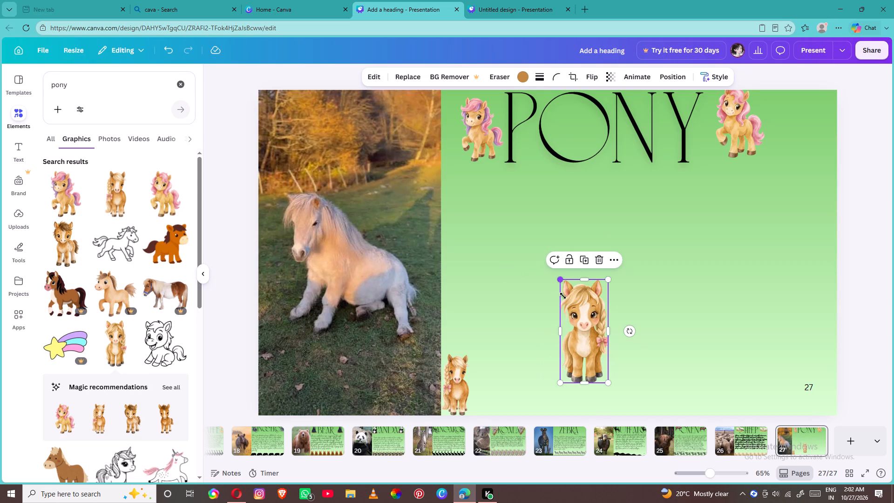
{"action": "left_click_drag", "start_coordinate": [563, 296], "coordinate": [567, 328]}
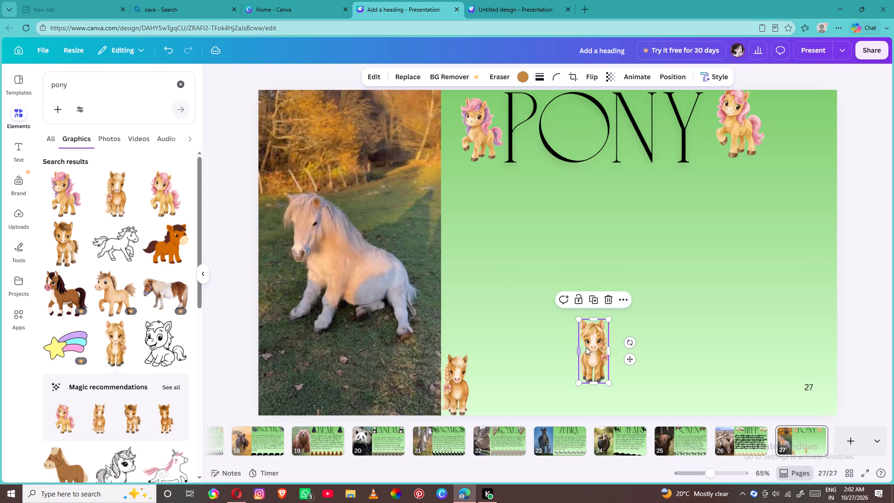
{"action": "left_click_drag", "start_coordinate": [590, 350], "coordinate": [484, 386]}
Duplicate each of the two bottom ponies and place the copies alternately along the bottom edge, making a row of four.
{"action": "left_click", "coordinate": [460, 384]}
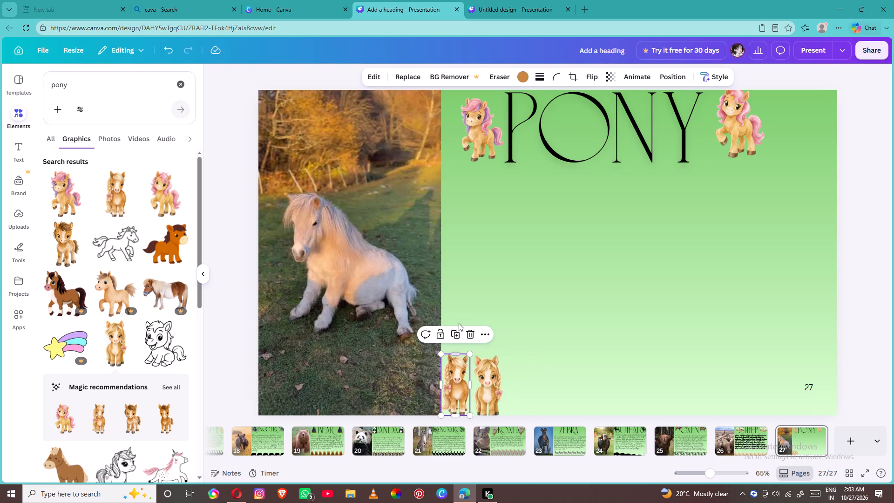
{"action": "left_click", "coordinate": [454, 332]}
{"action": "left_click_drag", "start_coordinate": [457, 386], "coordinate": [502, 387]}
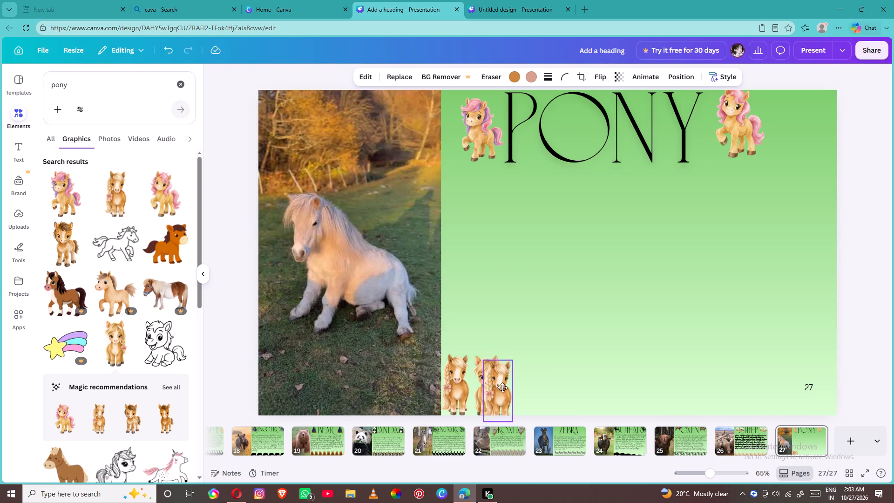
{"action": "left_click_drag", "start_coordinate": [502, 387], "coordinate": [516, 385]}
{"action": "left_click", "coordinate": [486, 387]}
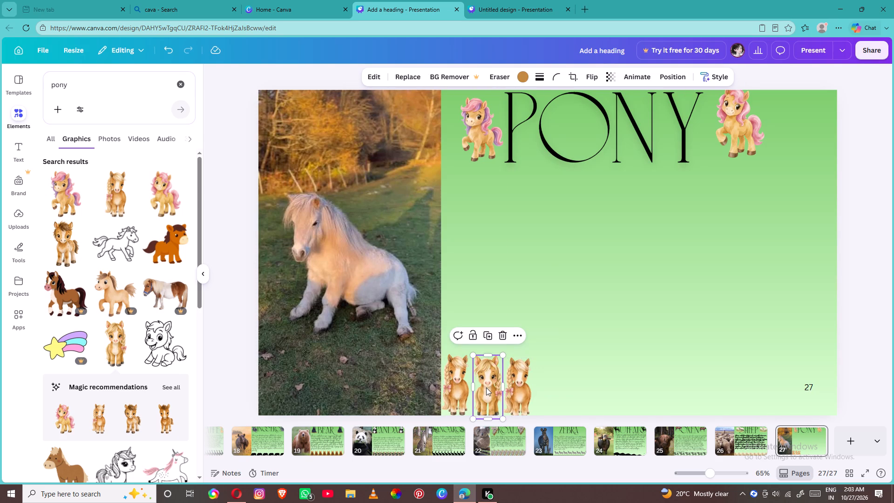
{"action": "left_click", "coordinate": [490, 340]}
{"action": "left_click_drag", "start_coordinate": [488, 376], "coordinate": [499, 376]}
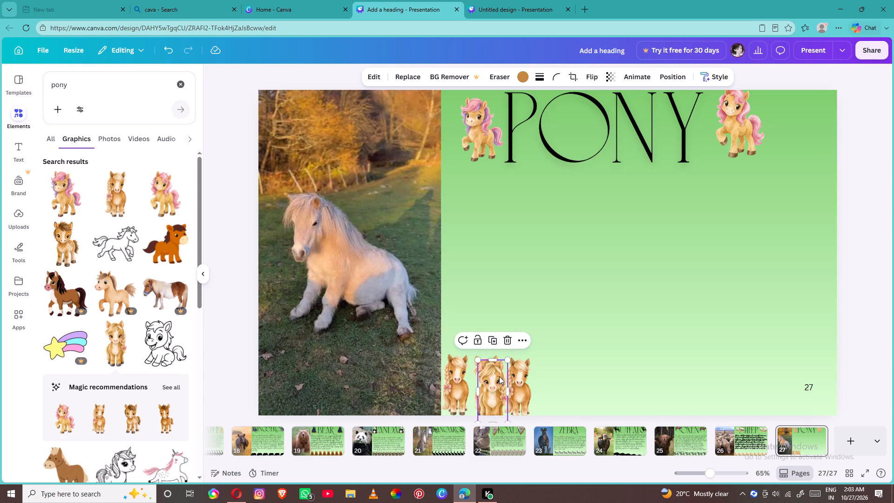
{"action": "left_click_drag", "start_coordinate": [499, 376], "coordinate": [545, 372]}
Duplicate the third and fourth ponies and place the copies at the row's right end, extending it to six.
{"action": "left_click", "coordinate": [521, 378]}
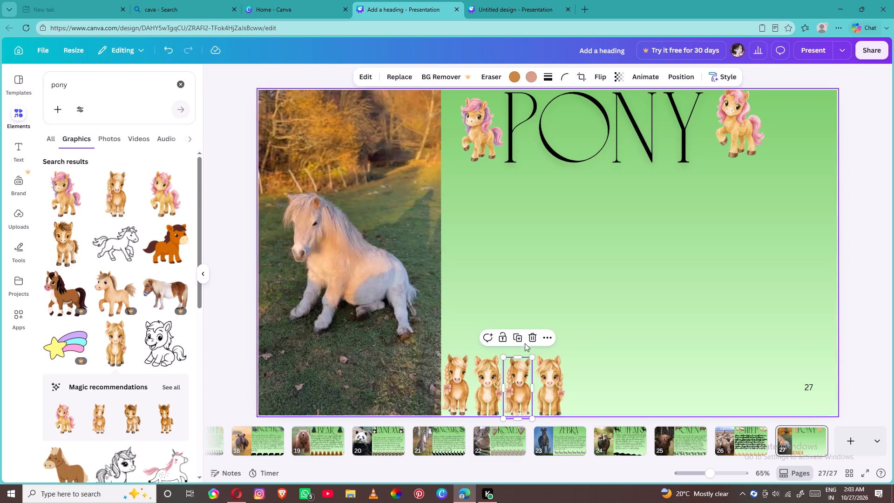
{"action": "left_click", "coordinate": [522, 339]}
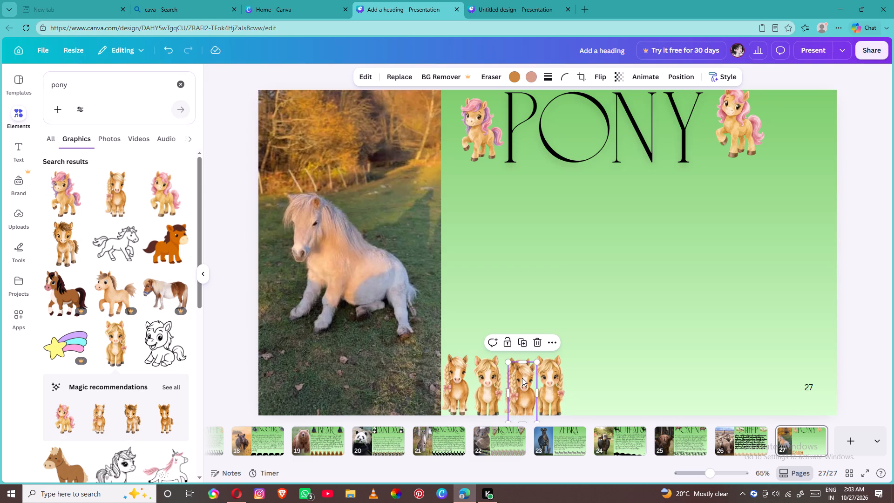
{"action": "left_click_drag", "start_coordinate": [522, 378], "coordinate": [578, 372]}
{"action": "left_click", "coordinate": [541, 383]}
{"action": "left_click", "coordinate": [550, 339]}
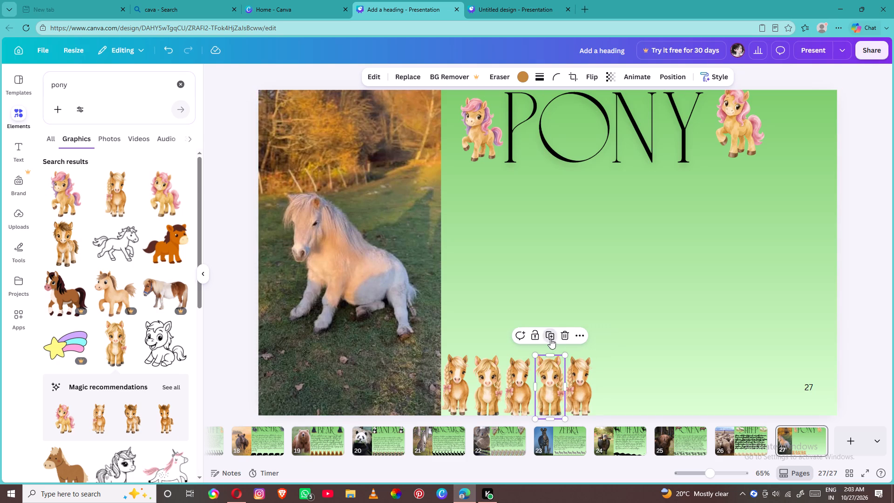
{"action": "left_click_drag", "start_coordinate": [549, 372], "coordinate": [607, 367]}
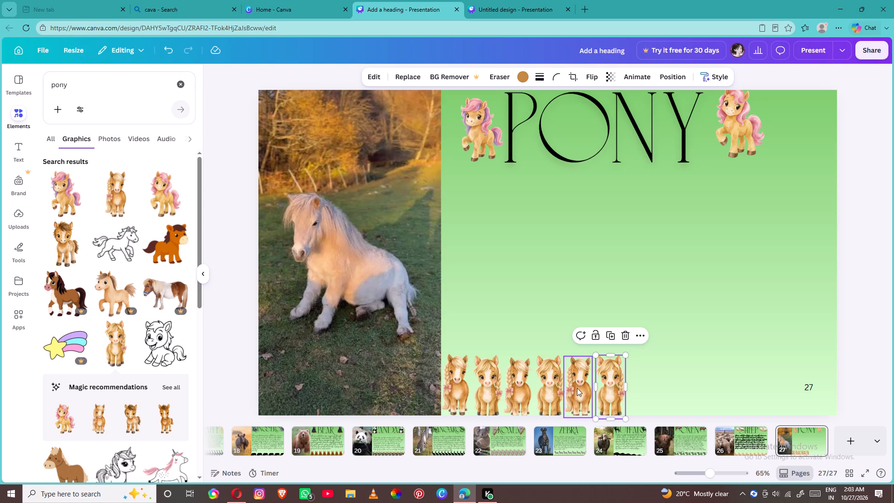
Duplicate the left-braided pony twice, placing one copy seventh in the row and the other farther right, before the page number.
{"action": "left_click", "coordinate": [579, 387]}
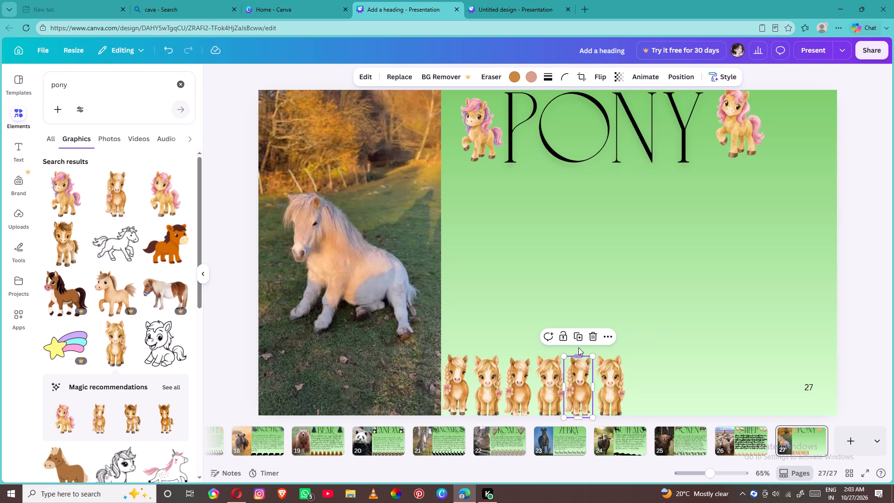
{"action": "left_click", "coordinate": [578, 341]}
{"action": "left_click_drag", "start_coordinate": [577, 386], "coordinate": [671, 373]}
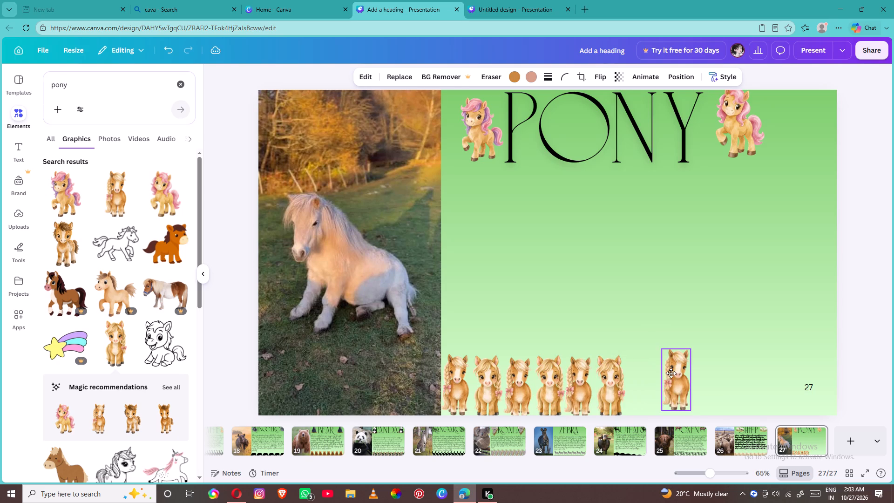
{"action": "left_click_drag", "start_coordinate": [671, 373], "coordinate": [629, 383]}
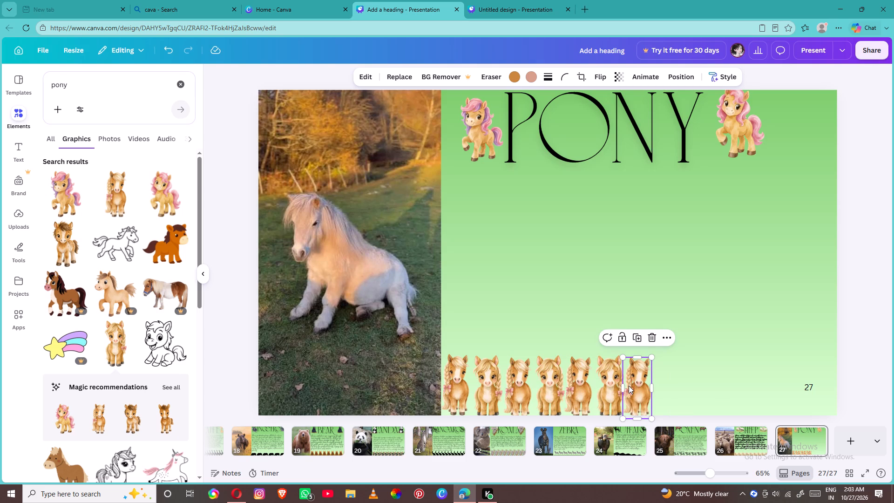
{"action": "left_click", "coordinate": [642, 334]}
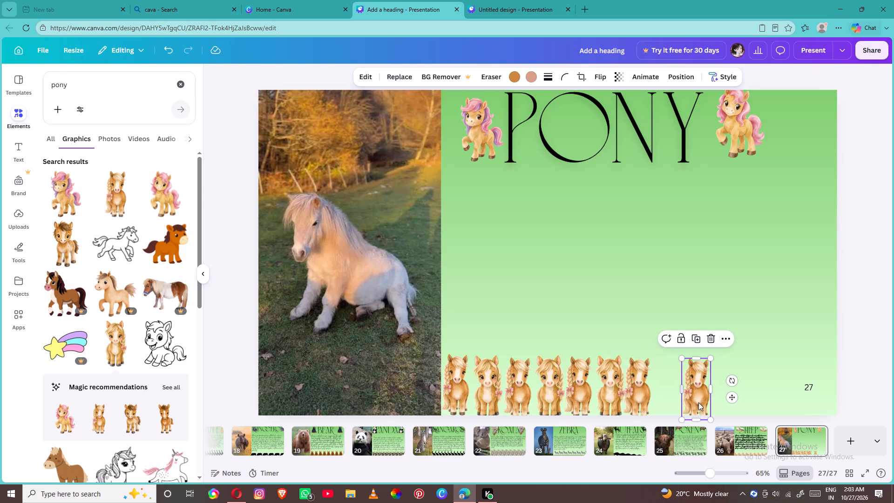
{"action": "left_click", "coordinate": [696, 401]}
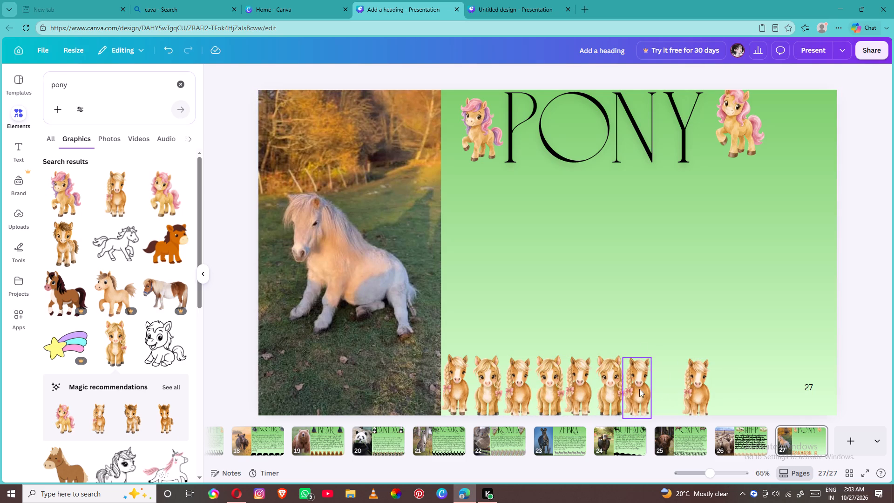
Close the gaps in the bottom row by shifting the second to seventh ponies left, and bring the separate pony in as eighth.
{"action": "left_click_drag", "start_coordinate": [612, 385], "coordinate": [610, 384]}
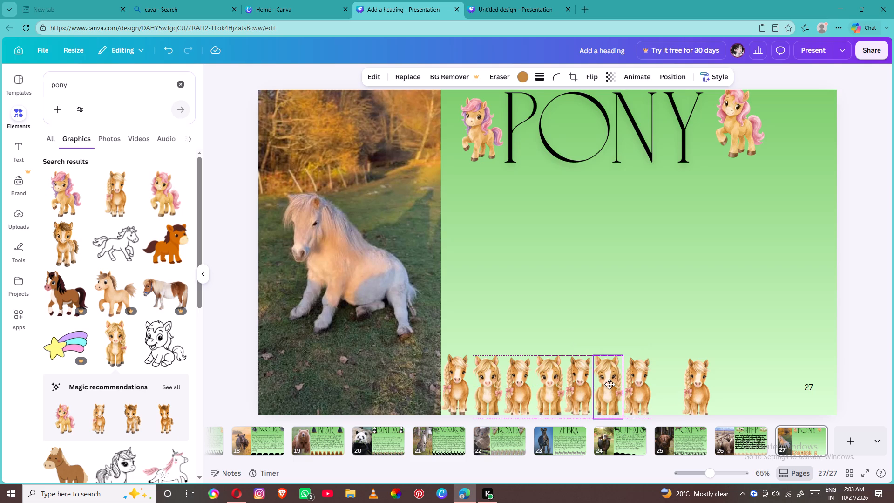
{"action": "left_click_drag", "start_coordinate": [610, 384], "coordinate": [609, 384]}
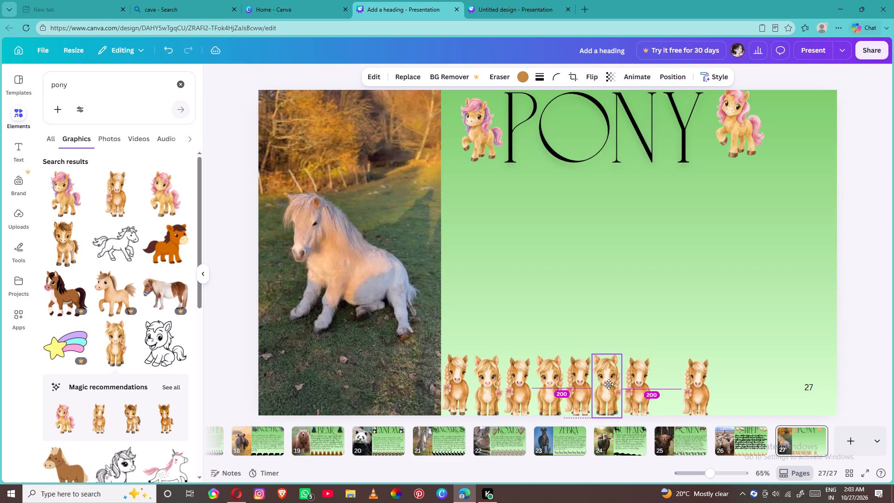
{"action": "left_click_drag", "start_coordinate": [609, 384], "coordinate": [607, 384]}
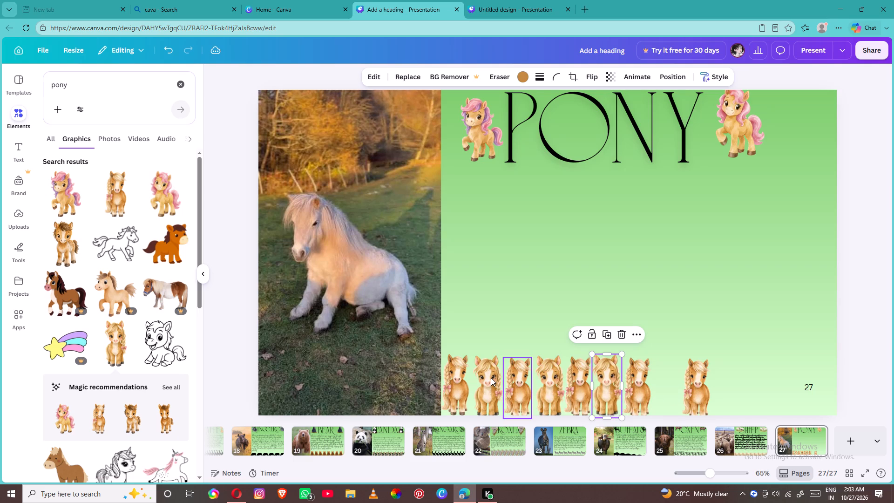
{"action": "left_click_drag", "start_coordinate": [491, 378], "coordinate": [486, 377]}
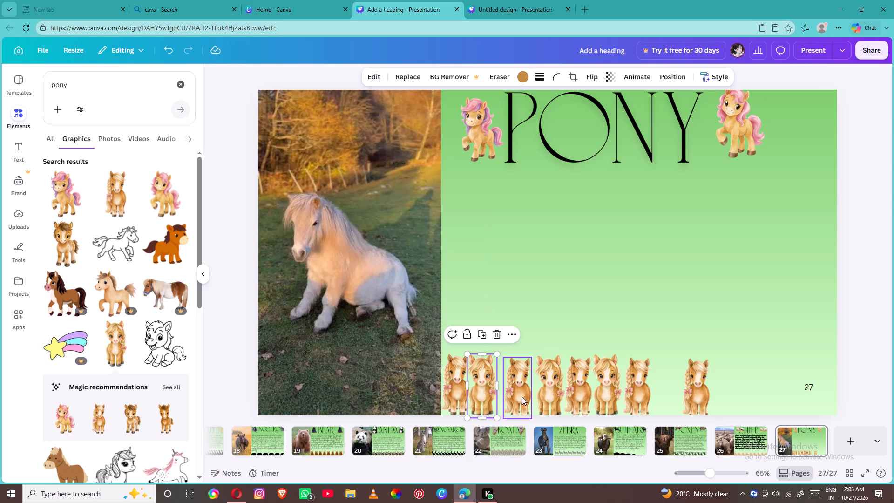
{"action": "left_click_drag", "start_coordinate": [521, 393], "coordinate": [517, 392]}
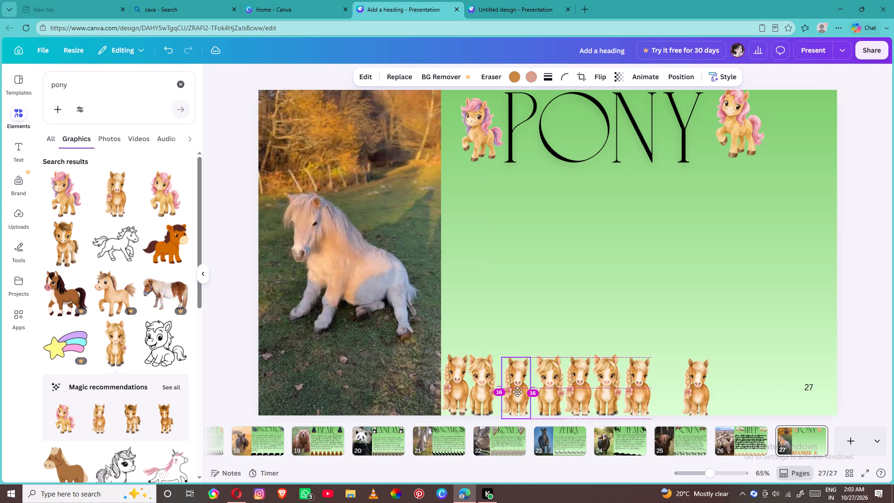
{"action": "left_click_drag", "start_coordinate": [517, 392], "coordinate": [516, 391]}
{"action": "left_click_drag", "start_coordinate": [546, 400], "coordinate": [540, 400]}
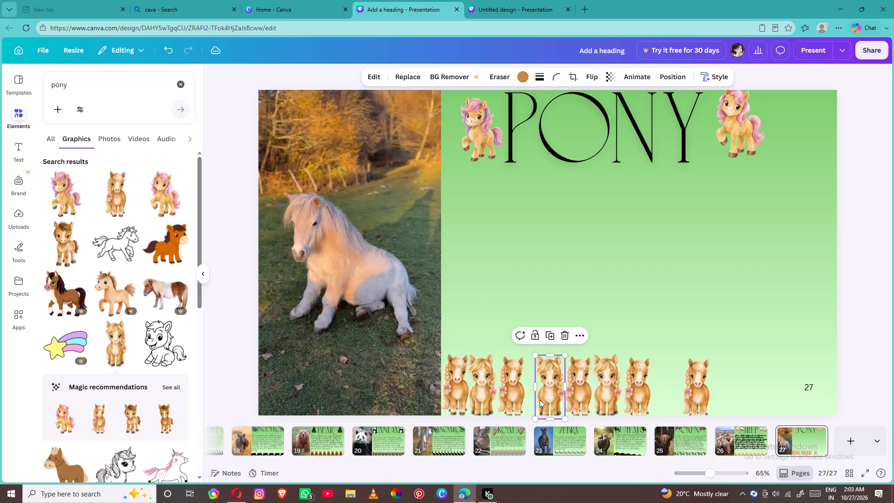
{"action": "left_click_drag", "start_coordinate": [540, 400], "coordinate": [535, 399]}
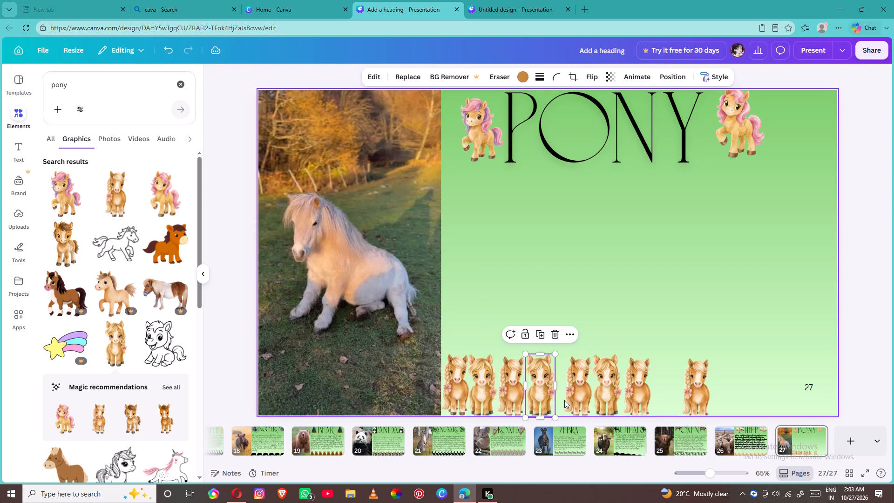
{"action": "left_click_drag", "start_coordinate": [574, 398], "coordinate": [560, 397]}
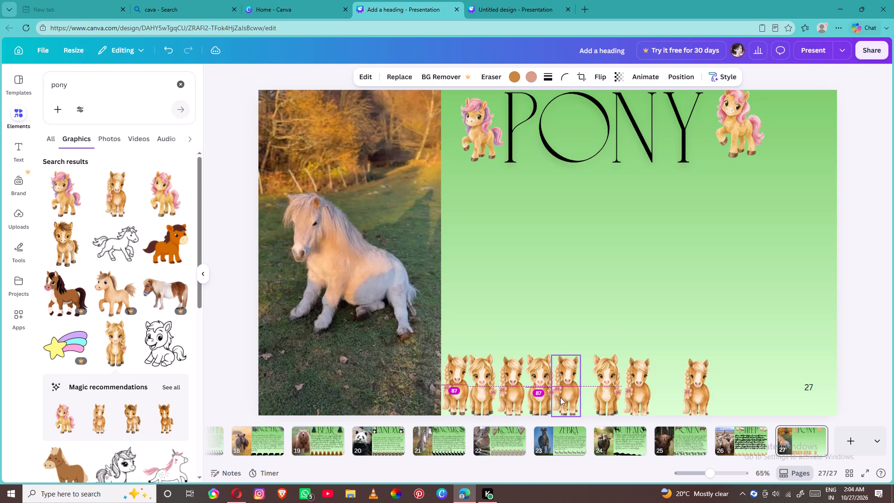
{"action": "left_click_drag", "start_coordinate": [607, 397], "coordinate": [593, 397]}
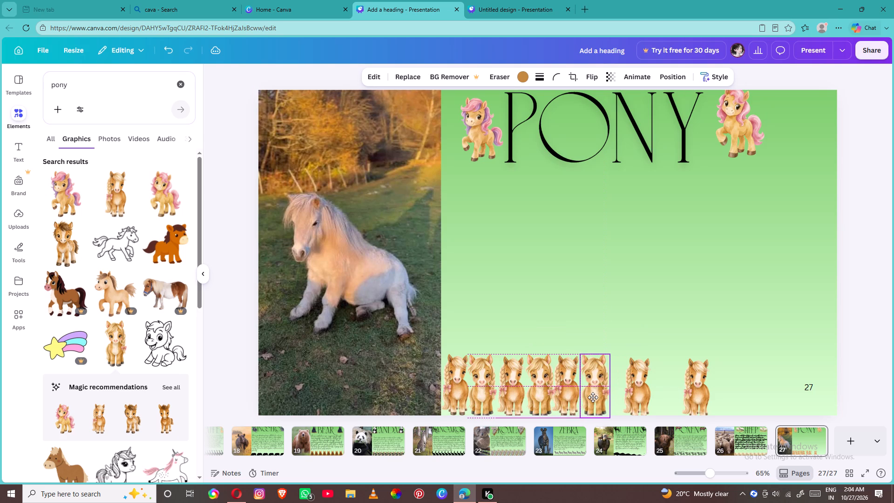
{"action": "left_click_drag", "start_coordinate": [593, 397], "coordinate": [593, 397]}
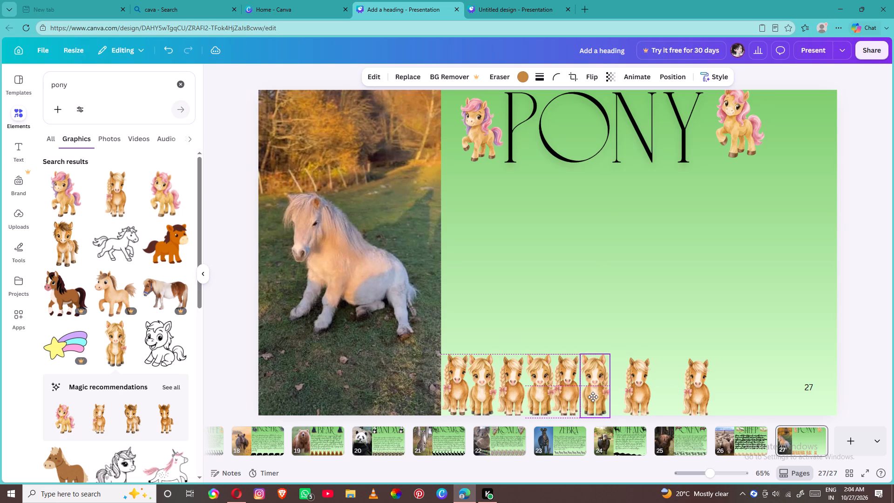
{"action": "left_click_drag", "start_coordinate": [634, 406], "coordinate": [623, 407]}
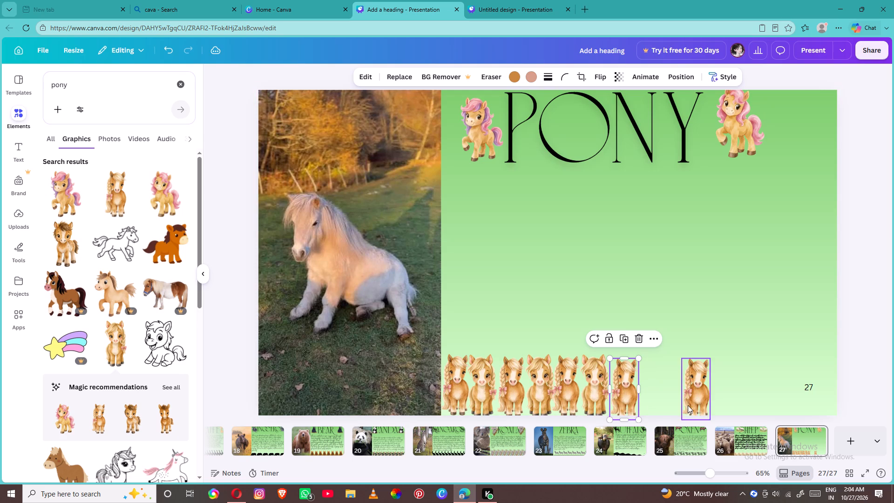
{"action": "left_click_drag", "start_coordinate": [691, 403], "coordinate": [649, 401]}
{"action": "left_click", "coordinate": [631, 401]}
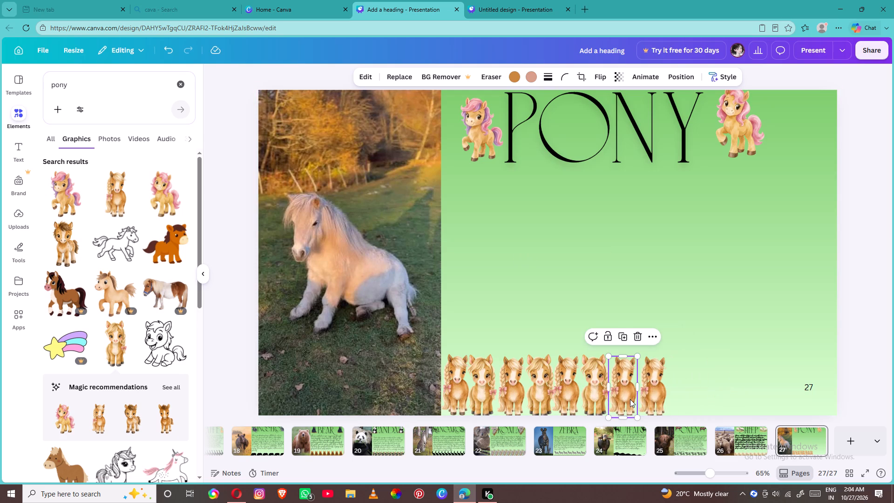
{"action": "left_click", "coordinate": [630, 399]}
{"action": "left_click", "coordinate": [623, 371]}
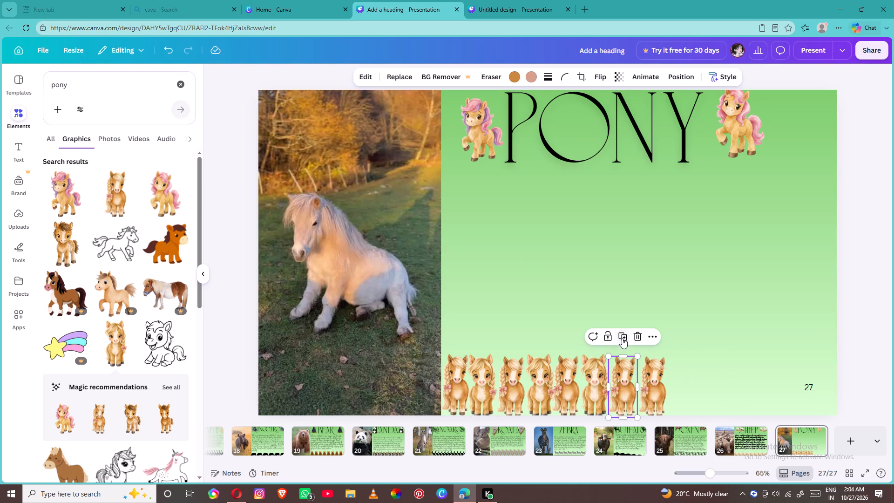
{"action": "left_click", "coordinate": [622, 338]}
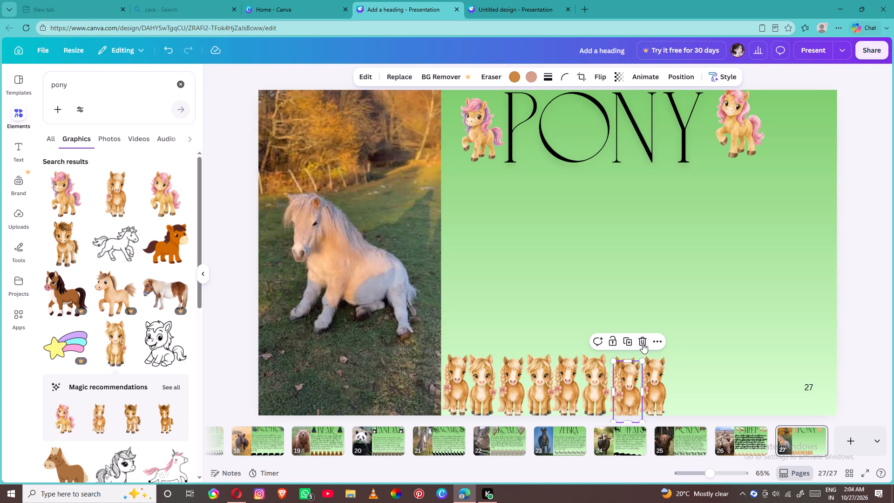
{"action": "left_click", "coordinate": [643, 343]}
Duplicate the right-braided pony twice and place the copies eighth and tenth, with the last left-braided pony shifted to ninth between them.
{"action": "left_click", "coordinate": [595, 387]}
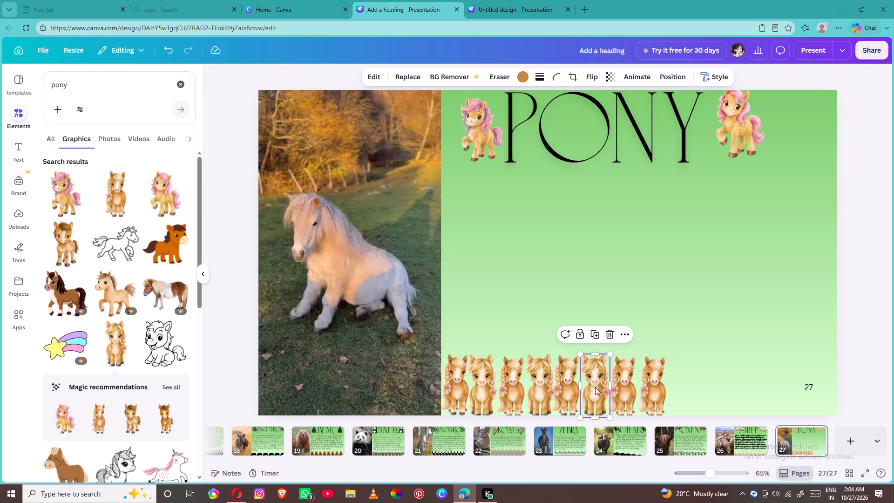
{"action": "left_click", "coordinate": [596, 332]}
{"action": "left_click_drag", "start_coordinate": [661, 394], "coordinate": [663, 394]}
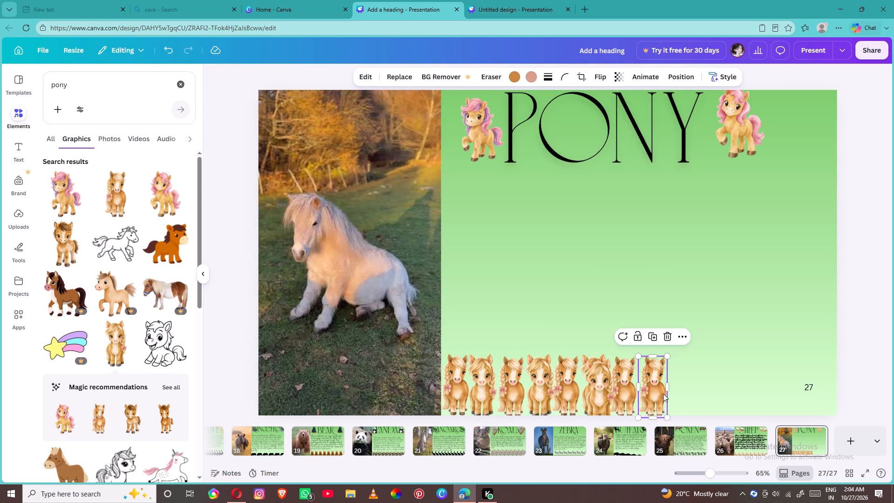
{"action": "left_click_drag", "start_coordinate": [663, 394], "coordinate": [689, 393]}
{"action": "left_click_drag", "start_coordinate": [600, 389], "coordinate": [628, 394]}
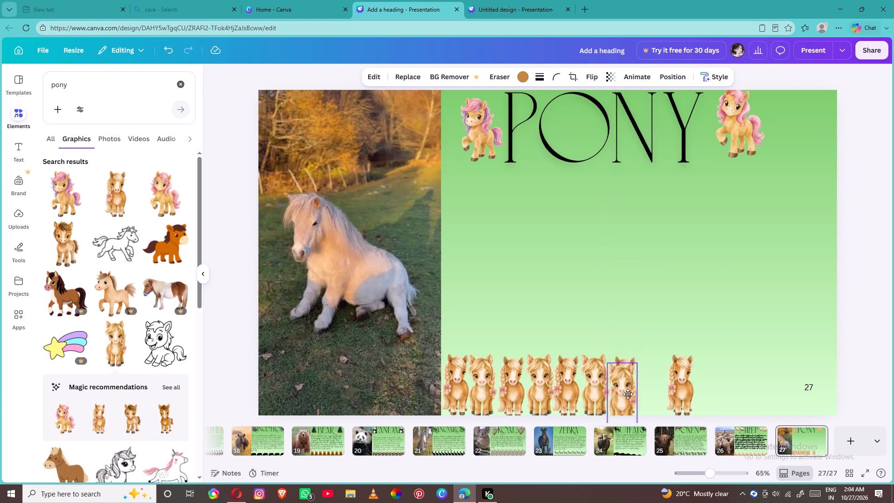
{"action": "left_click_drag", "start_coordinate": [628, 394], "coordinate": [650, 386]}
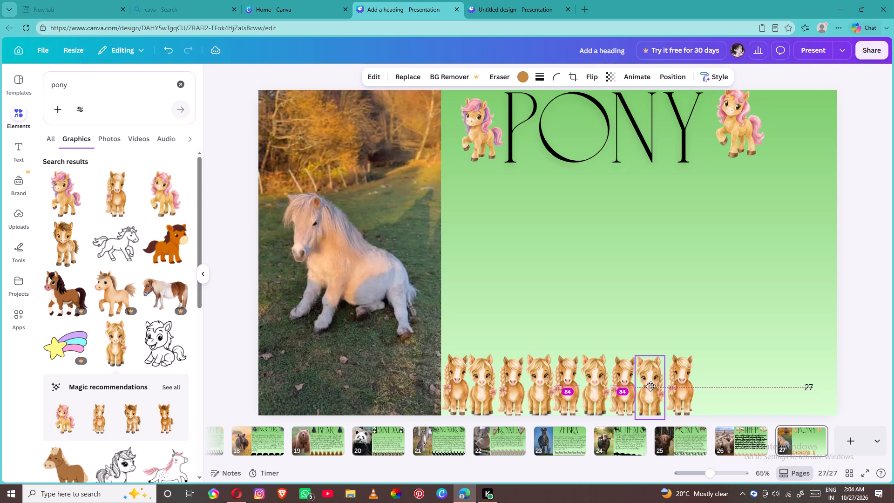
{"action": "left_click_drag", "start_coordinate": [650, 386], "coordinate": [650, 386]}
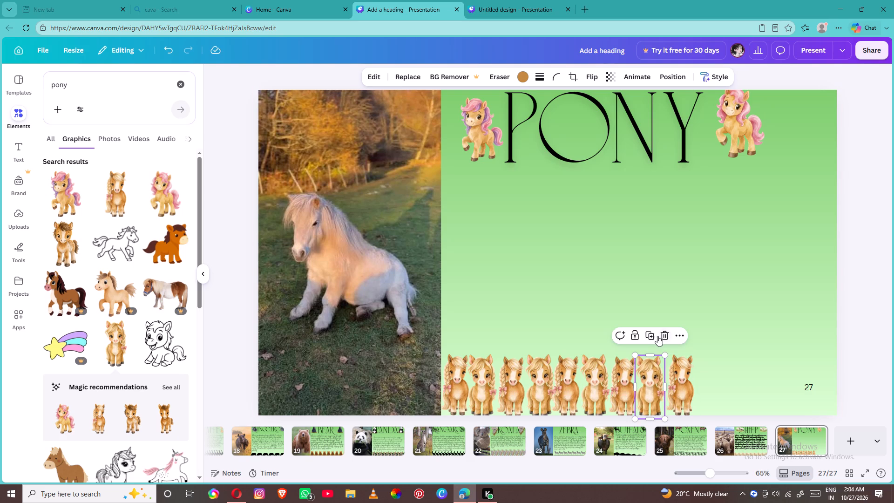
{"action": "left_click", "coordinate": [652, 336]}
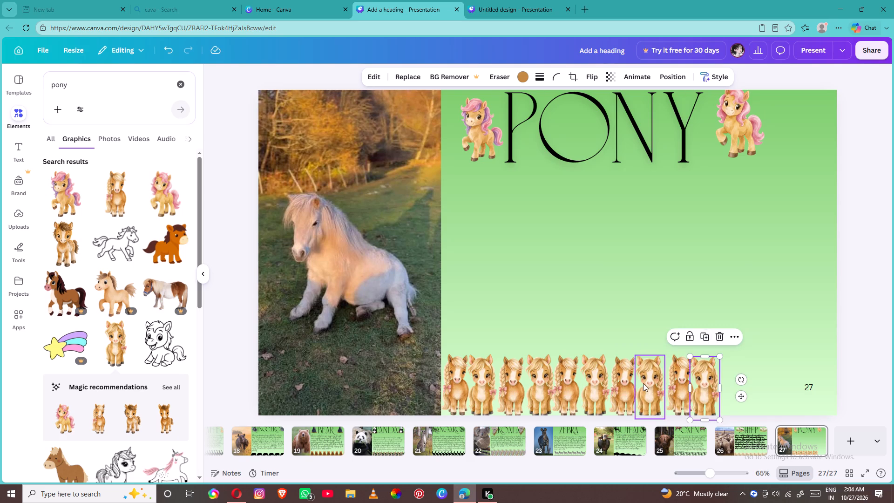
{"action": "left_click", "coordinate": [643, 383]}
{"action": "left_click", "coordinate": [706, 393]}
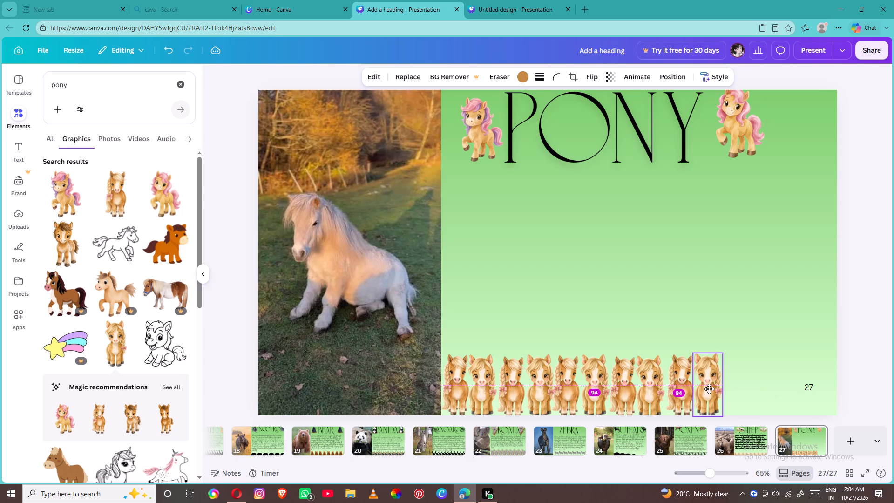
Duplicate the ninth and tenth ponies and place the copies at the row's right end, extending it to twelve before the page number.
{"action": "left_click", "coordinate": [681, 394]}
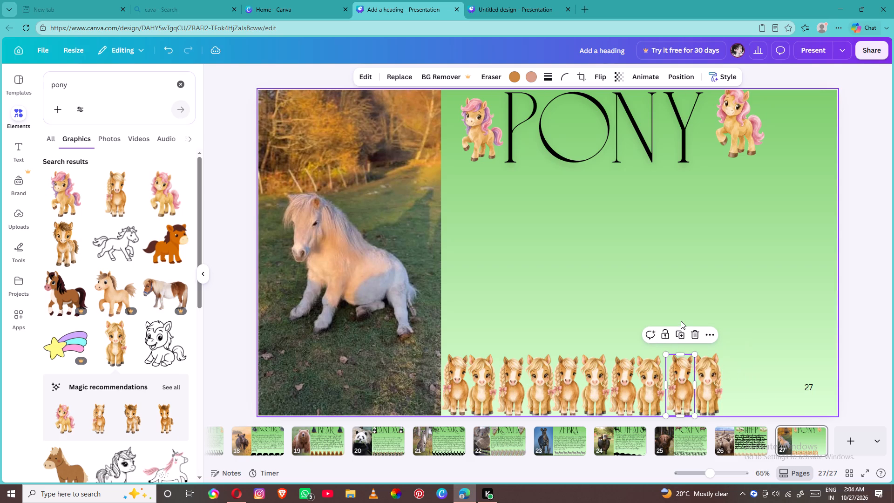
{"action": "left_click", "coordinate": [680, 332]}
{"action": "left_click_drag", "start_coordinate": [679, 381], "coordinate": [719, 381]}
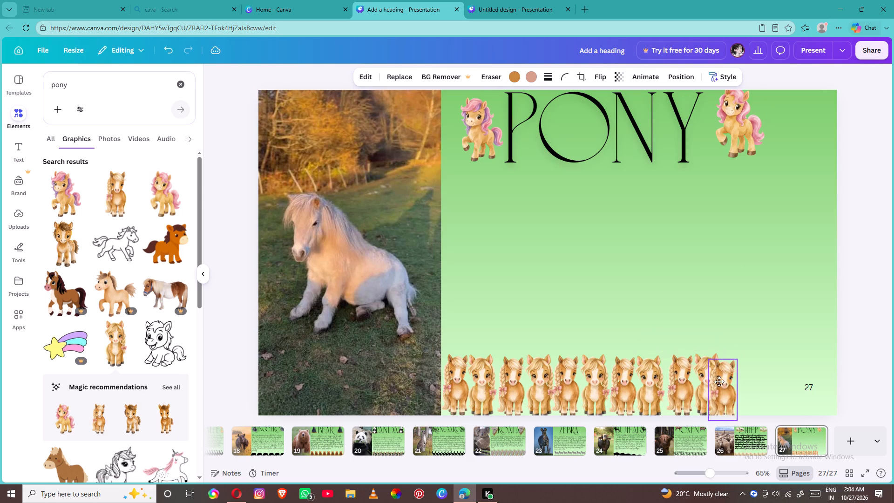
{"action": "left_click_drag", "start_coordinate": [719, 381], "coordinate": [729, 381]}
{"action": "left_click", "coordinate": [710, 383]}
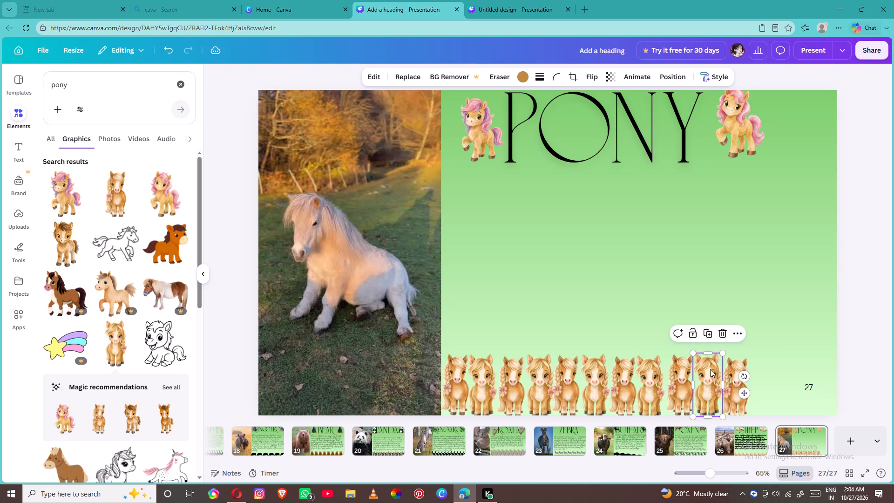
{"action": "left_click", "coordinate": [711, 334]}
{"action": "left_click_drag", "start_coordinate": [706, 400], "coordinate": [756, 400]}
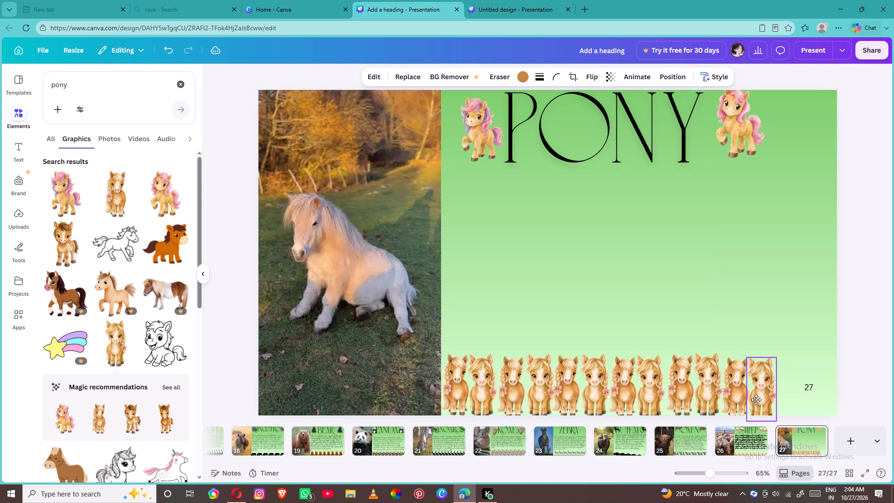
{"action": "left_click_drag", "start_coordinate": [756, 400], "coordinate": [757, 396]}
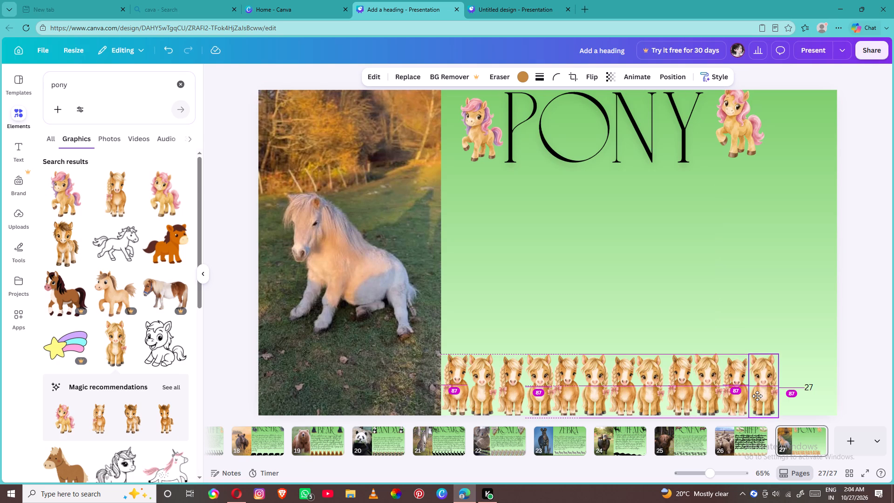
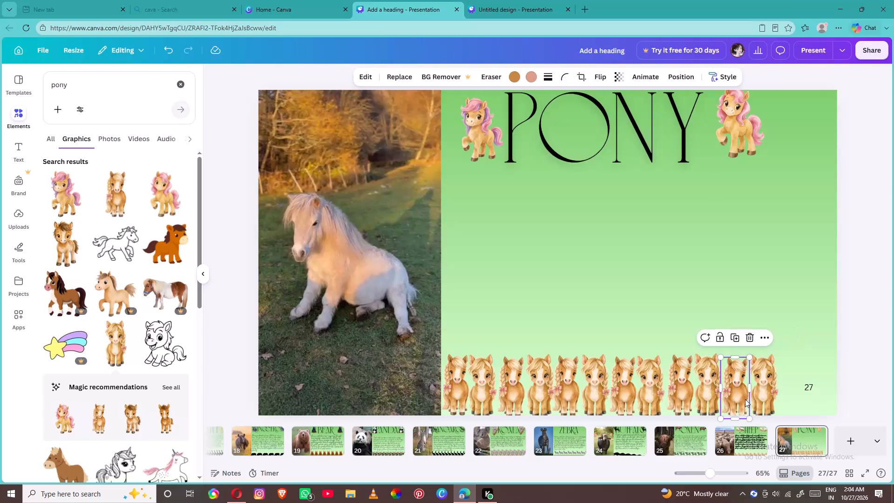
Duplicate the eleventh and twelfth ponies in the bottom row and place the copies at its right end, extending it to fourteen.
{"action": "left_click", "coordinate": [735, 338]}
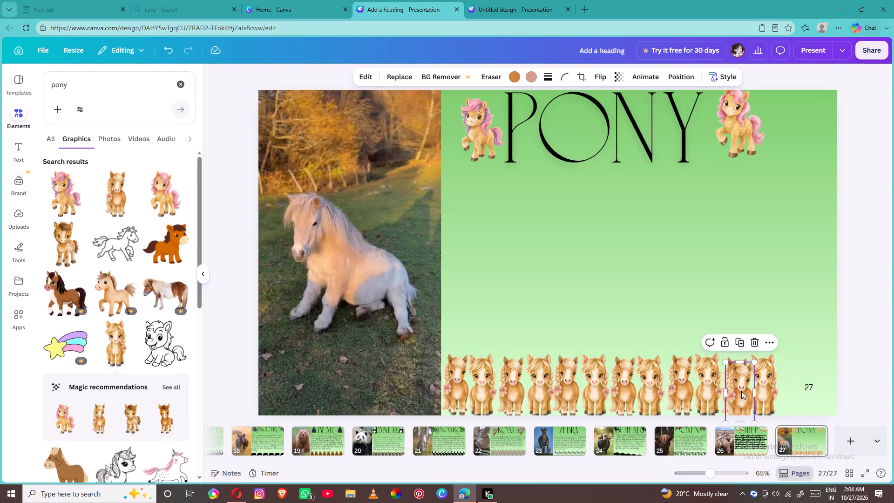
{"action": "left_click_drag", "start_coordinate": [740, 391], "coordinate": [790, 382]}
{"action": "left_click", "coordinate": [767, 394]}
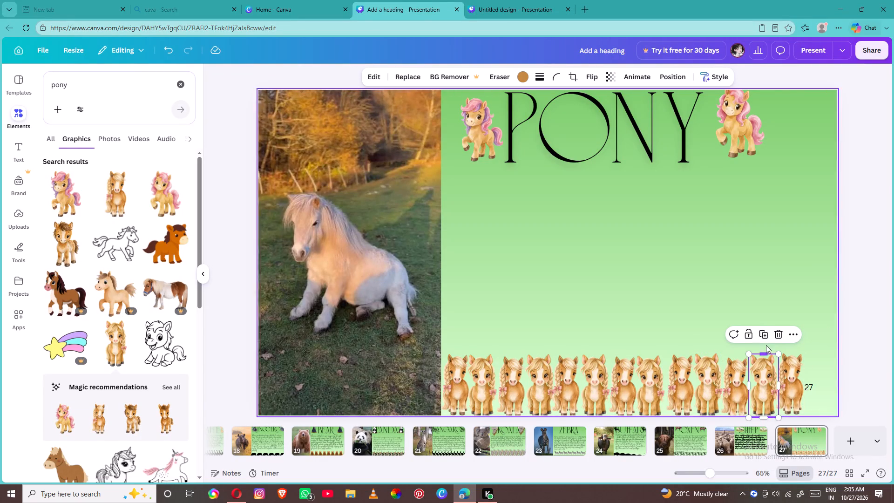
{"action": "left_click", "coordinate": [760, 335]}
{"action": "left_click_drag", "start_coordinate": [776, 379], "coordinate": [818, 374]}
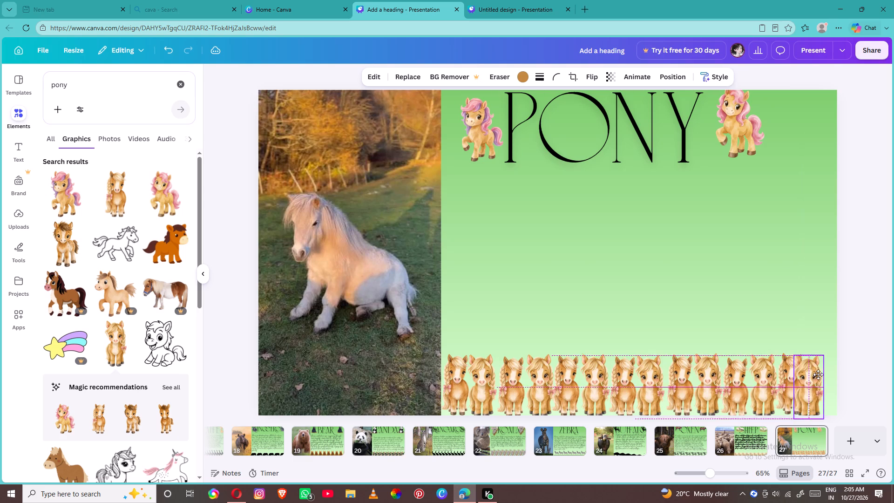
{"action": "left_click_drag", "start_coordinate": [818, 374], "coordinate": [827, 376]}
{"action": "left_click", "coordinate": [794, 386]}
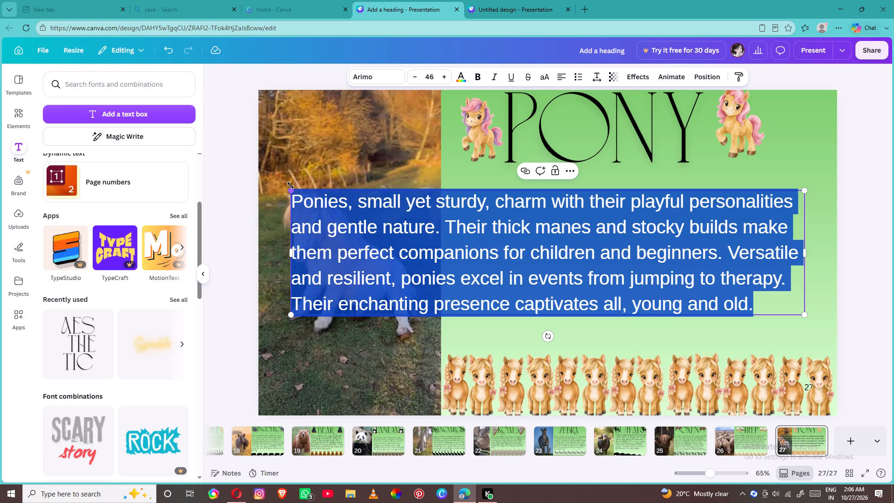
Shrink the pony paragraph to font size about 30.8 and fit it on the green area between the heading and pony row.
{"action": "left_click_drag", "start_coordinate": [293, 192], "coordinate": [359, 221]}
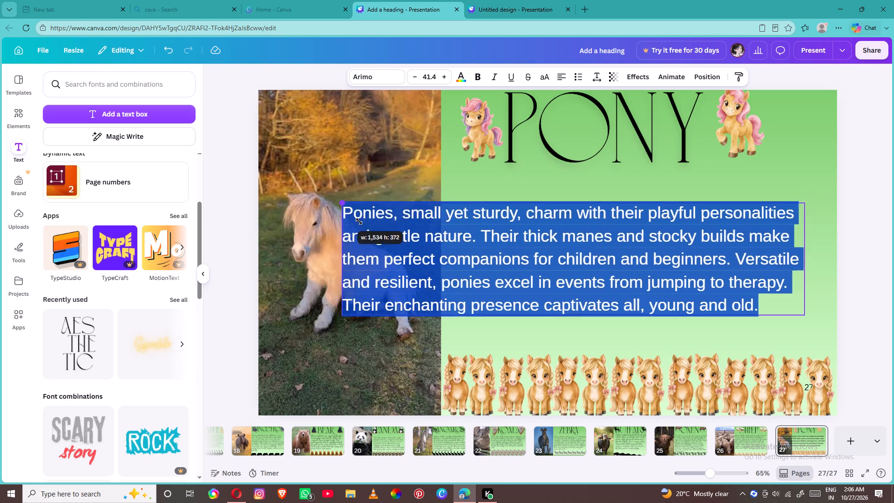
{"action": "left_click_drag", "start_coordinate": [359, 221], "coordinate": [463, 227]}
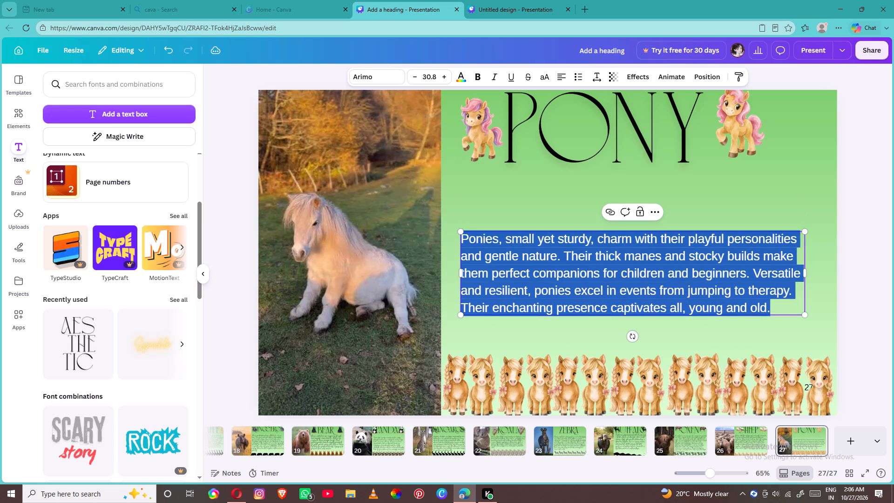
{"action": "left_click", "coordinate": [488, 335]}
{"action": "left_click_drag", "start_coordinate": [493, 301], "coordinate": [495, 277]}
{"action": "left_click", "coordinate": [495, 277]}
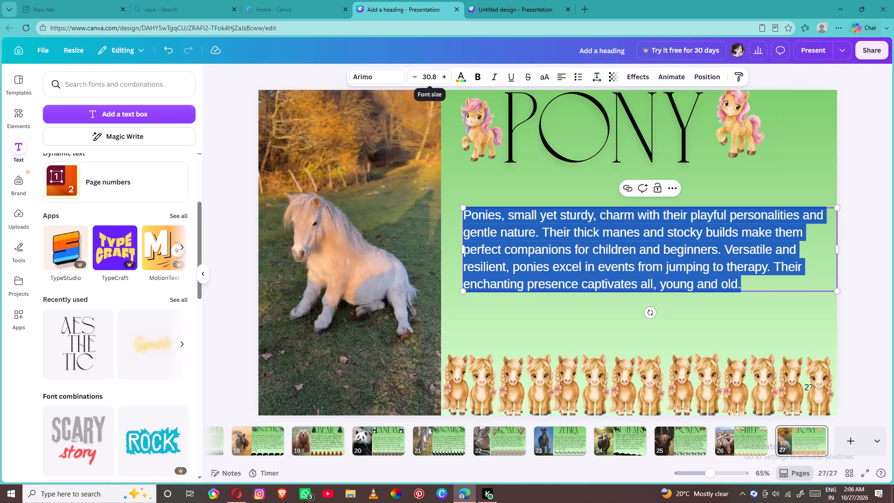
Set the pony paragraph in the Above the Beyond Script font at size 37.8.
{"action": "left_click", "coordinate": [389, 76]}
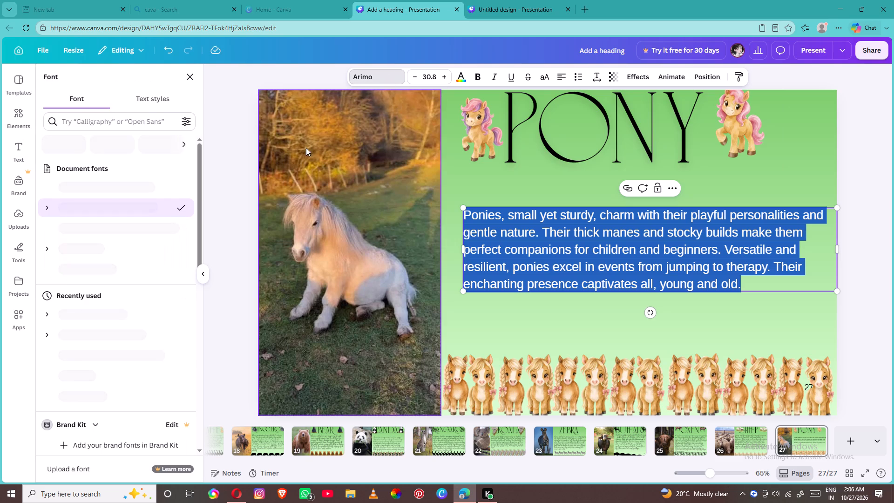
{"action": "left_click", "coordinate": [104, 189]}
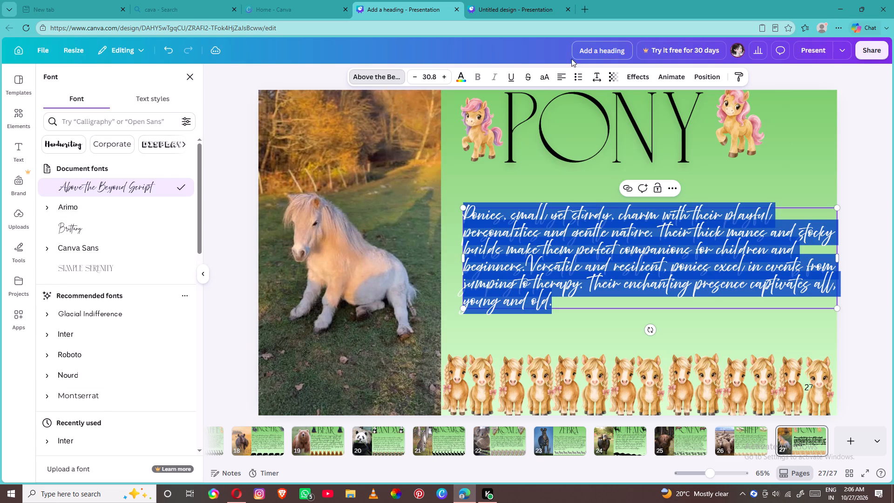
{"action": "triple_click", "coordinate": [449, 78]}
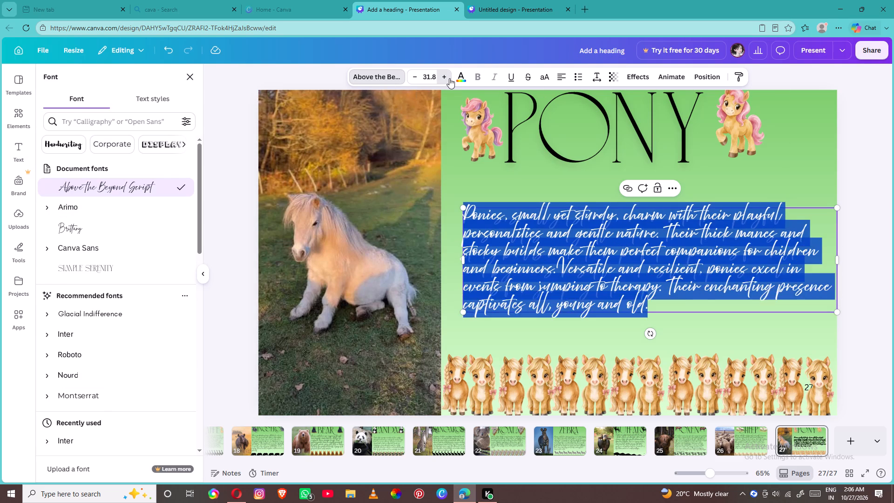
{"action": "triple_click", "coordinate": [449, 78]}
{"action": "left_click", "coordinate": [449, 78]}
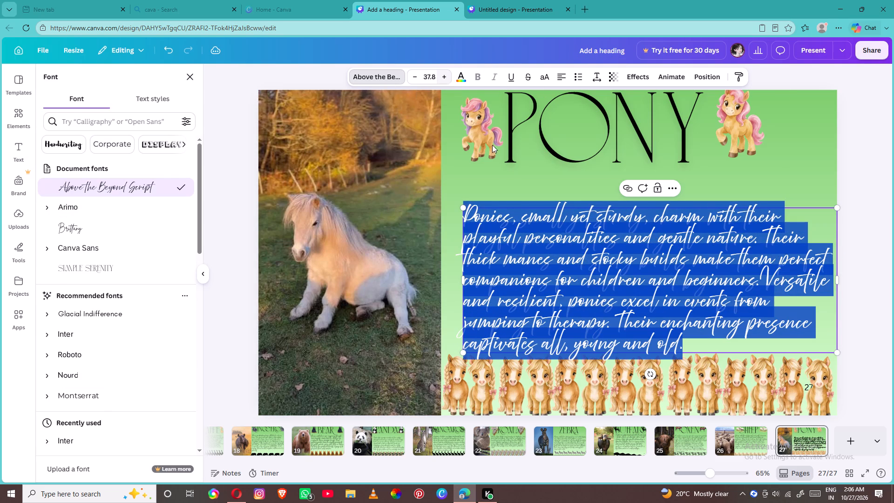
Add a new page 28 after the pony page.
{"action": "left_click", "coordinate": [840, 436]}
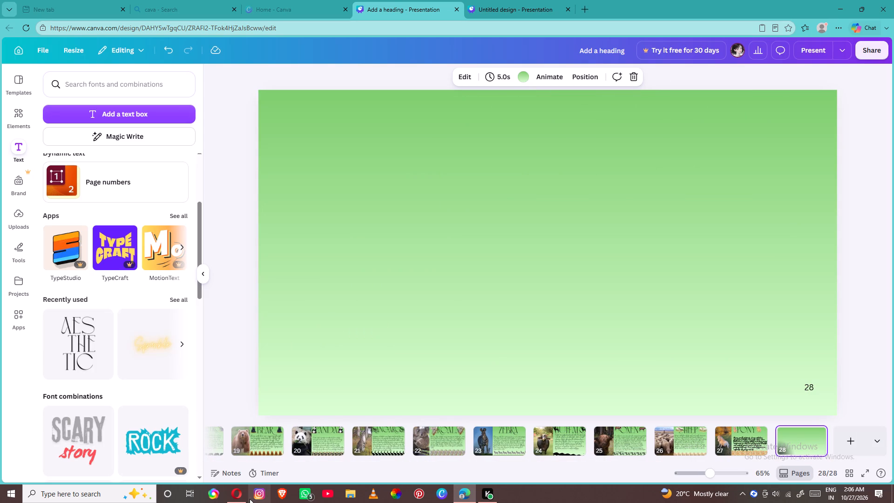
Switch to Opera, check the animal name list for the next animal, and search Google Images for "liama".
{"action": "left_click", "coordinate": [236, 499]}
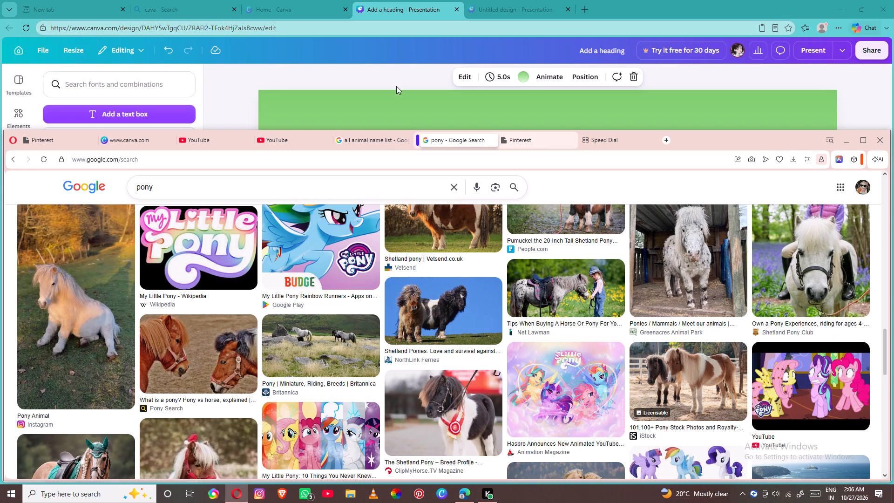
{"action": "left_click", "coordinate": [381, 141]}
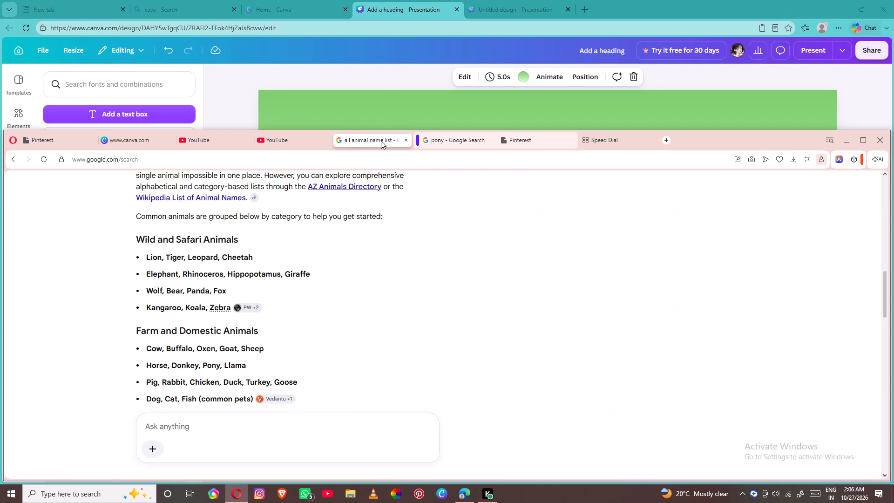
{"action": "left_click", "coordinate": [440, 146]}
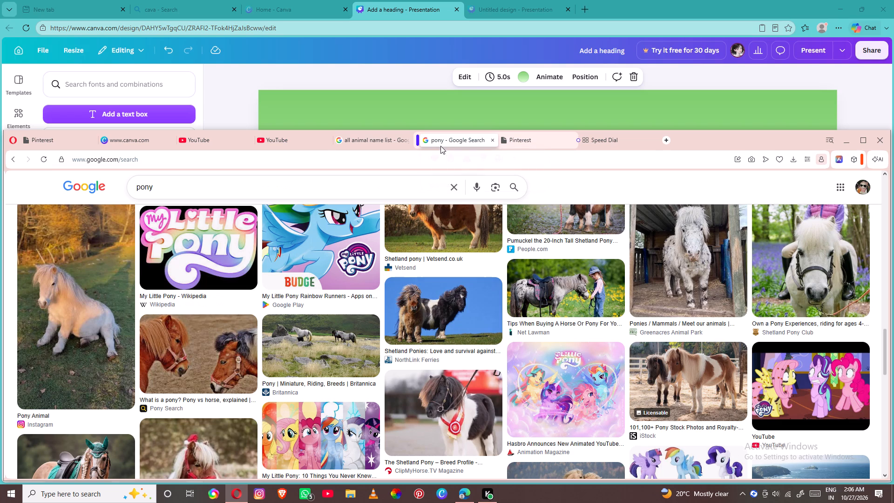
{"action": "left_click", "coordinate": [448, 188]}
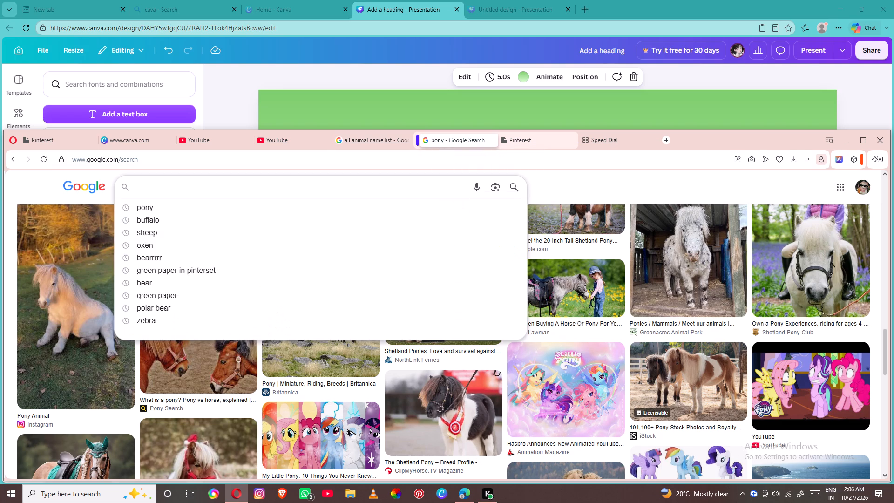
{"action": "type", "text": "lia"}
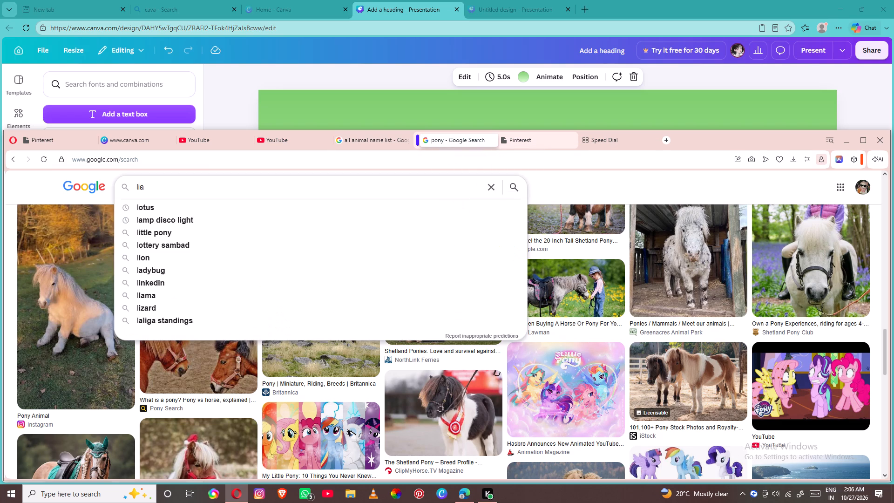
{"action": "type", "text": "ma"}
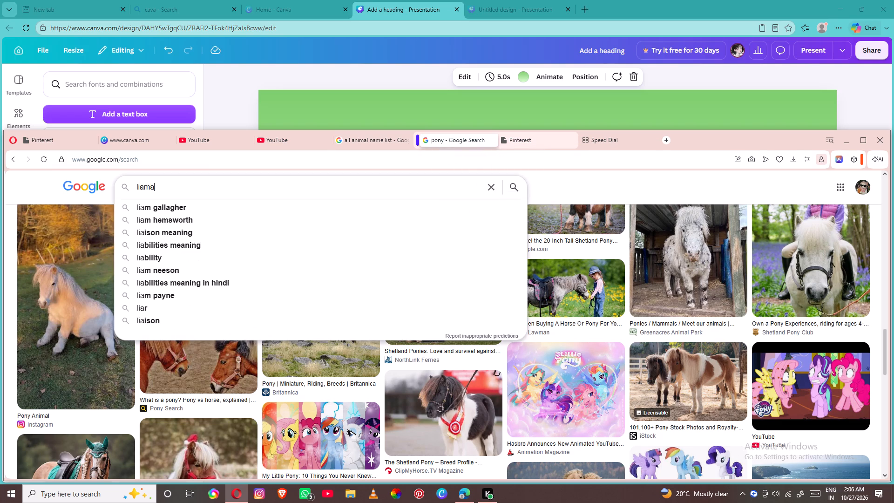
{"action": "key", "text": "Return"}
{"action": "key", "text": "bracketright"}
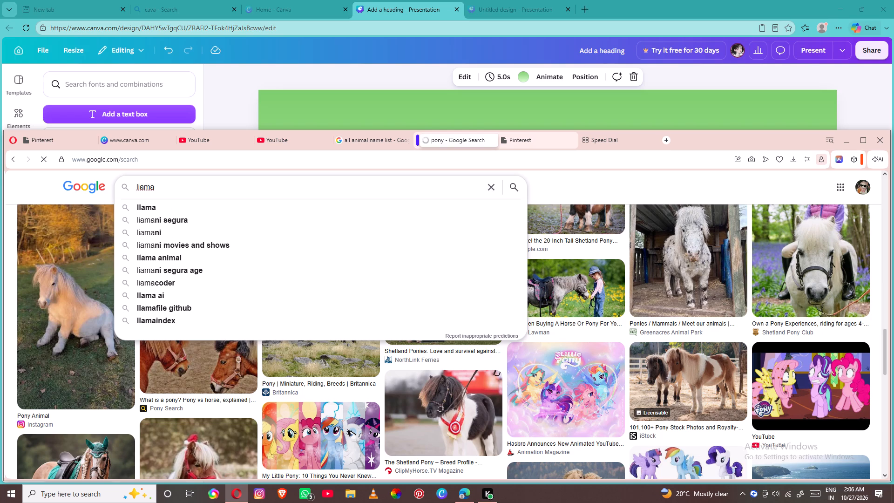
{"action": "key", "text": "Return"}
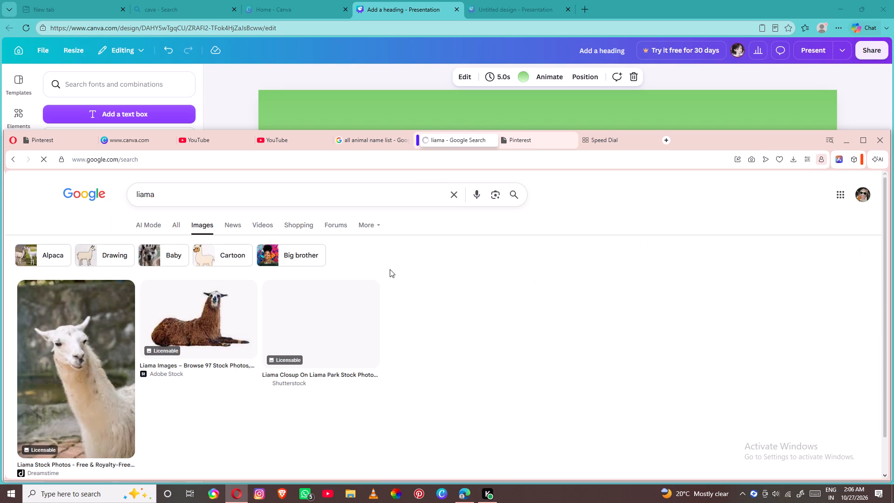
Copy the tall photo of the white llama in front of a stone wall from the image results.
{"action": "scroll", "coordinate": [393, 269], "scroll_direction": "down", "scroll_amount": 1}
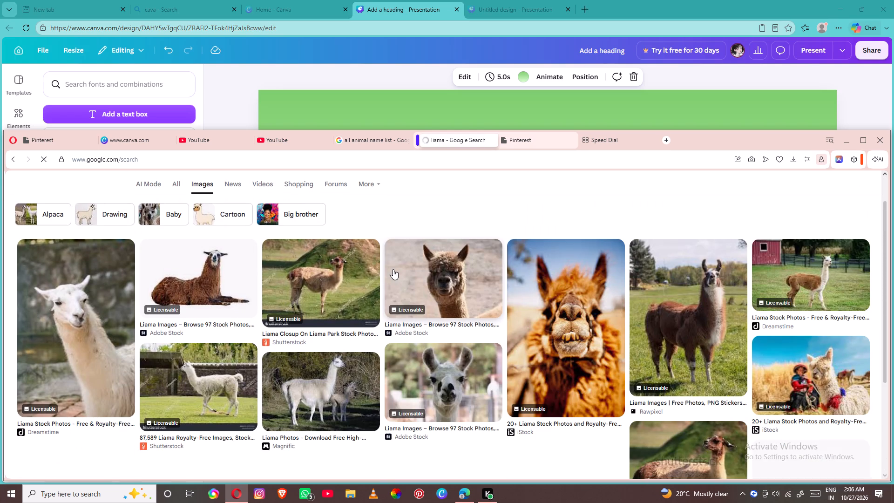
{"action": "scroll", "coordinate": [393, 269], "scroll_direction": "down", "scroll_amount": 1}
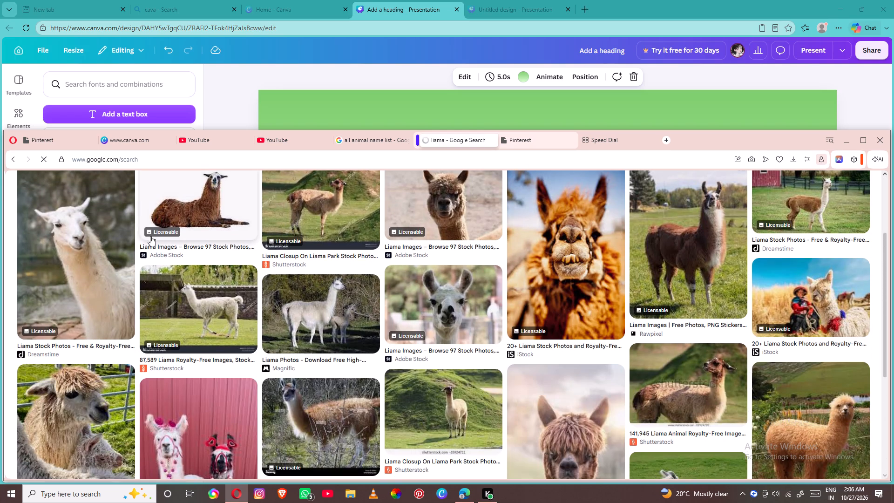
{"action": "right_click", "coordinate": [112, 246]}
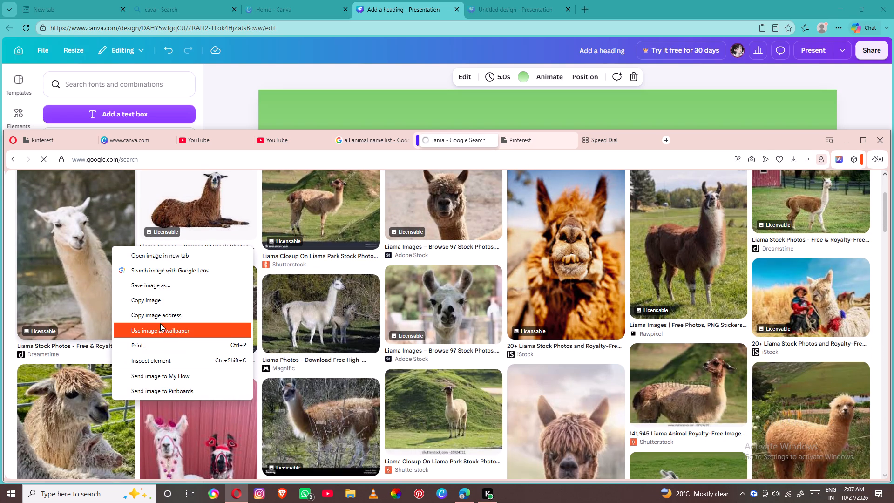
{"action": "left_click", "coordinate": [163, 307]}
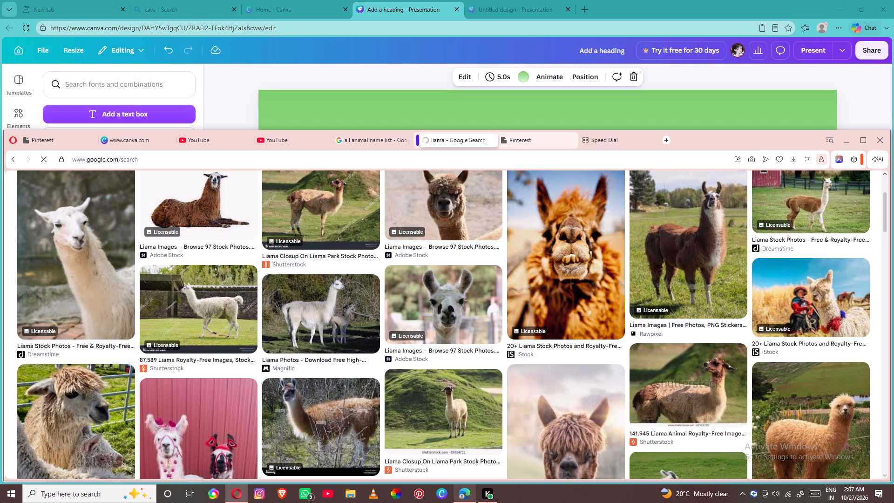
Switch to Edge, paste the llama photo onto page 28, and enlarge it to the page's full height along the left edge.
{"action": "left_click", "coordinate": [464, 493]}
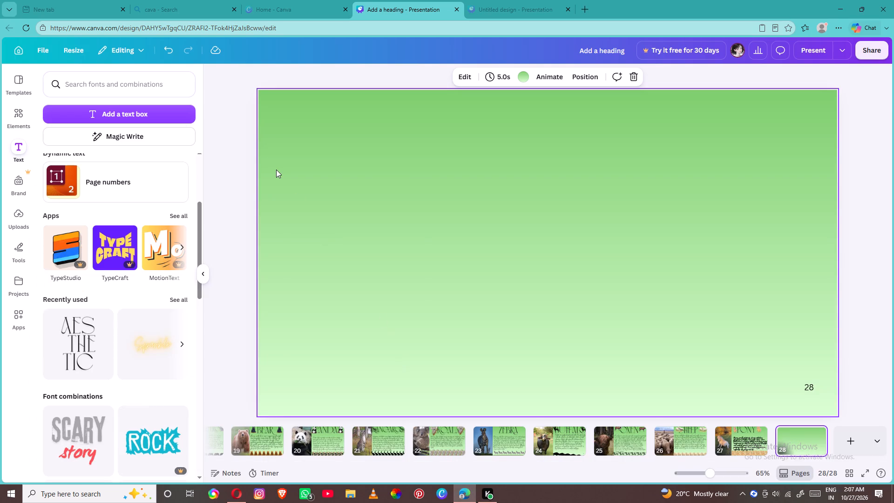
{"action": "right_click", "coordinate": [276, 170]}
{"action": "left_click", "coordinate": [305, 230]}
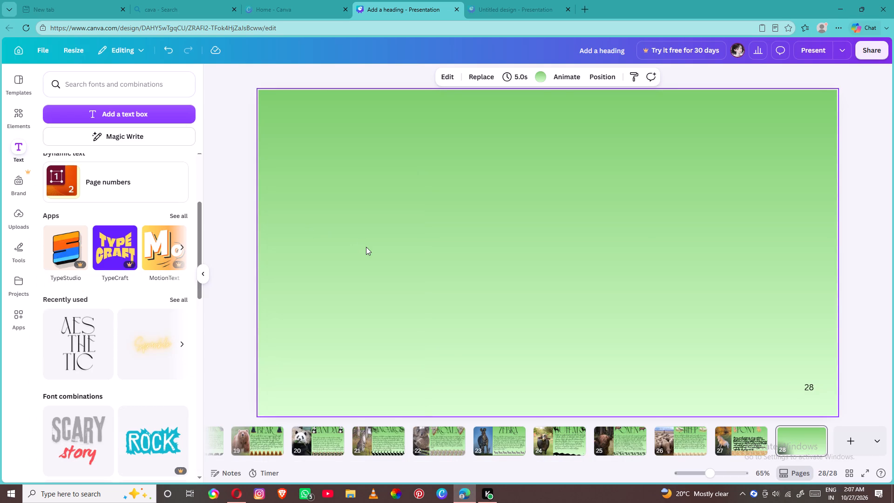
{"action": "left_click_drag", "start_coordinate": [518, 265], "coordinate": [392, 234]}
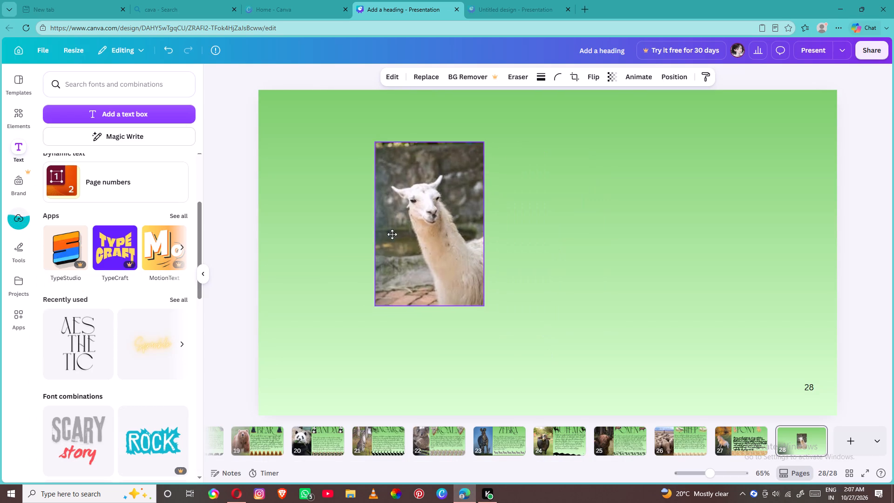
{"action": "left_click_drag", "start_coordinate": [392, 234], "coordinate": [290, 183]}
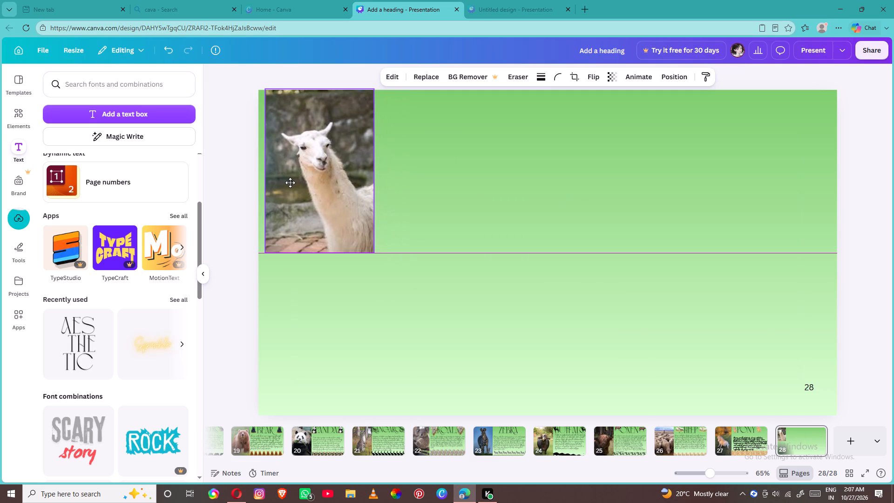
{"action": "left_click_drag", "start_coordinate": [290, 183], "coordinate": [282, 182]}
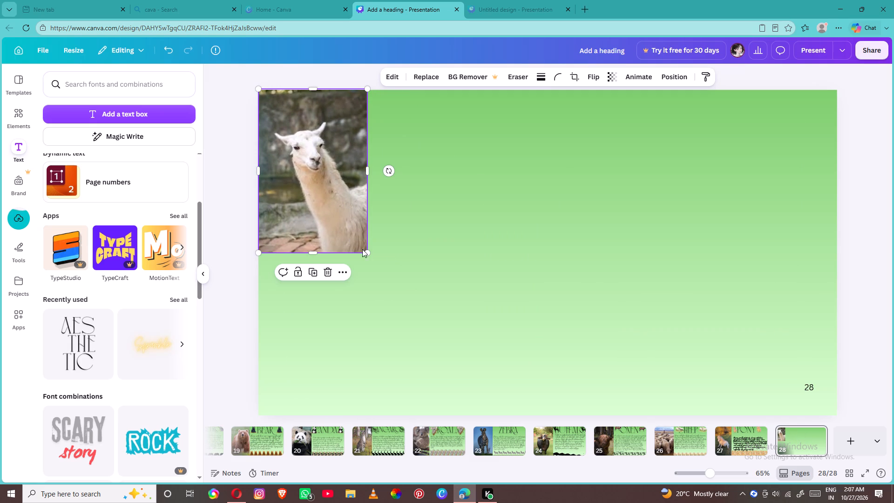
{"action": "left_click_drag", "start_coordinate": [370, 255], "coordinate": [393, 445]}
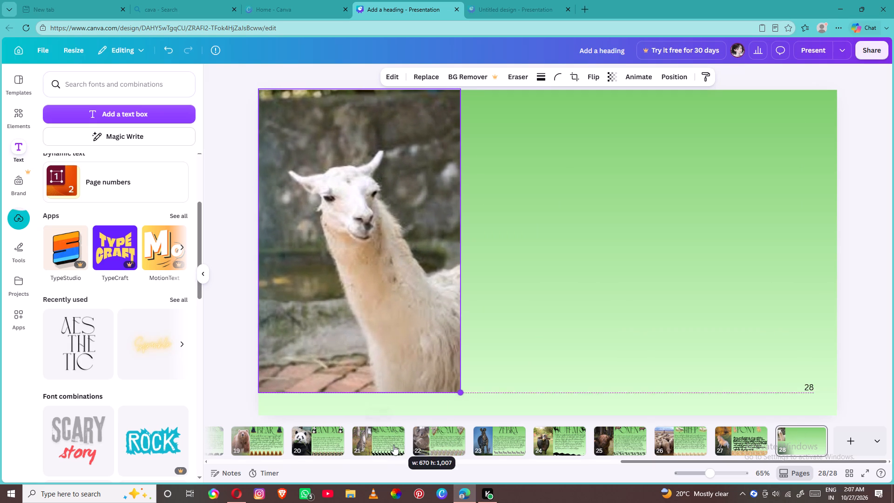
{"action": "left_click_drag", "start_coordinate": [393, 445], "coordinate": [393, 473]}
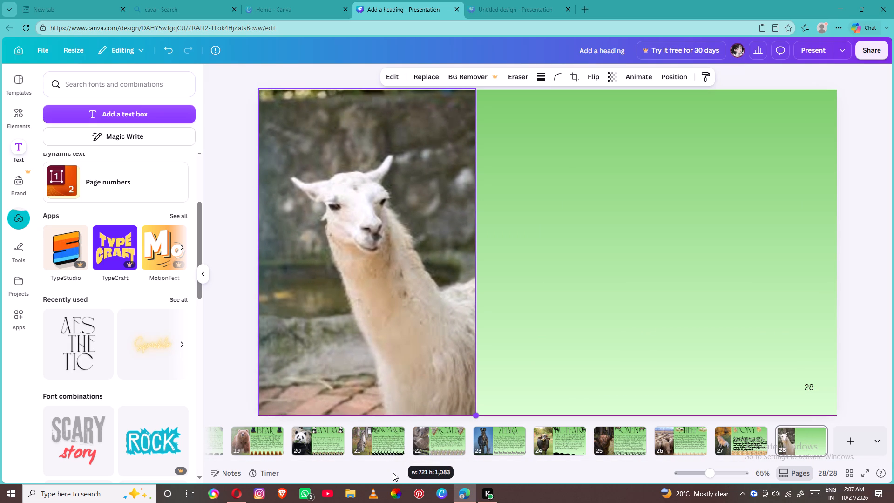
Add a heading in the recently used "AES THE TIC" text style reading "liama" and place it at the top of the green area.
{"action": "left_click", "coordinate": [71, 324]}
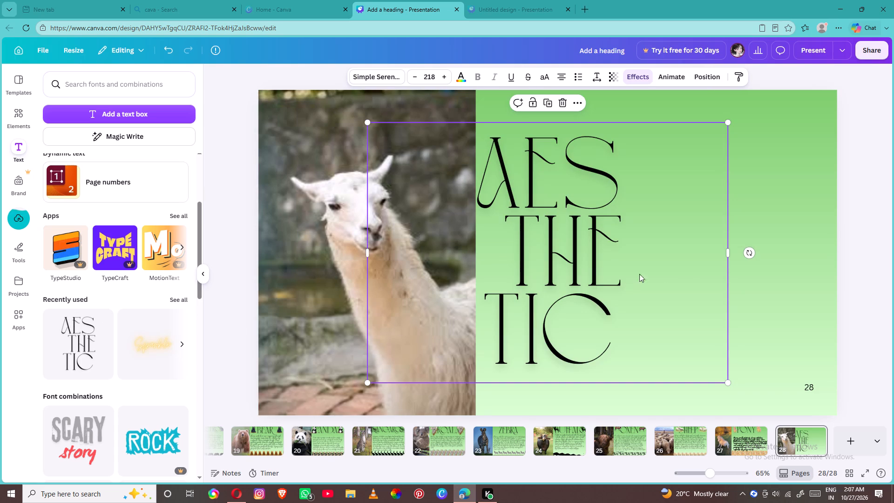
{"action": "left_click", "coordinate": [648, 282]}
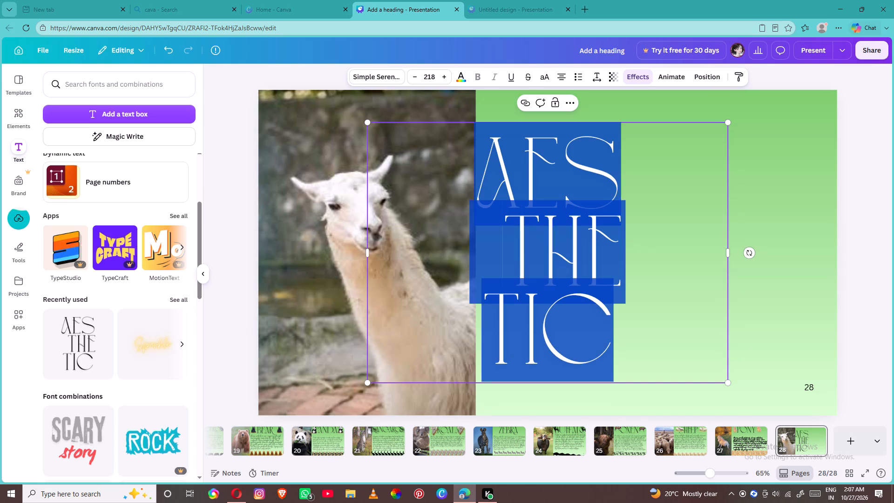
{"action": "key", "text": "BackSpace"}
{"action": "type", "text": "liama"}
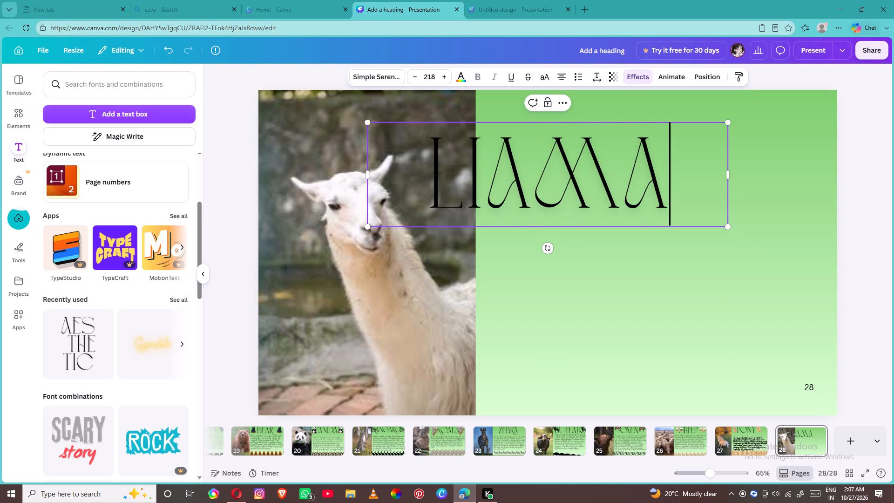
{"action": "left_click", "coordinate": [533, 305]}
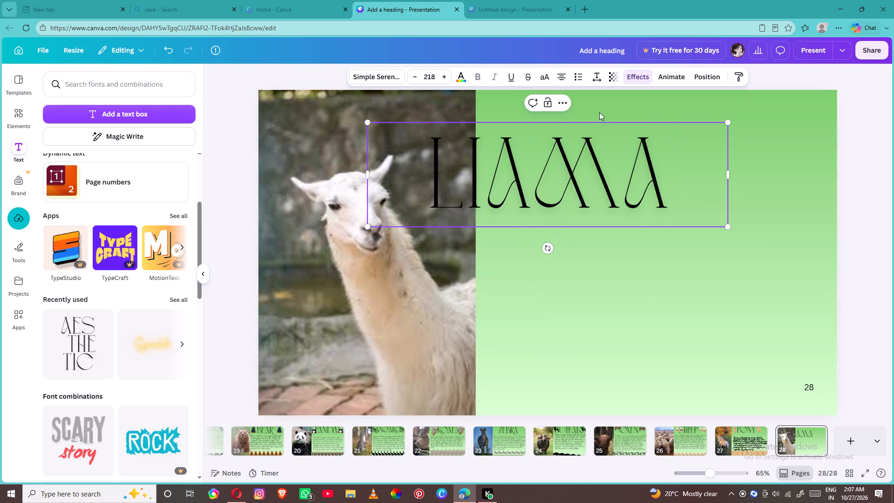
{"action": "left_click_drag", "start_coordinate": [600, 181], "coordinate": [626, 173]}
{"action": "left_click", "coordinate": [612, 265]}
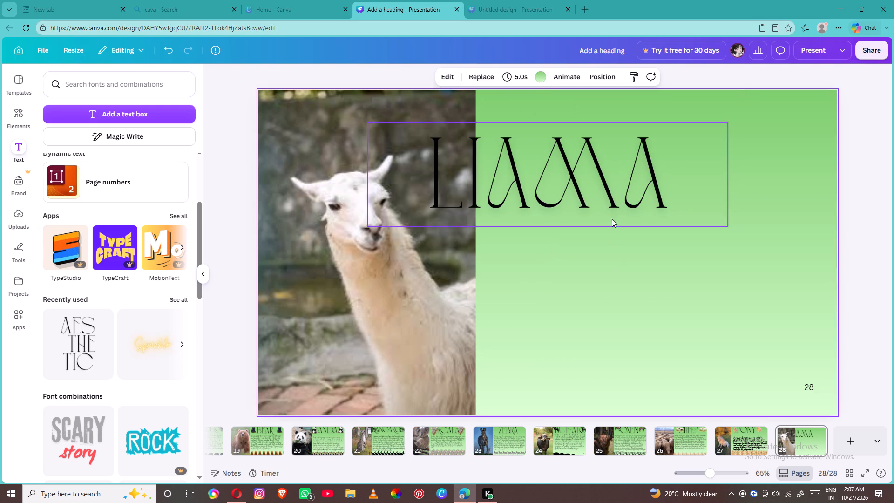
{"action": "left_click_drag", "start_coordinate": [613, 212], "coordinate": [707, 171]}
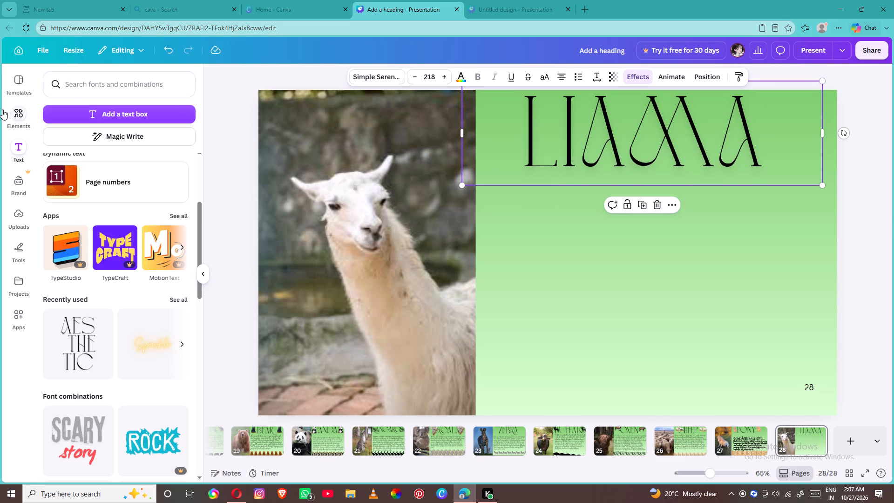
Search the Canva elements for "liama" graphics and add the black standing llama silhouette to the page.
{"action": "left_click", "coordinate": [14, 111]}
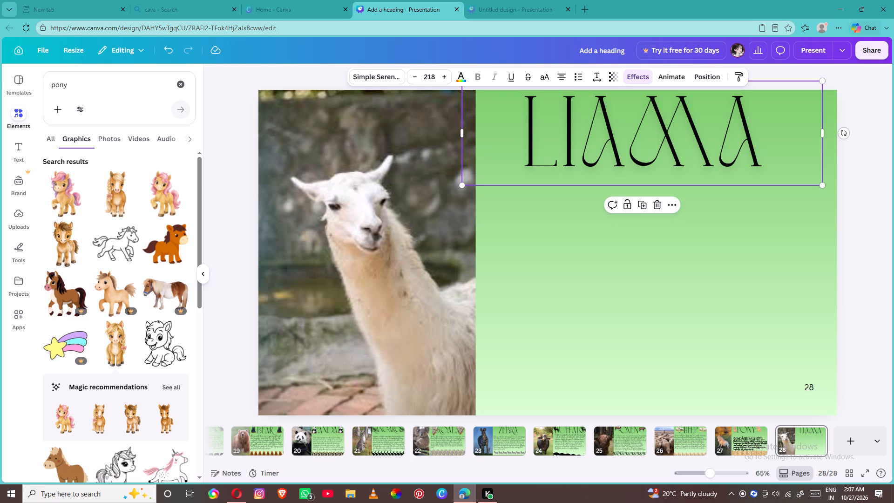
{"action": "left_click", "coordinate": [189, 83]}
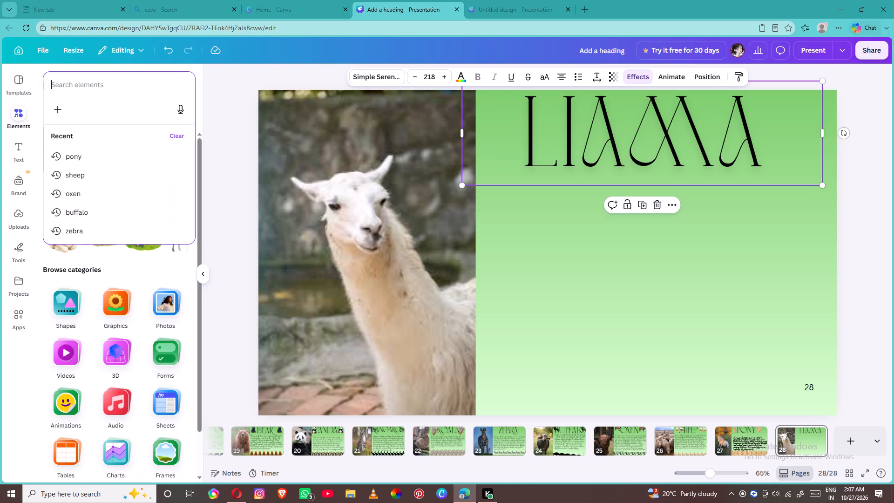
{"action": "type", "text": "liama"}
{"action": "key", "text": "Return"}
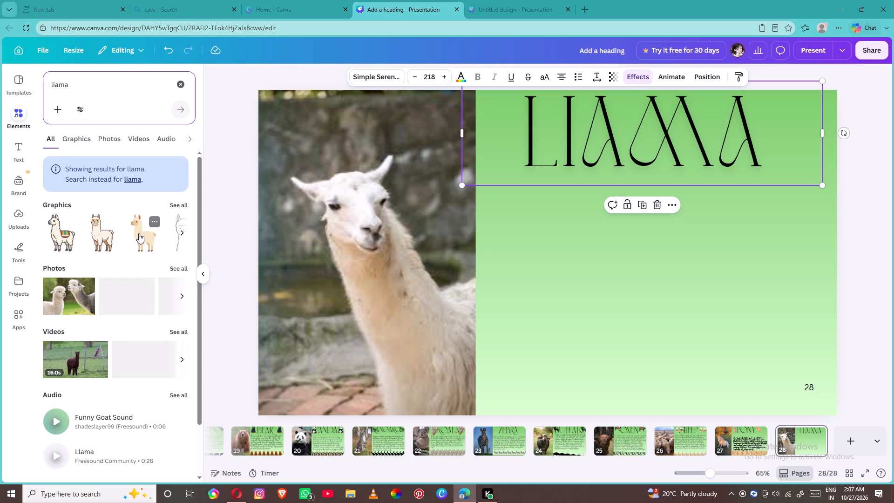
{"action": "left_click", "coordinate": [149, 242]}
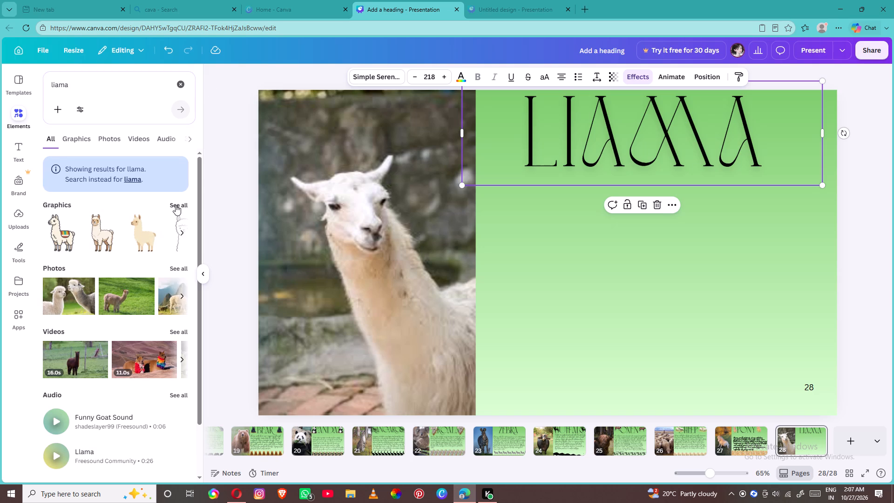
{"action": "left_click", "coordinate": [176, 205]}
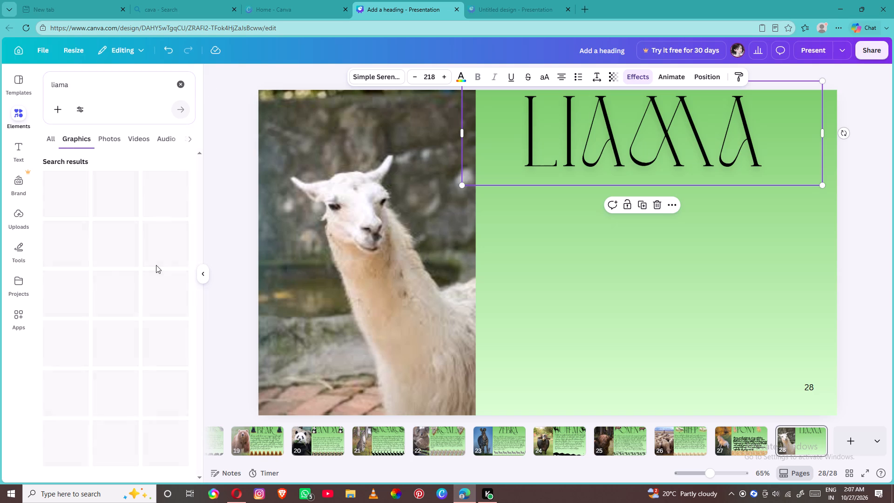
{"action": "left_click", "coordinate": [556, 346]}
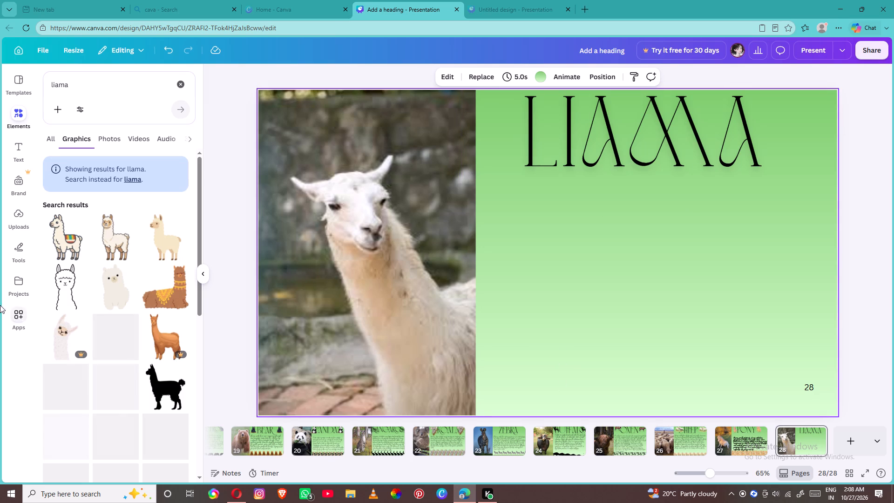
{"action": "left_click", "coordinate": [155, 386]}
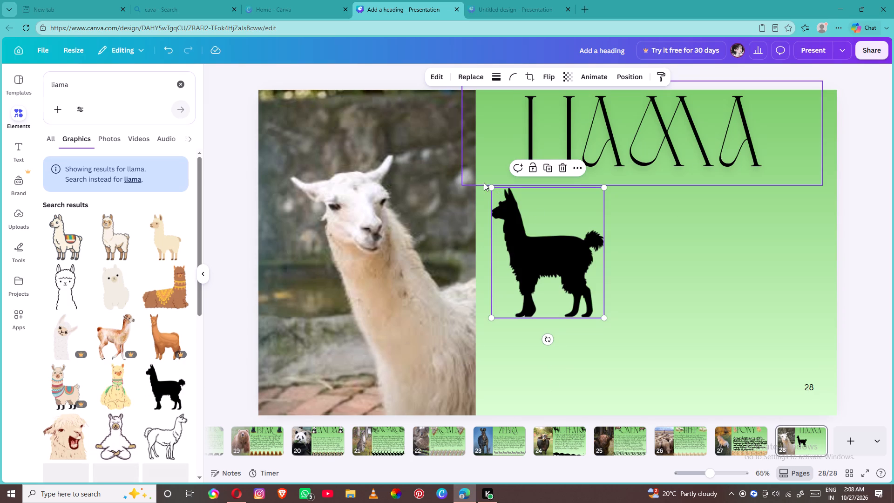
Shrink the llama silhouette and place it on the page's bottom edge, overlapping the photo's lower right corner.
{"action": "left_click_drag", "start_coordinate": [492, 185], "coordinate": [531, 257]}
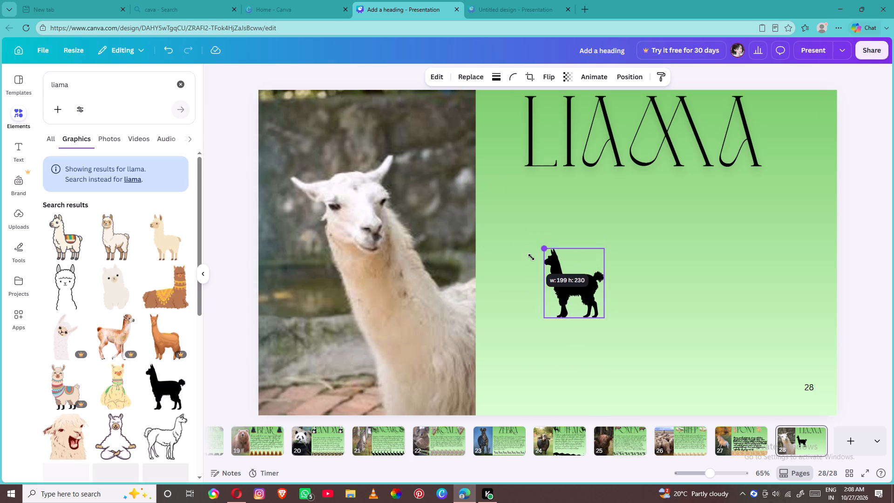
{"action": "left_click_drag", "start_coordinate": [531, 257], "coordinate": [535, 267]}
{"action": "left_click_drag", "start_coordinate": [560, 299], "coordinate": [515, 379]}
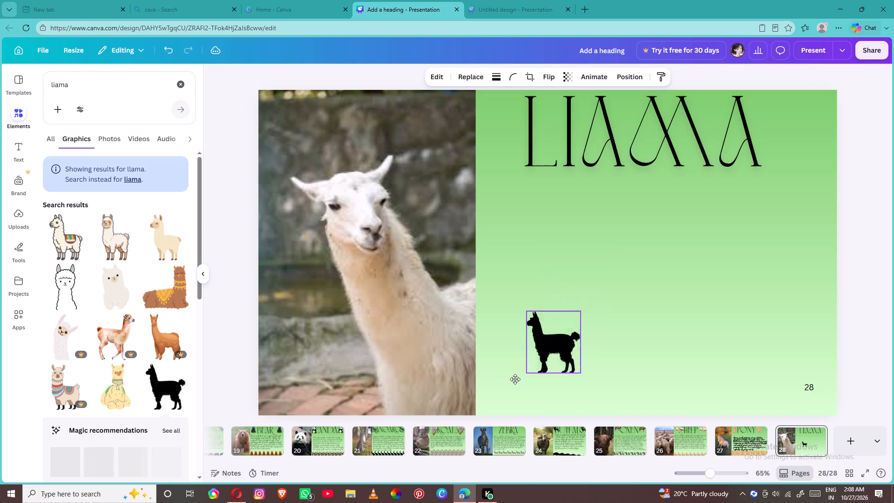
{"action": "left_click_drag", "start_coordinate": [515, 379], "coordinate": [471, 396]}
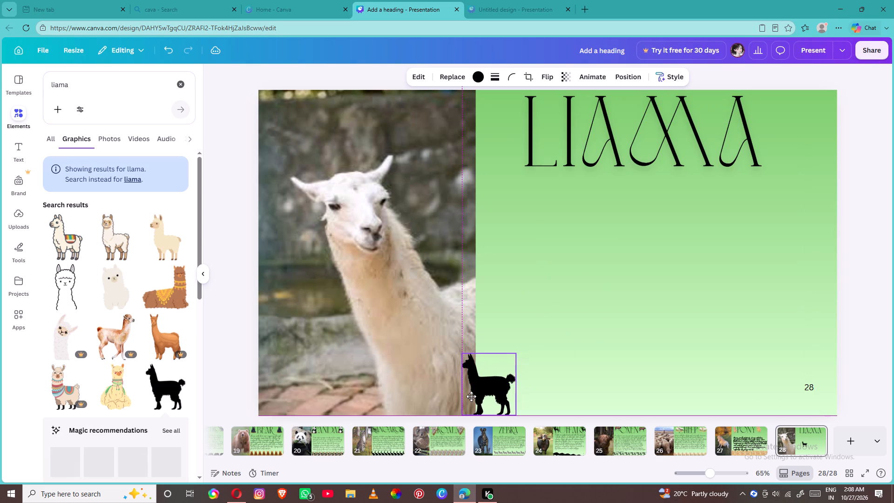
{"action": "left_click_drag", "start_coordinate": [471, 396], "coordinate": [471, 398]}
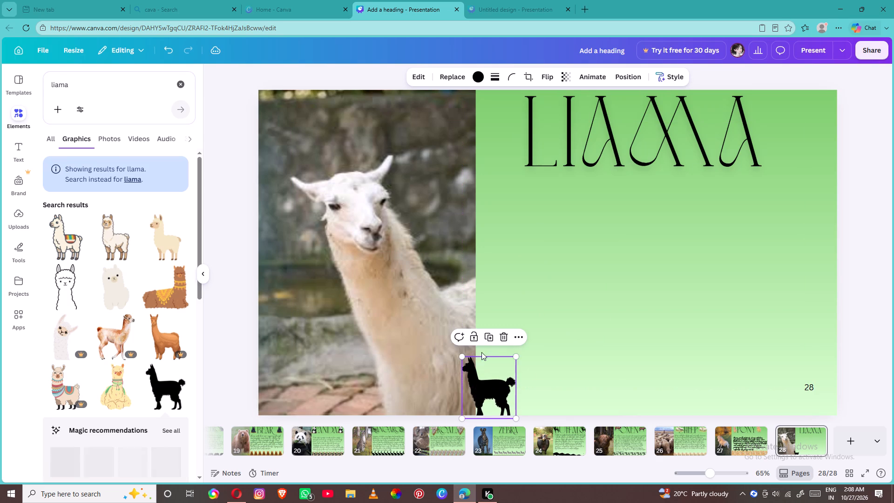
Duplicate the silhouette into a row of four llamas along the bottom edge and level the copies with each other.
{"action": "left_click", "coordinate": [490, 339]}
{"action": "left_click_drag", "start_coordinate": [493, 395], "coordinate": [527, 393]}
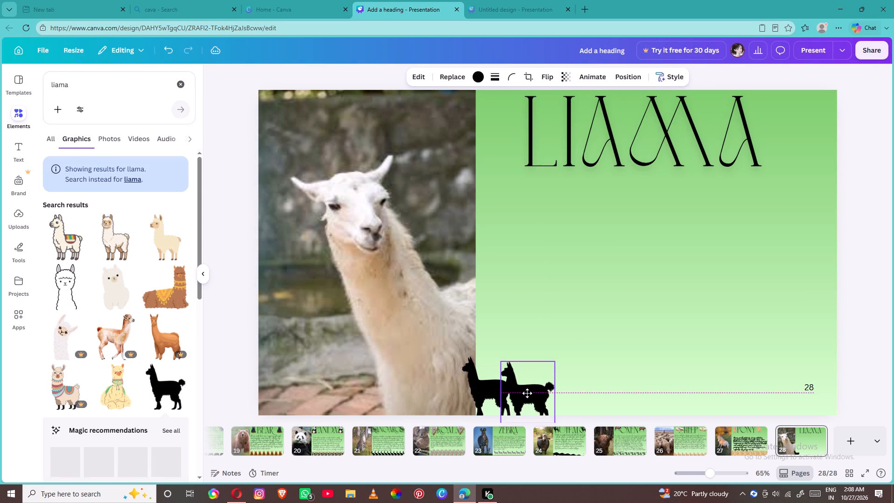
{"action": "left_click_drag", "start_coordinate": [527, 393], "coordinate": [530, 389]}
{"action": "left_click", "coordinate": [529, 331]}
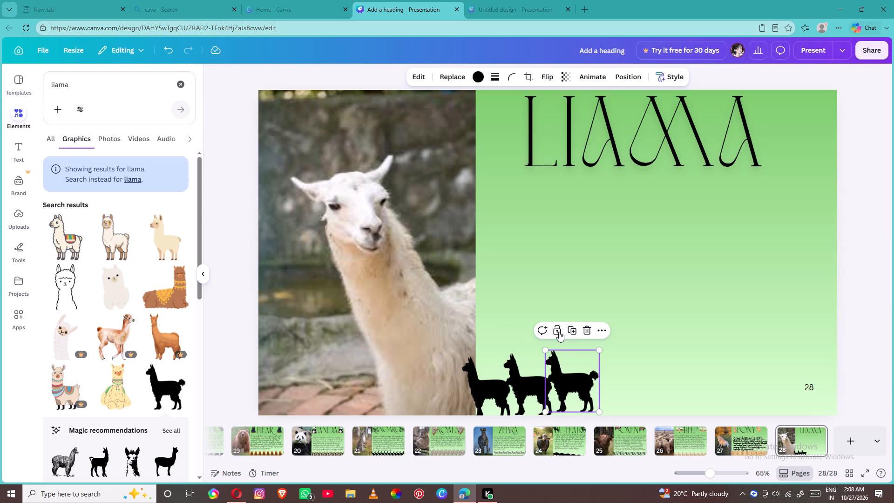
{"action": "left_click", "coordinate": [568, 332]}
{"action": "left_click_drag", "start_coordinate": [610, 373], "coordinate": [610, 378]}
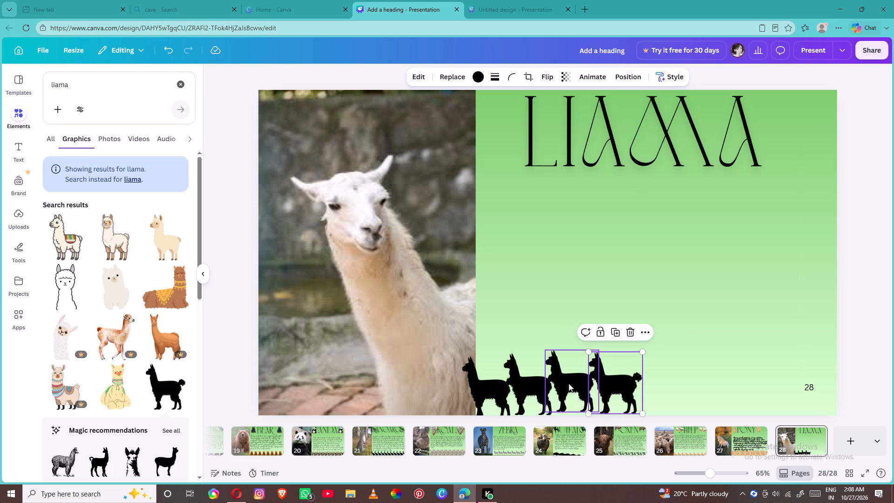
{"action": "left_click", "coordinate": [569, 384]}
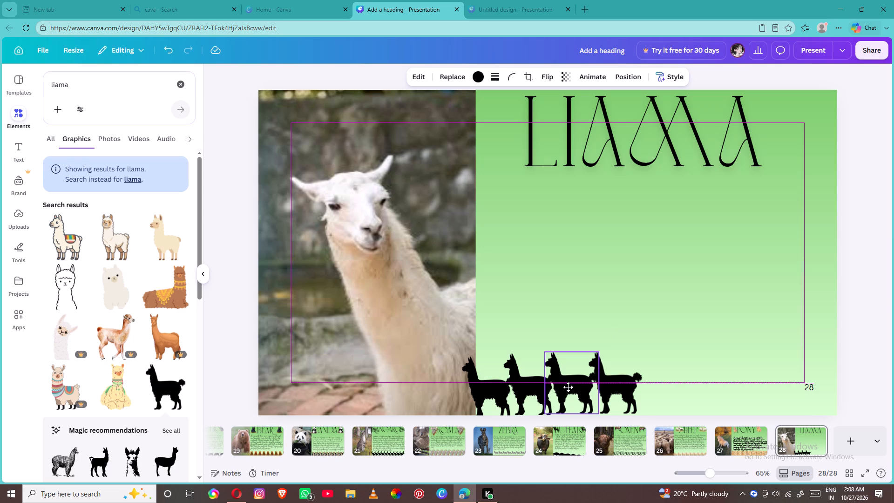
{"action": "left_click", "coordinate": [605, 387]}
{"action": "left_click", "coordinate": [606, 389]}
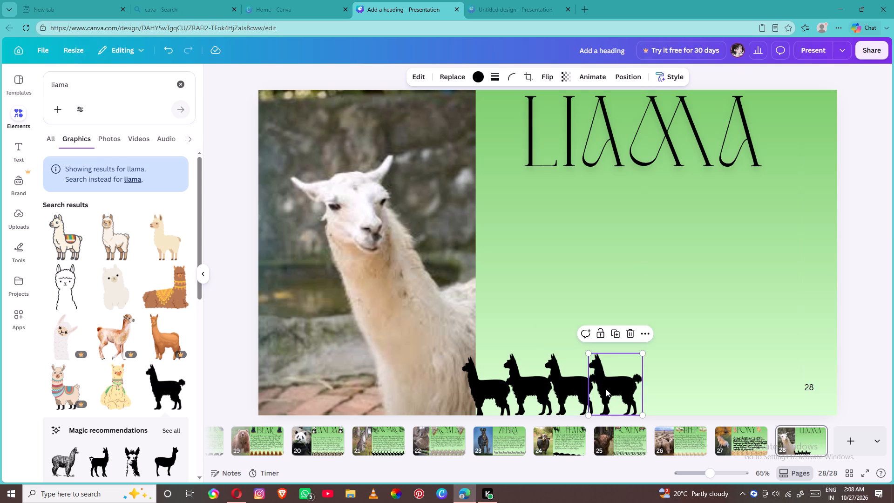
{"action": "left_click", "coordinate": [611, 373]}
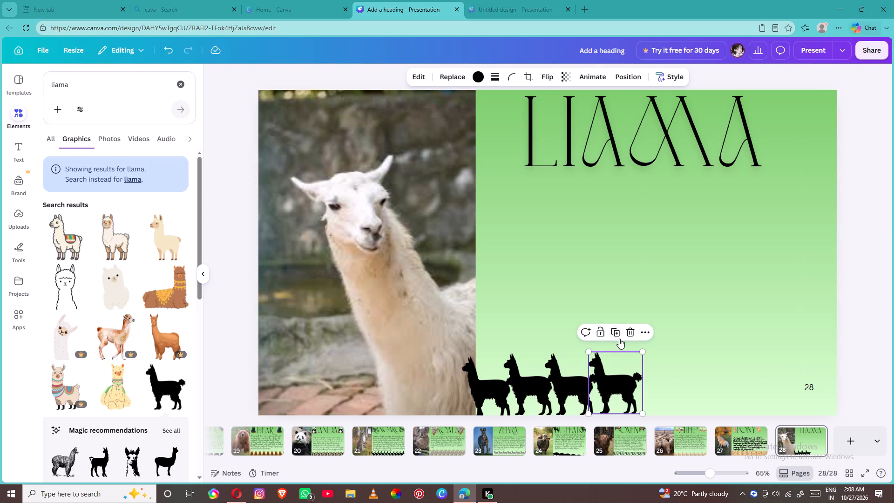
Duplicate the last silhouette five more times to continue the llama row to the page's right edge.
{"action": "left_click", "coordinate": [619, 333]}
{"action": "left_click", "coordinate": [653, 328]}
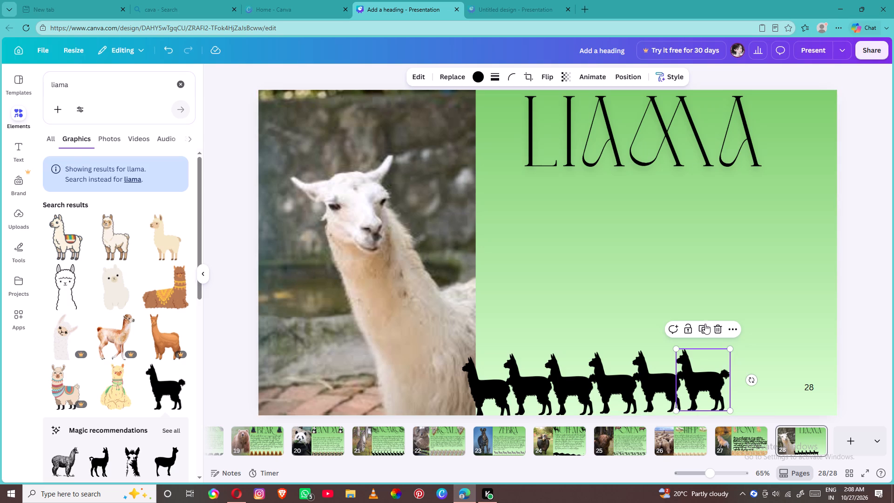
{"action": "left_click", "coordinate": [705, 325]}
{"action": "left_click", "coordinate": [748, 329]}
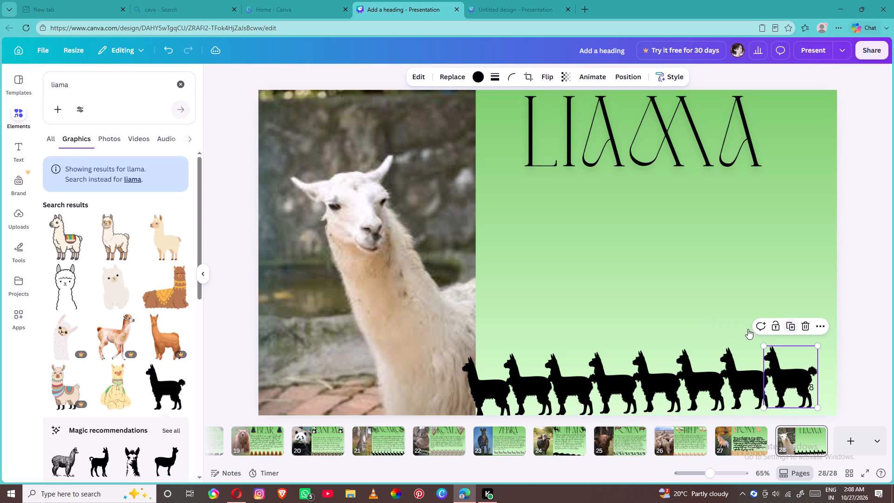
{"action": "left_click", "coordinate": [797, 331]}
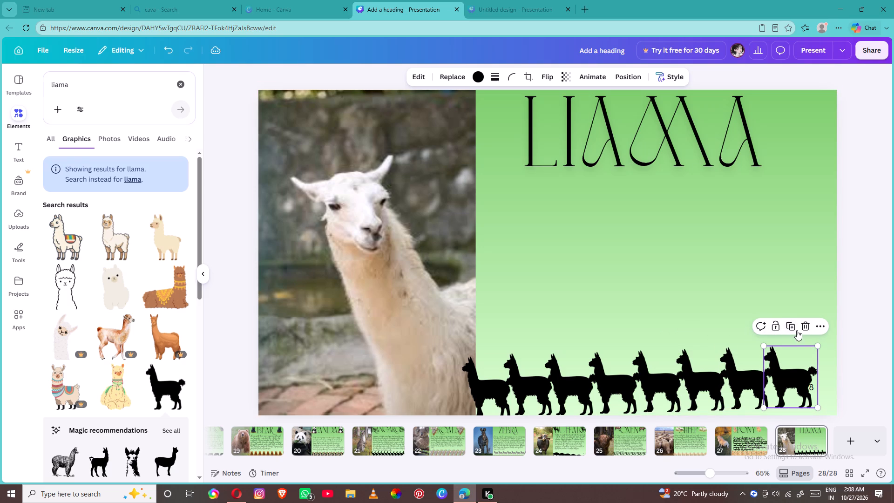
{"action": "left_click", "coordinate": [797, 330]}
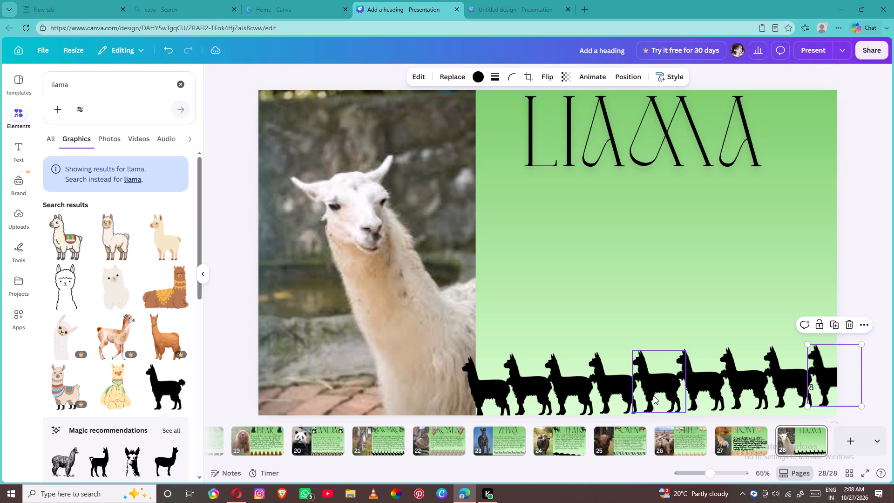
Lower the fifth through ninth llama silhouettes to level them with the rest of the bottom row.
{"action": "left_click", "coordinate": [654, 396]}
{"action": "left_click", "coordinate": [654, 398]}
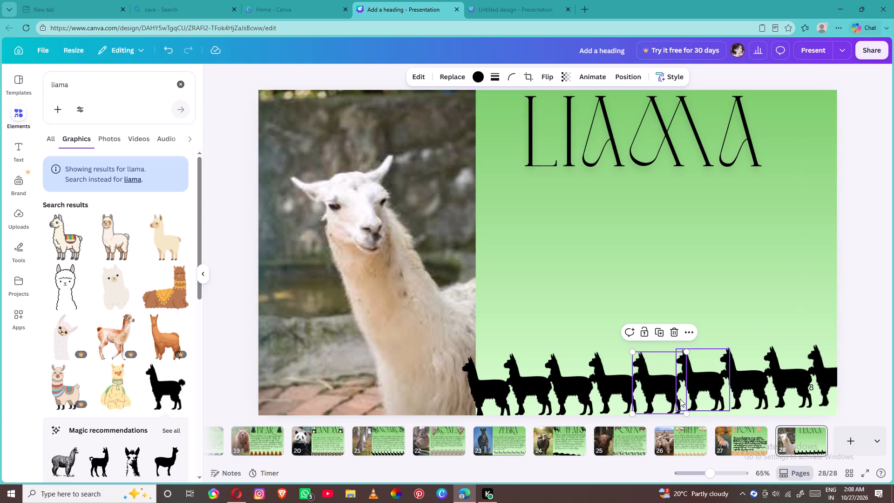
{"action": "left_click", "coordinate": [698, 392]}
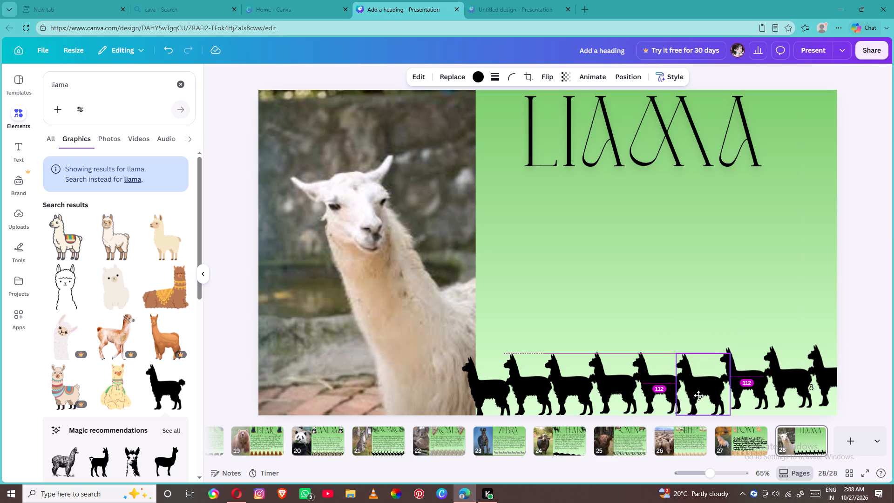
{"action": "left_click_drag", "start_coordinate": [744, 386], "coordinate": [743, 392]}
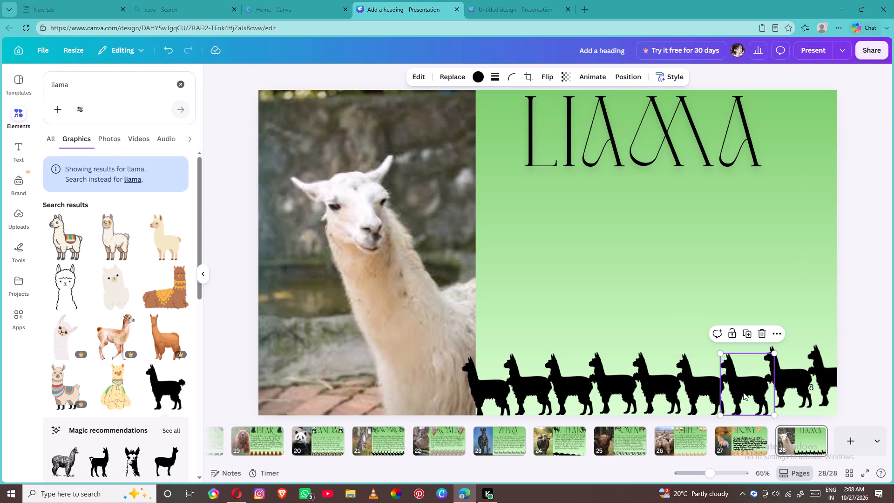
{"action": "left_click", "coordinate": [743, 392]}
{"action": "left_click_drag", "start_coordinate": [780, 382], "coordinate": [780, 388]}
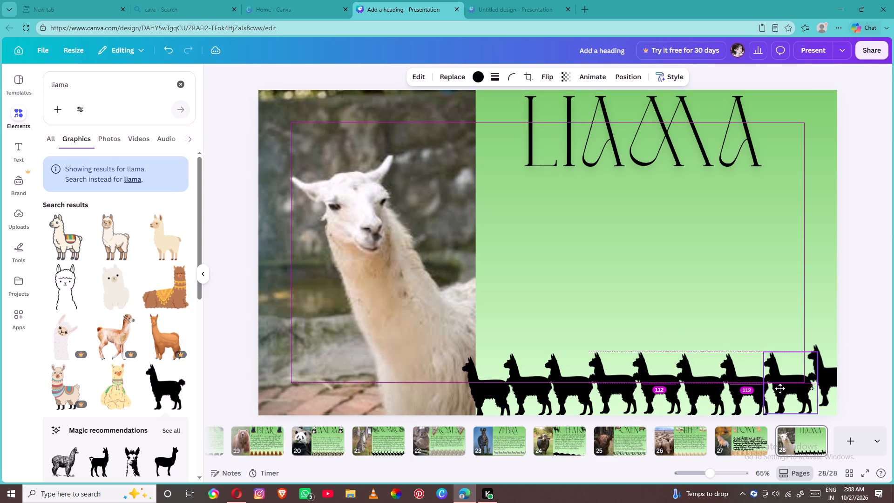
{"action": "left_click_drag", "start_coordinate": [780, 388], "coordinate": [780, 388]}
{"action": "left_click_drag", "start_coordinate": [818, 381], "coordinate": [818, 383]}
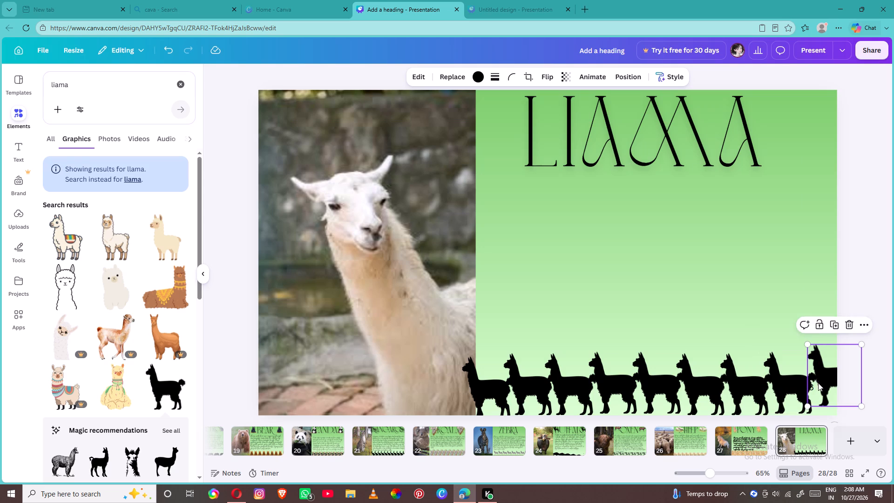
{"action": "left_click_drag", "start_coordinate": [818, 383], "coordinate": [818, 386]}
{"action": "left_click", "coordinate": [818, 386]}
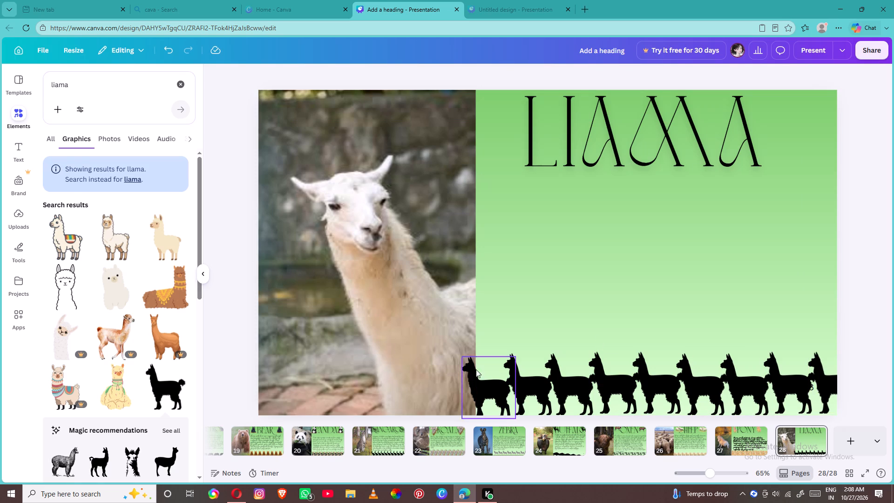
Lower the fourth through ninth silhouettes further so their feet sit on the page's bottom edge, adjusting the fifth's spacing.
{"action": "left_click", "coordinate": [617, 400]}
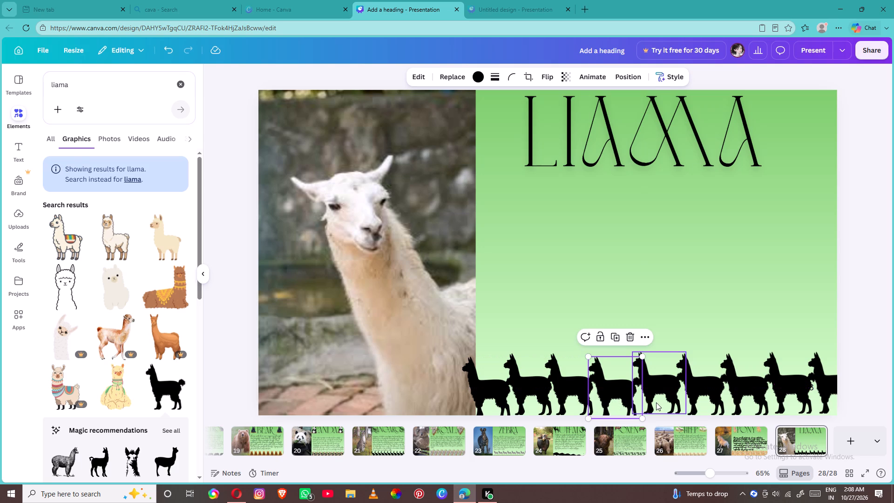
{"action": "left_click_drag", "start_coordinate": [657, 402], "coordinate": [698, 404]}
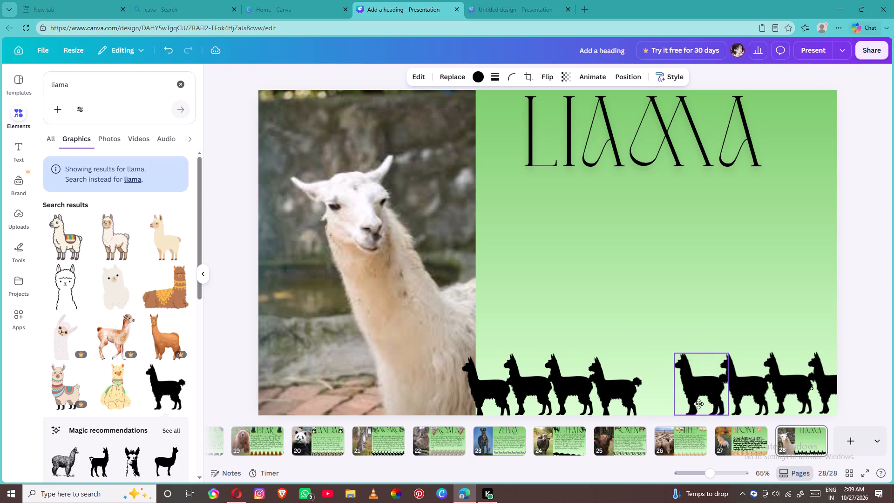
{"action": "left_click_drag", "start_coordinate": [698, 404], "coordinate": [660, 408]}
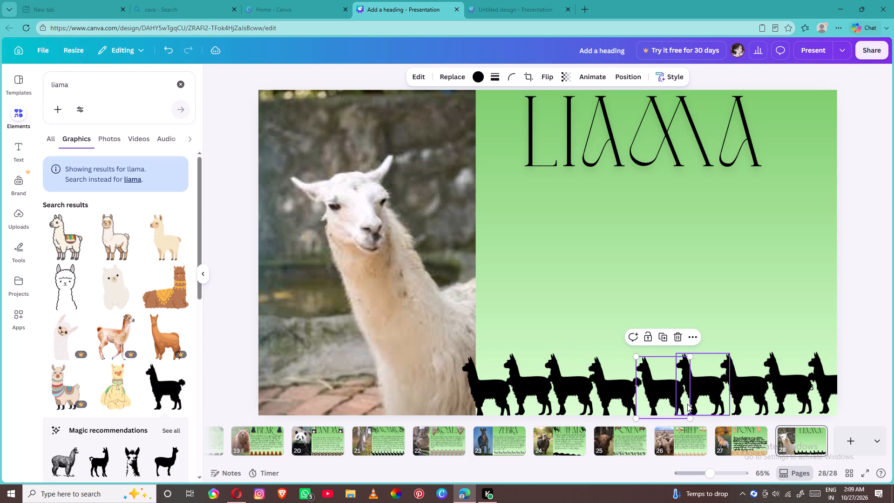
{"action": "left_click_drag", "start_coordinate": [695, 401], "coordinate": [693, 405]}
{"action": "left_click", "coordinate": [748, 400]}
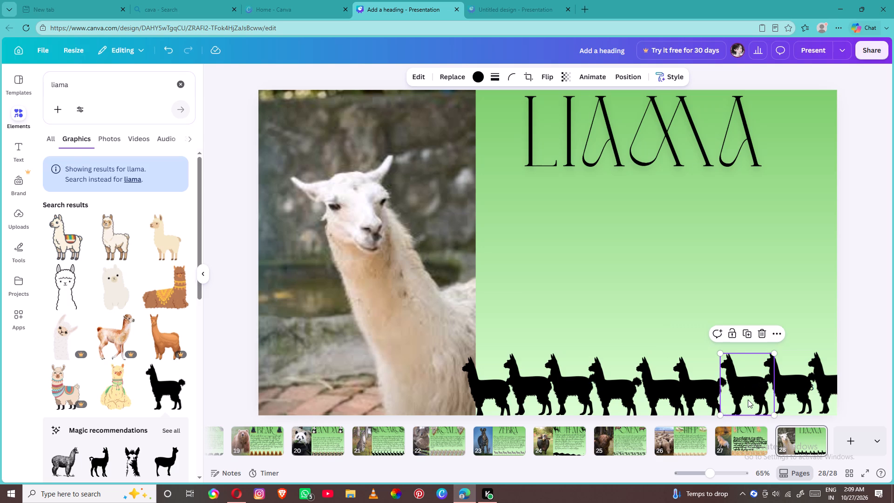
{"action": "left_click", "coordinate": [784, 400]}
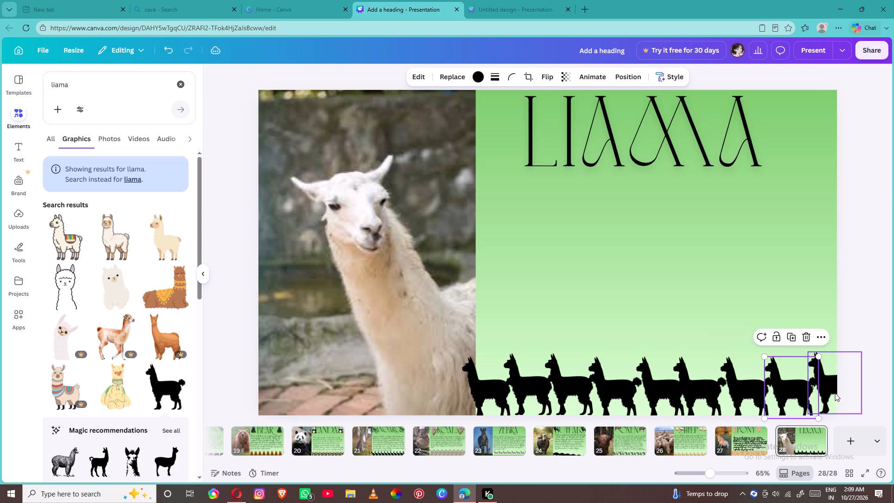
{"action": "left_click_drag", "start_coordinate": [833, 392], "coordinate": [832, 396]}
{"action": "left_click", "coordinate": [832, 396]}
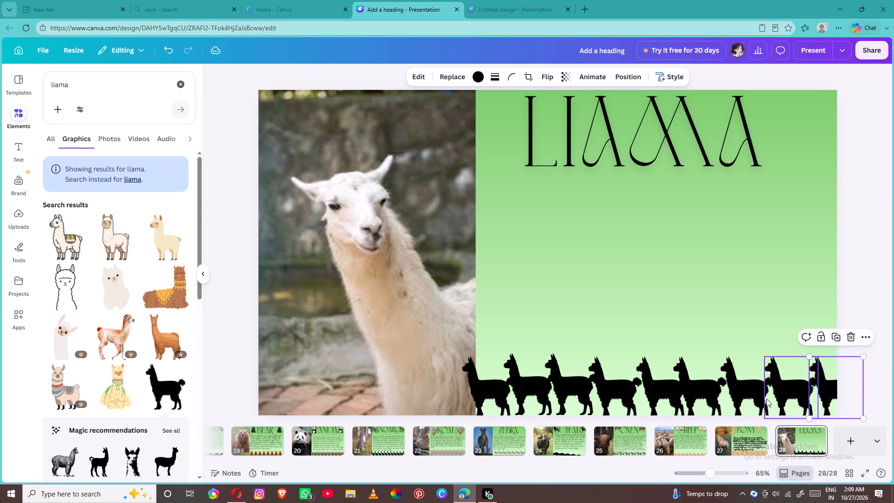
{"action": "left_click", "coordinate": [10, 148]}
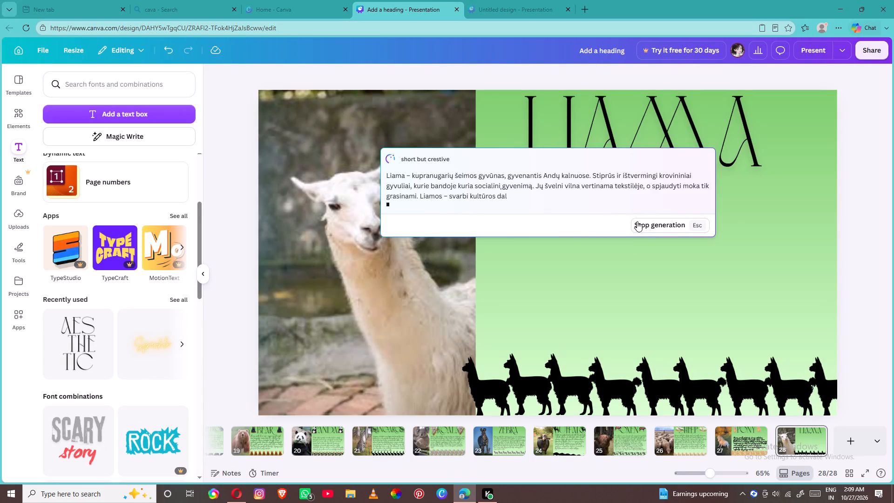
{"action": "left_click", "coordinate": [667, 236]}
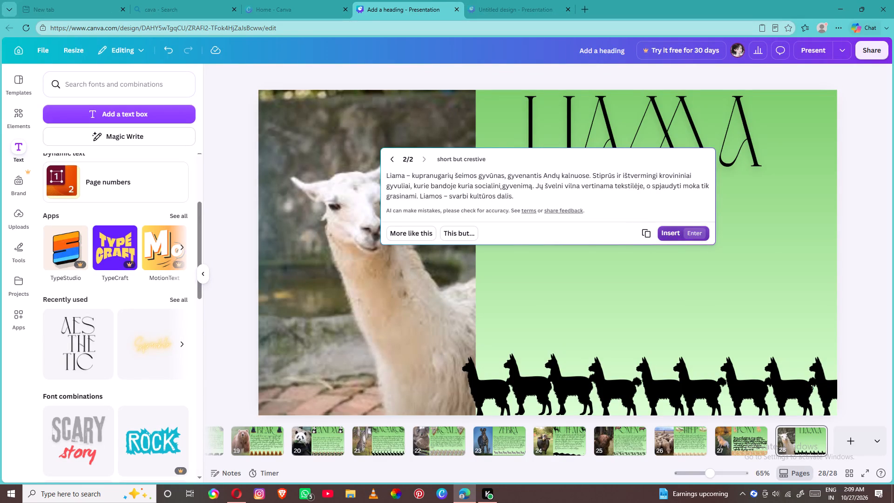
Set the inserted paragraph's font to Above the Beyond Script.
{"action": "left_click", "coordinate": [387, 81]}
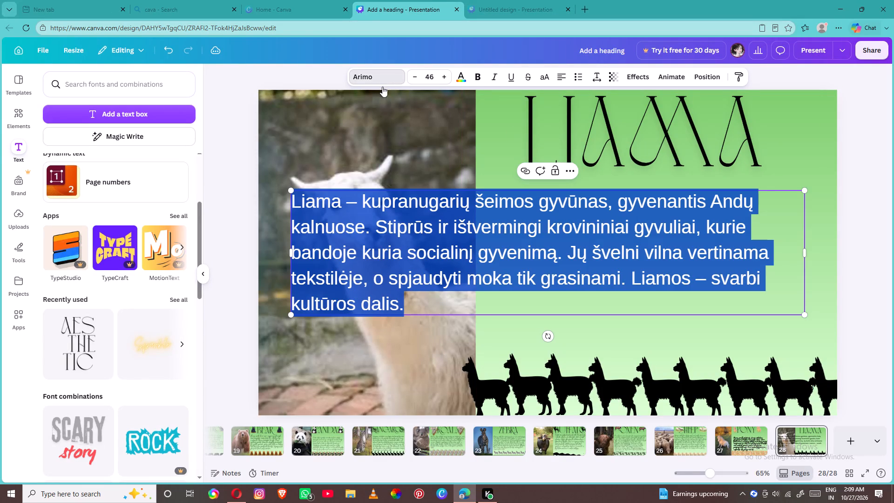
{"action": "left_click", "coordinate": [136, 190]}
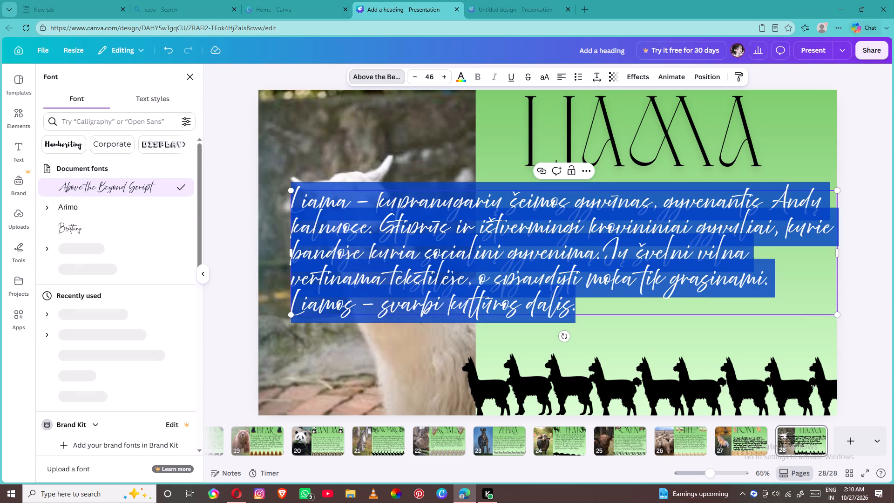
Shrink the paragraph to about size 28.4 and place it below the heading on the green area beside the photo.
{"action": "left_click_drag", "start_coordinate": [293, 191], "coordinate": [372, 218]}
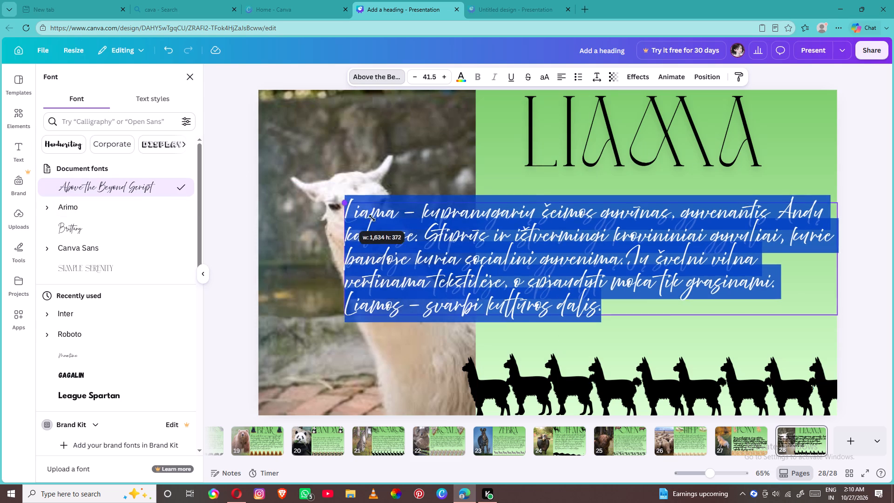
{"action": "left_click_drag", "start_coordinate": [372, 218], "coordinate": [508, 210]}
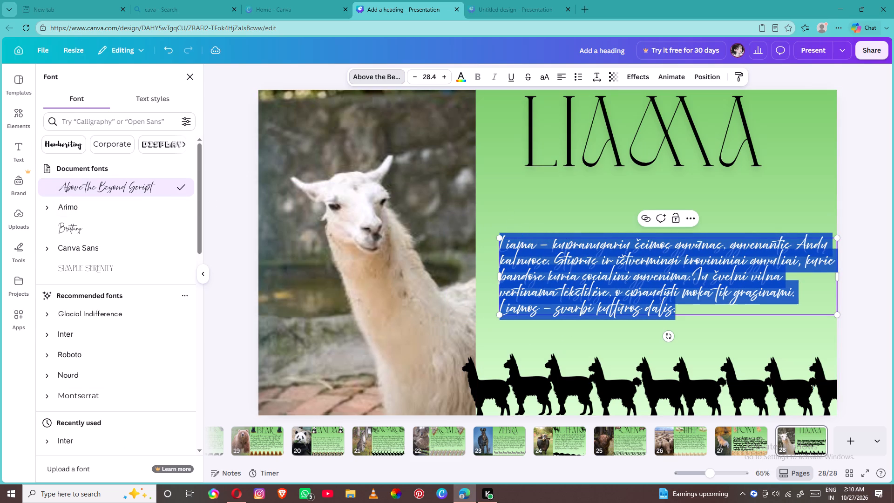
{"action": "left_click", "coordinate": [535, 211]}
{"action": "left_click_drag", "start_coordinate": [547, 256], "coordinate": [535, 208]}
{"action": "left_click", "coordinate": [535, 208]}
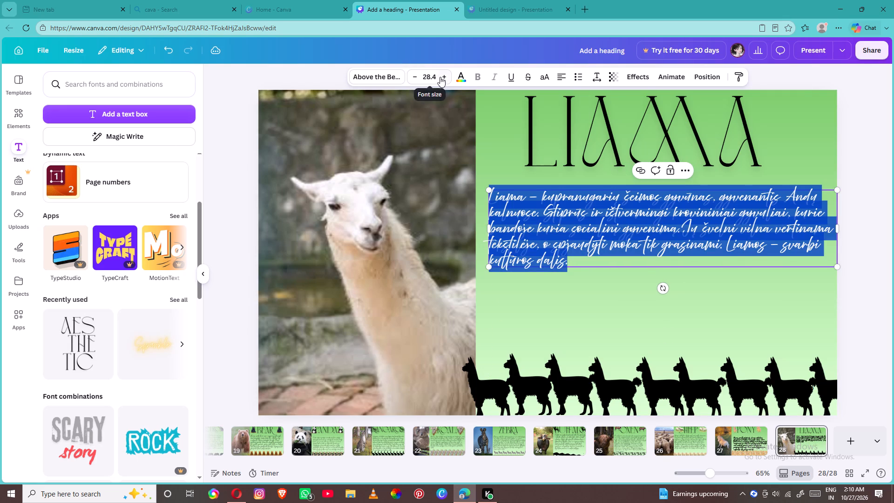
Increase the paragraph's font size to 40.4 so it fills the space above the llama row.
{"action": "triple_click", "coordinate": [442, 77]}
{"action": "triple_click", "coordinate": [442, 77]}
{"action": "triple_click", "coordinate": [442, 77]}
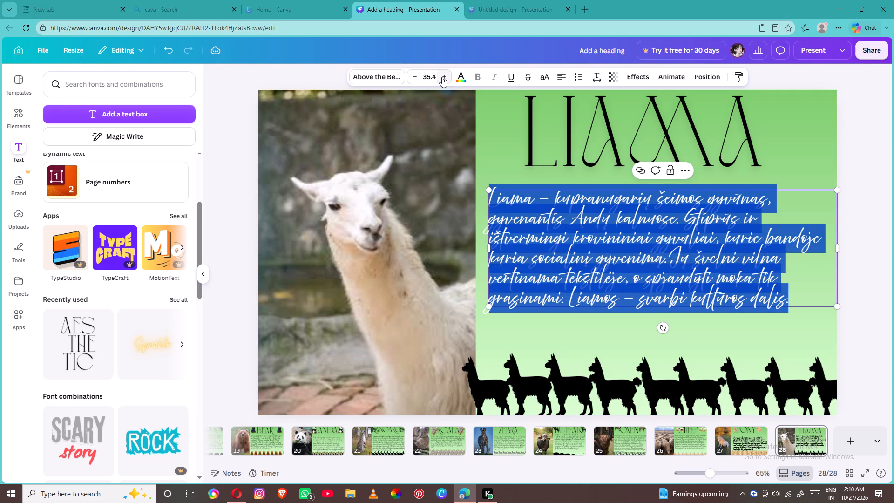
{"action": "double_click", "coordinate": [442, 77]}
{"action": "left_click", "coordinate": [442, 77]}
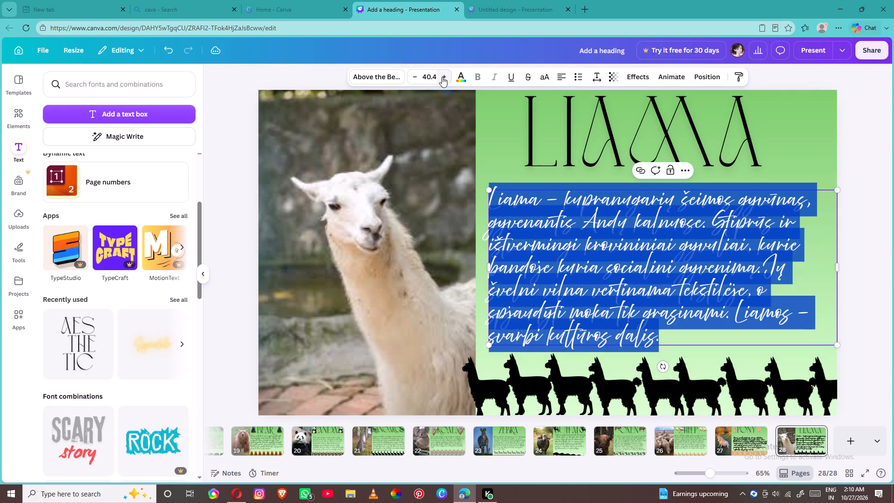
Add a new page 29 after the llama page.
{"action": "left_click", "coordinate": [851, 432]}
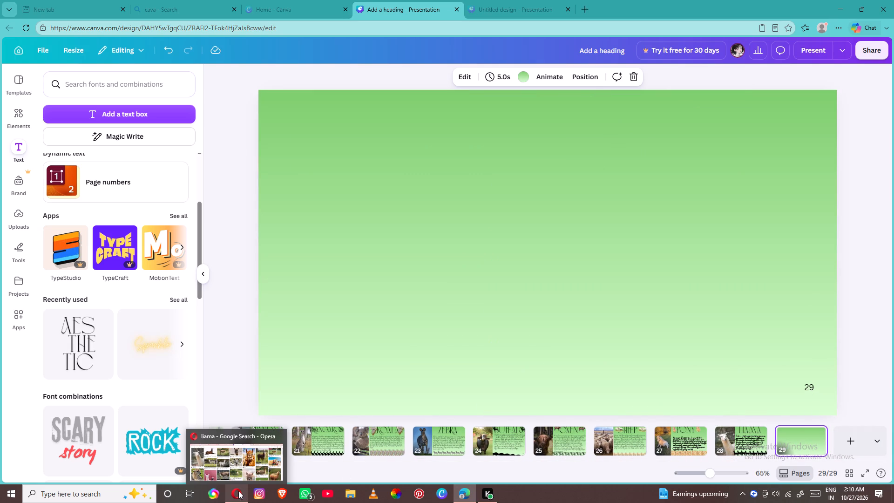
Switch to Opera, check the animal name list, and search Google Images for pig.
{"action": "left_click", "coordinate": [238, 491]}
{"action": "left_click", "coordinate": [359, 146]}
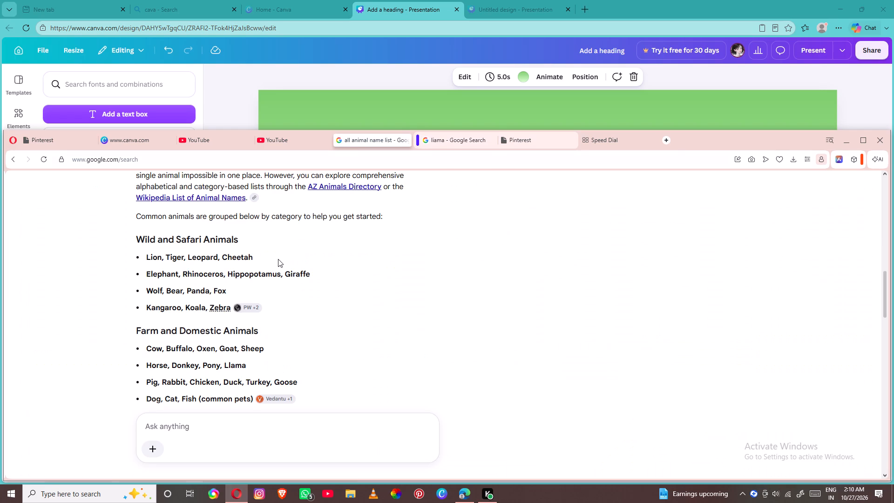
{"action": "left_click", "coordinate": [472, 143]}
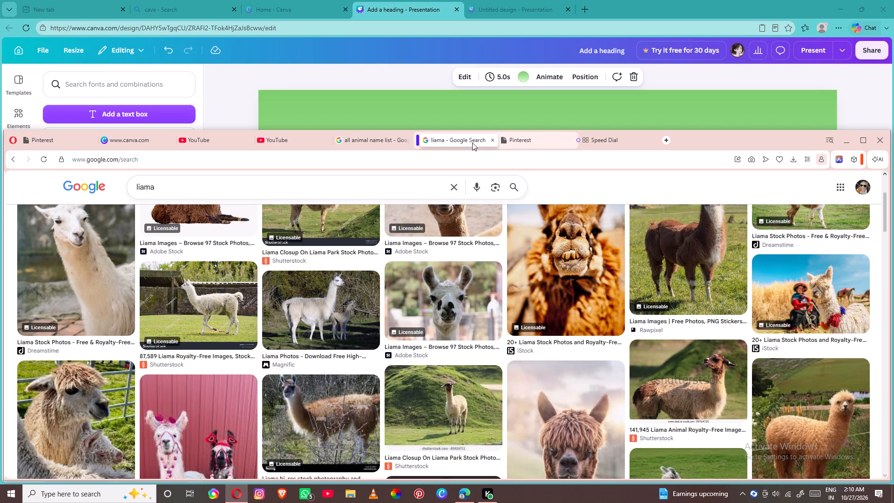
{"action": "left_click", "coordinate": [460, 191]}
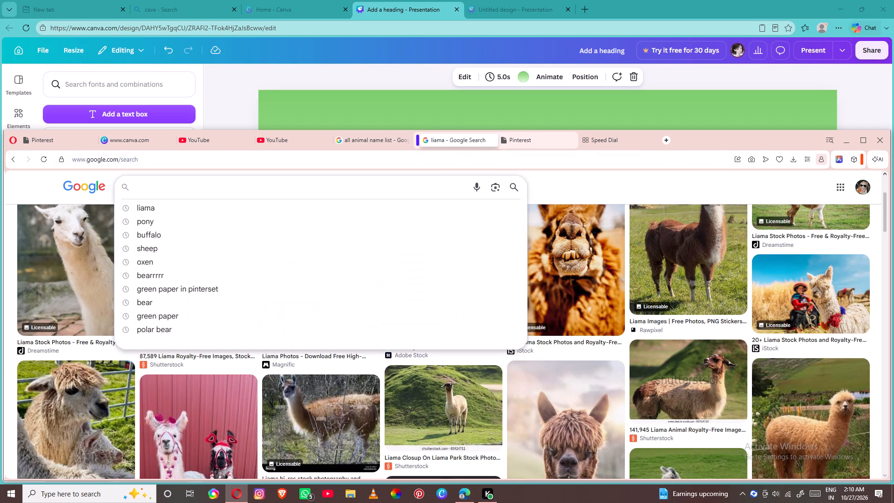
{"action": "type", "text": "pi"}
{"action": "key", "text": "g"}
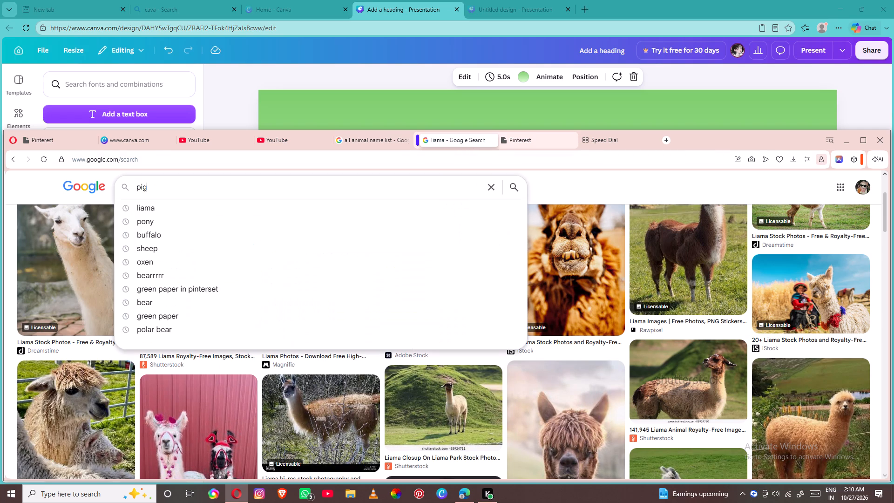
{"action": "key", "text": "Return"}
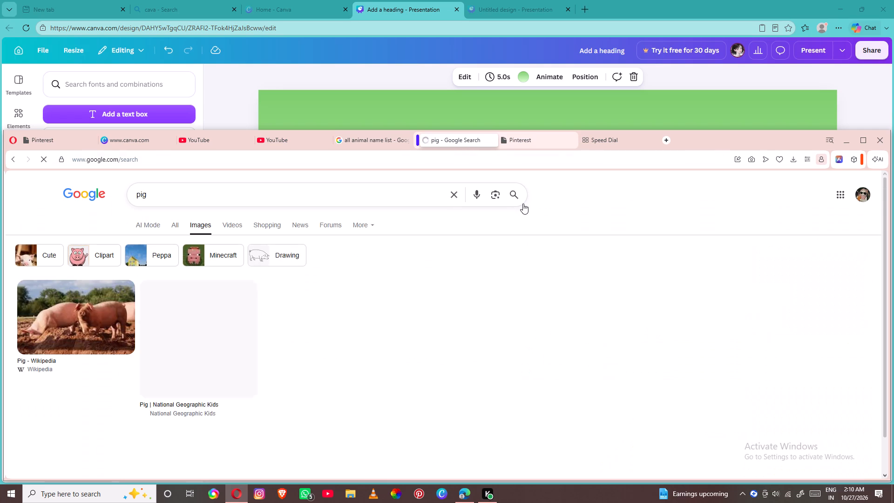
Browse the pig image results for a suitable photo for page 29.
{"action": "scroll", "coordinate": [360, 276], "scroll_direction": "down", "scroll_amount": 2}
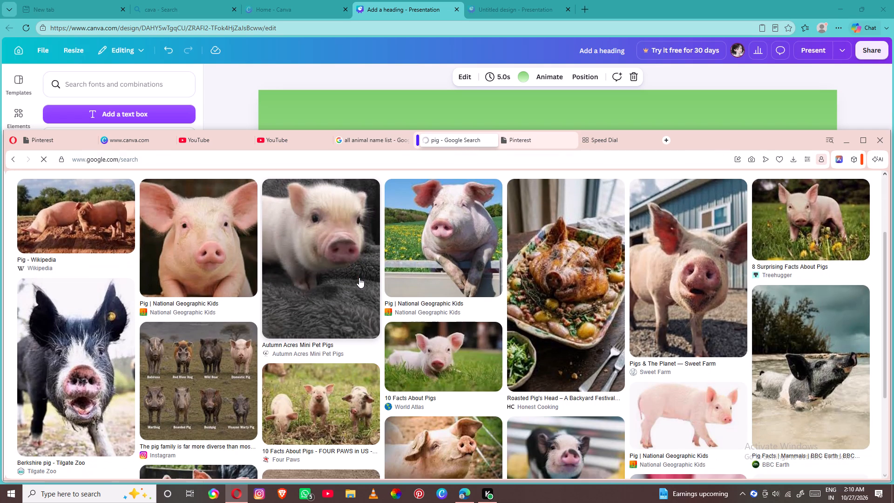
{"action": "scroll", "coordinate": [359, 278], "scroll_direction": "down", "scroll_amount": 4}
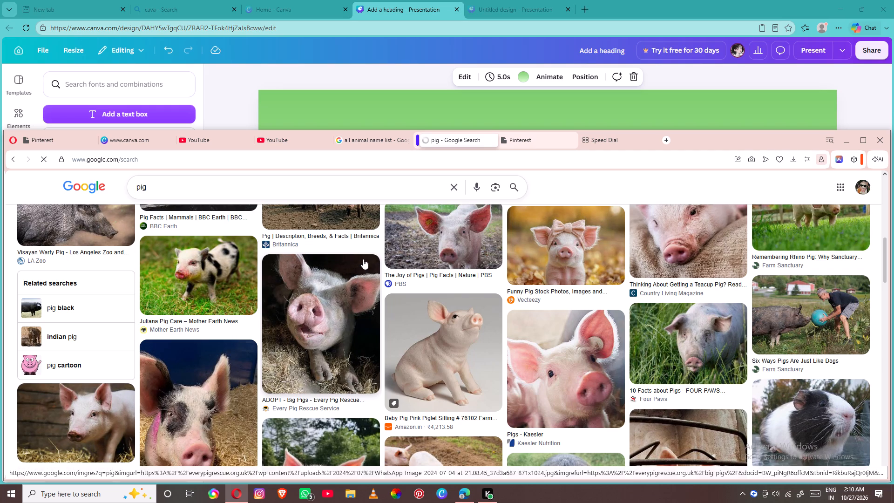
{"action": "scroll", "coordinate": [366, 283], "scroll_direction": "up", "scroll_amount": 4}
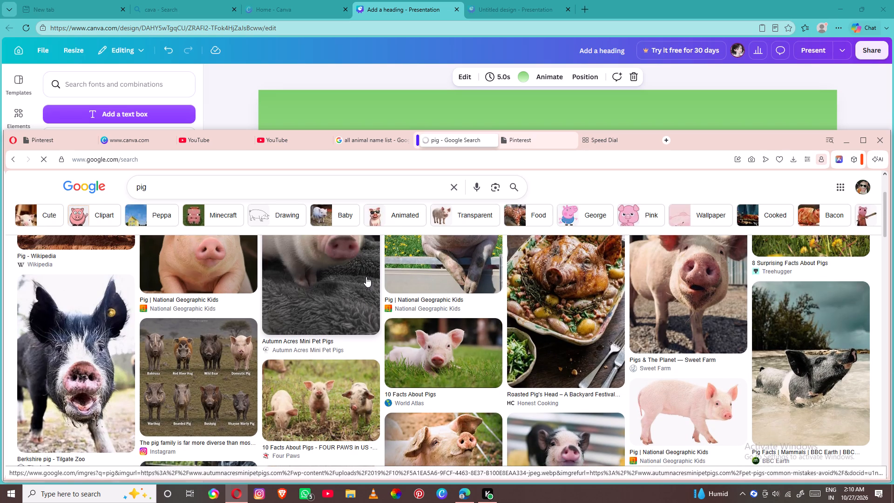
{"action": "scroll", "coordinate": [366, 277], "scroll_direction": "up", "scroll_amount": 1}
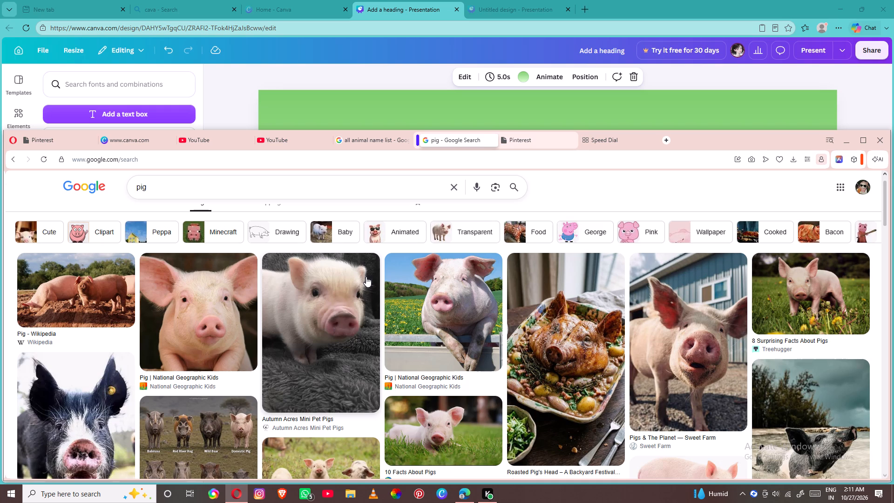
{"action": "scroll", "coordinate": [366, 277], "scroll_direction": "down", "scroll_amount": 3}
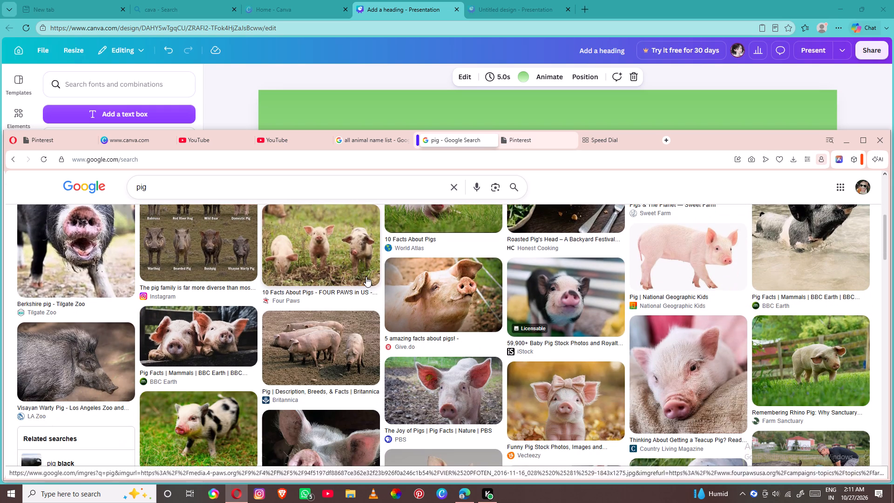
{"action": "scroll", "coordinate": [366, 277], "scroll_direction": "down", "scroll_amount": 3}
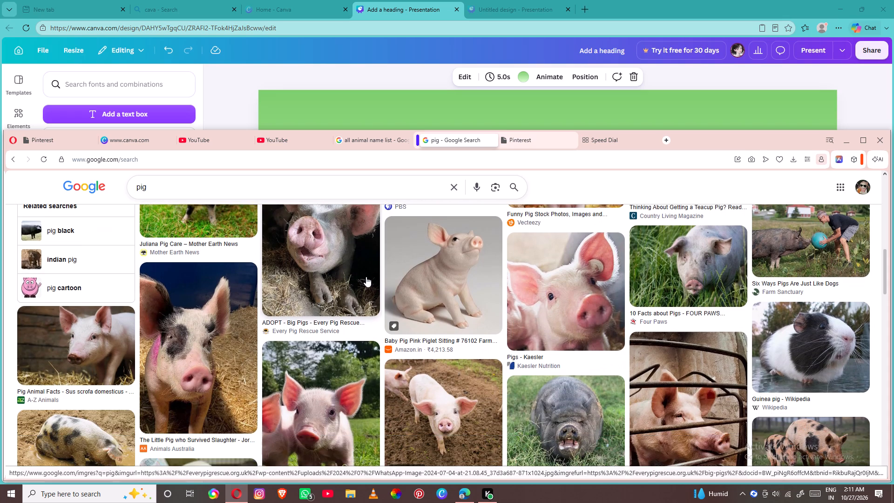
{"action": "scroll", "coordinate": [366, 277], "scroll_direction": "down", "scroll_amount": 4}
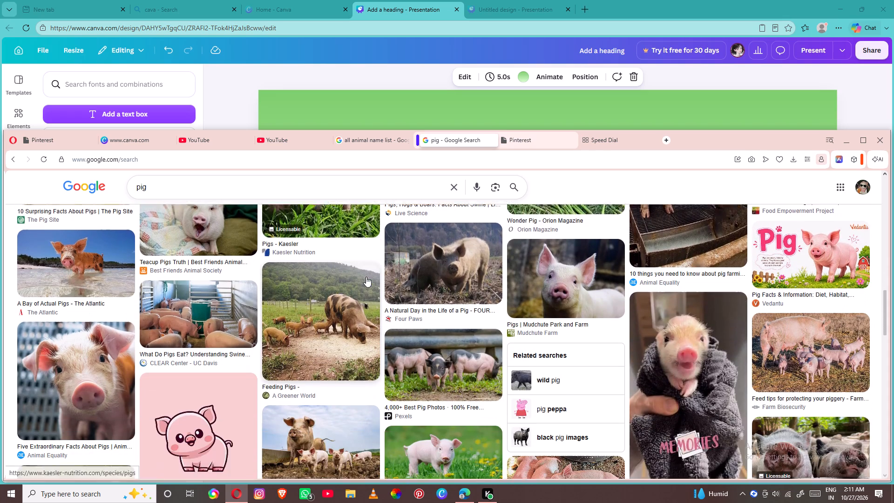
{"action": "scroll", "coordinate": [366, 277], "scroll_direction": "down", "scroll_amount": 2}
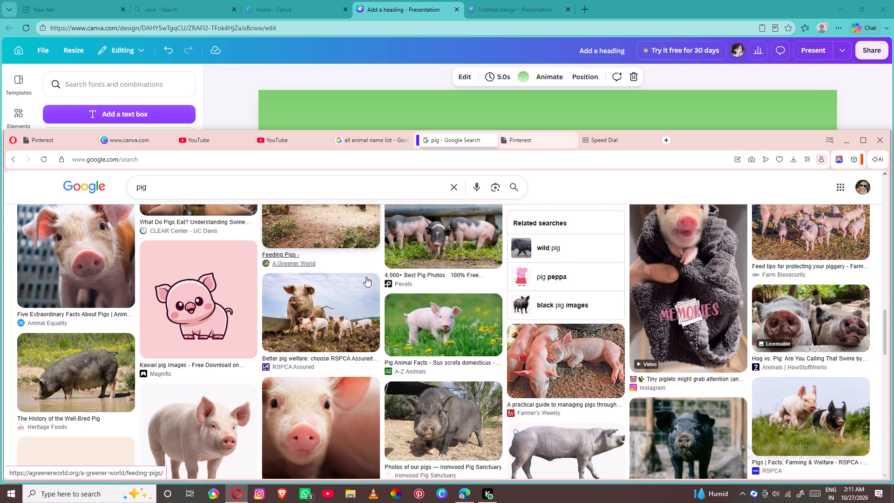
{"action": "scroll", "coordinate": [366, 277], "scroll_direction": "down", "scroll_amount": 2}
{"action": "scroll", "coordinate": [366, 277], "scroll_direction": "up", "scroll_amount": 3}
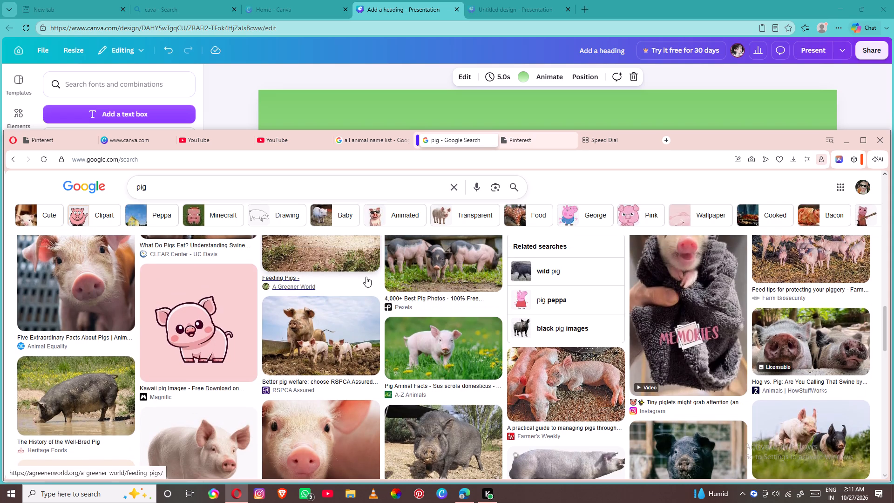
{"action": "scroll", "coordinate": [366, 277], "scroll_direction": "up", "scroll_amount": 6}
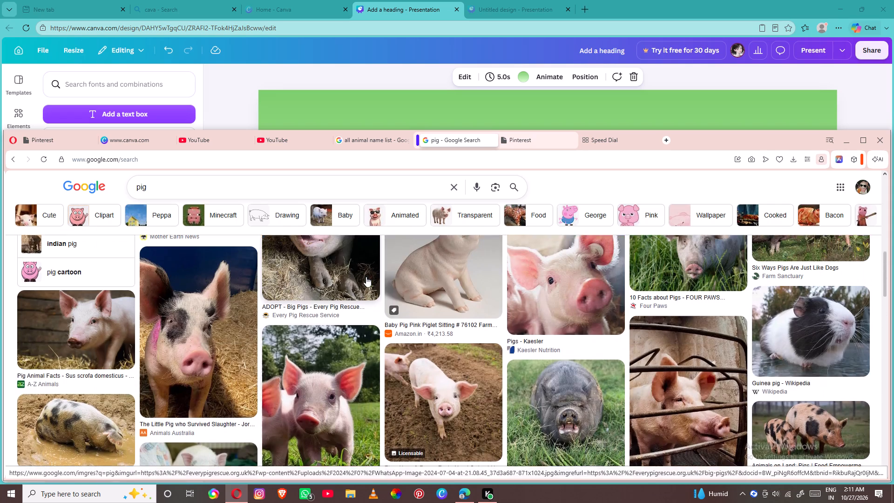
{"action": "scroll", "coordinate": [366, 277], "scroll_direction": "down", "scroll_amount": 2}
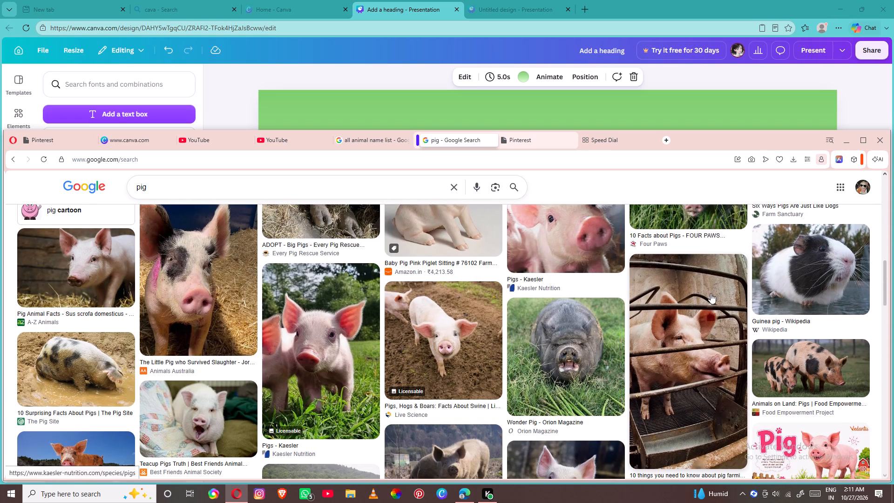
{"action": "scroll", "coordinate": [711, 293], "scroll_direction": "down", "scroll_amount": 9}
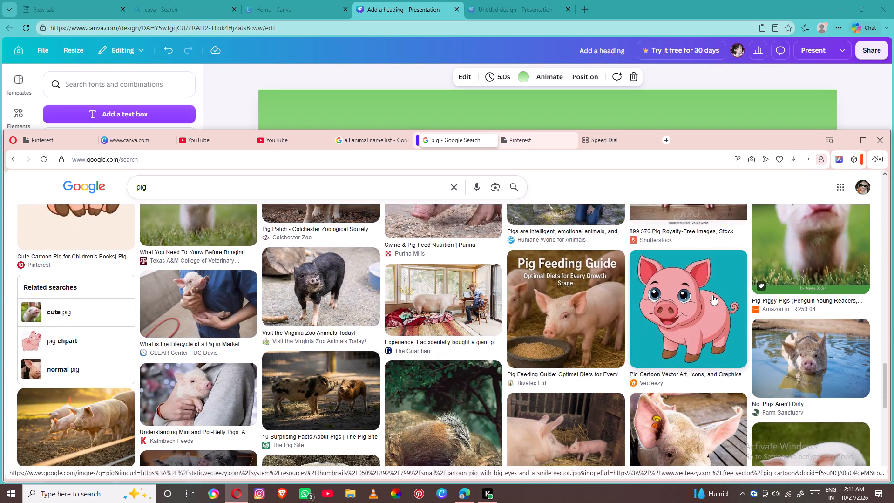
{"action": "scroll", "coordinate": [712, 295], "scroll_direction": "down", "scroll_amount": 6}
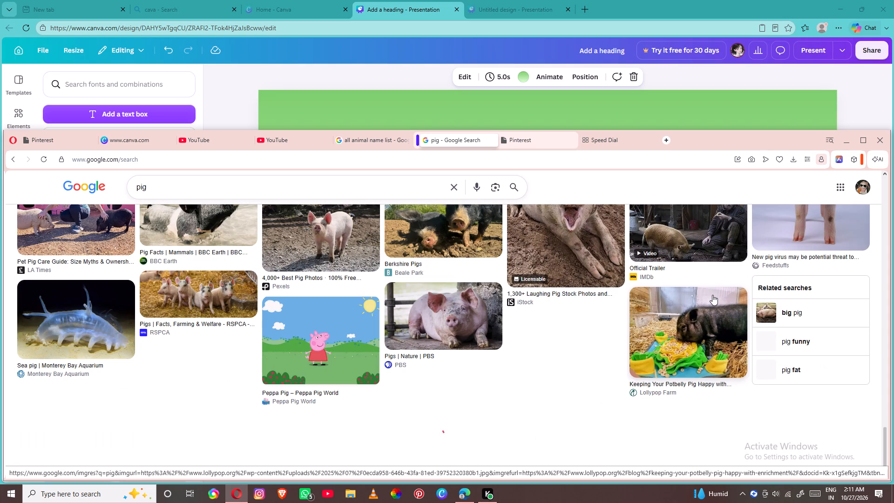
{"action": "scroll", "coordinate": [712, 295], "scroll_direction": "down", "scroll_amount": 3}
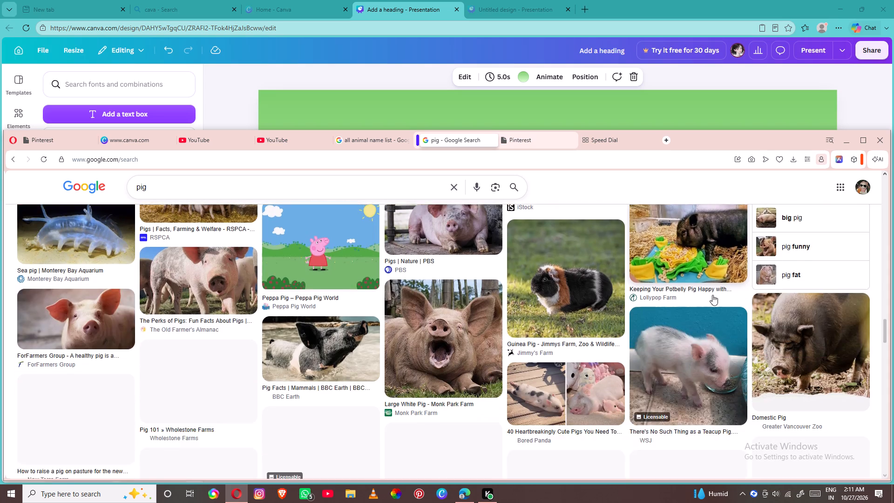
{"action": "scroll", "coordinate": [712, 295], "scroll_direction": "down", "scroll_amount": 4}
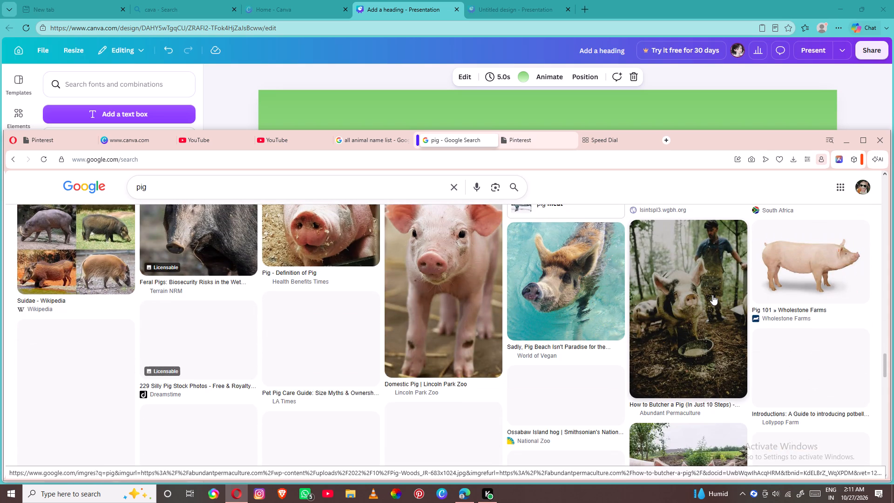
{"action": "scroll", "coordinate": [571, 290], "scroll_direction": "up", "scroll_amount": 2}
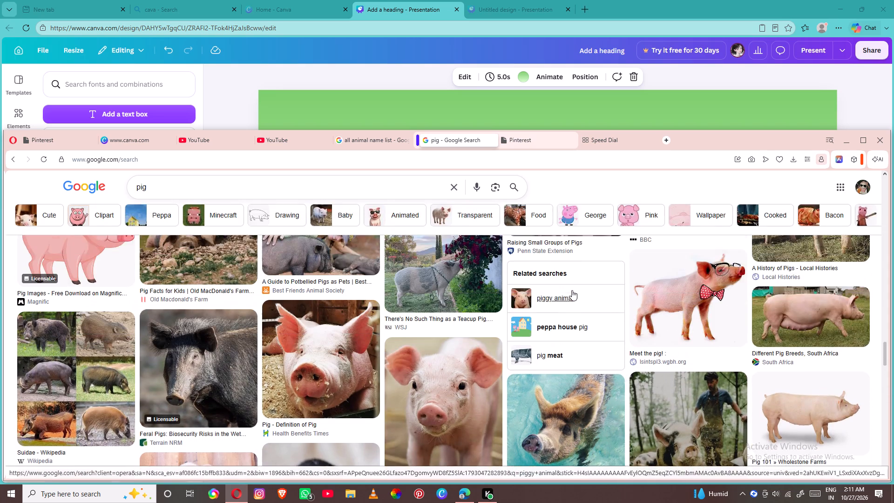
{"action": "scroll", "coordinate": [572, 290], "scroll_direction": "down", "scroll_amount": 5}
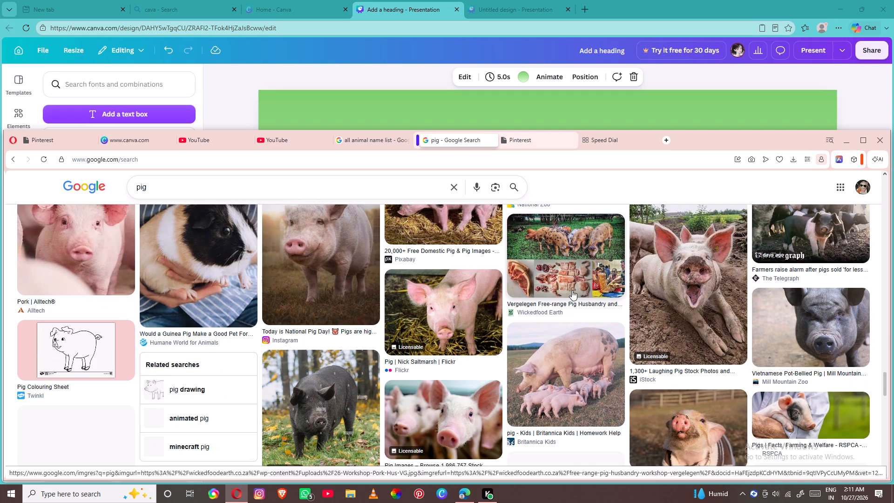
{"action": "scroll", "coordinate": [572, 290], "scroll_direction": "down", "scroll_amount": 1}
{"action": "scroll", "coordinate": [572, 290], "scroll_direction": "up", "scroll_amount": 8}
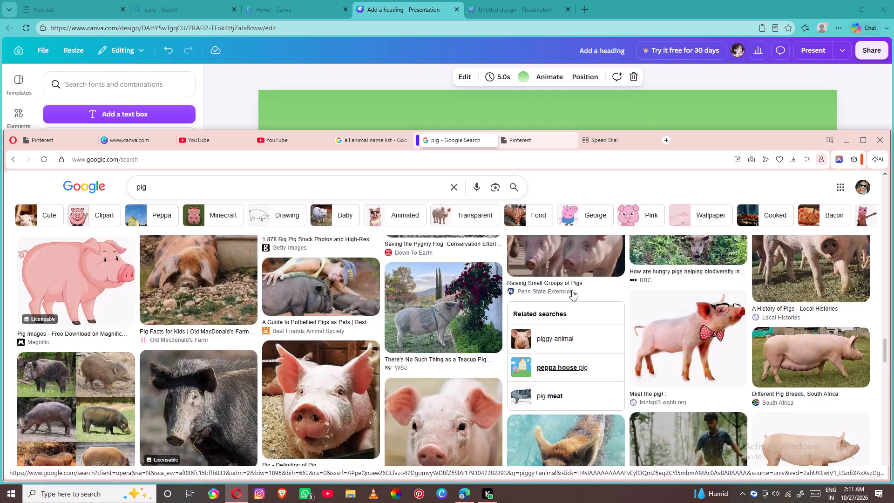
{"action": "scroll", "coordinate": [572, 290], "scroll_direction": "up", "scroll_amount": 8}
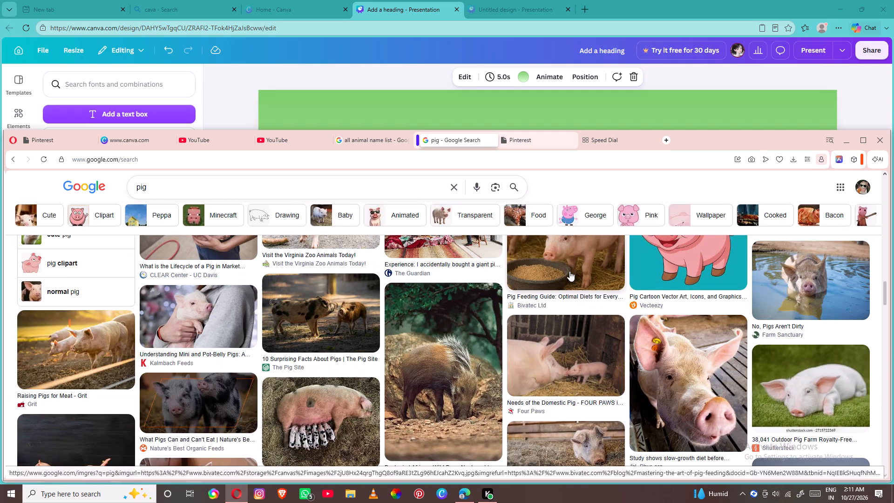
{"action": "scroll", "coordinate": [569, 271], "scroll_direction": "up", "scroll_amount": 11}
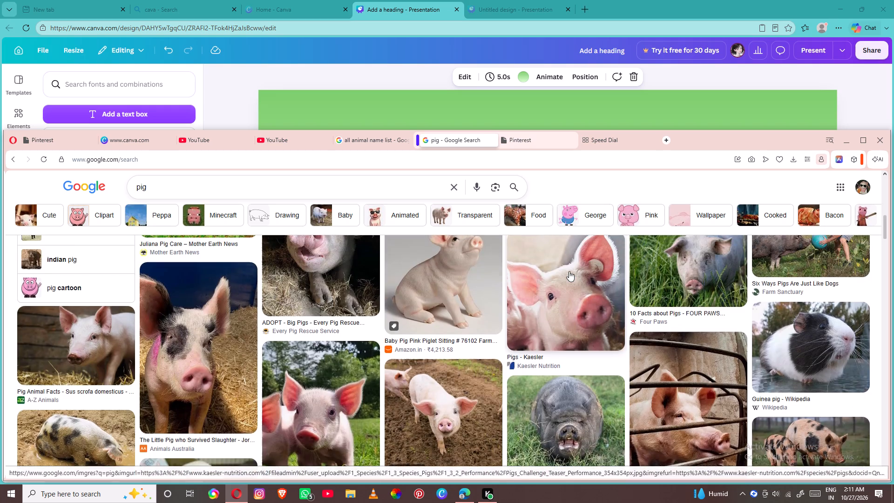
{"action": "scroll", "coordinate": [569, 271], "scroll_direction": "up", "scroll_amount": 5}
{"action": "scroll", "coordinate": [569, 271], "scroll_direction": "down", "scroll_amount": 3}
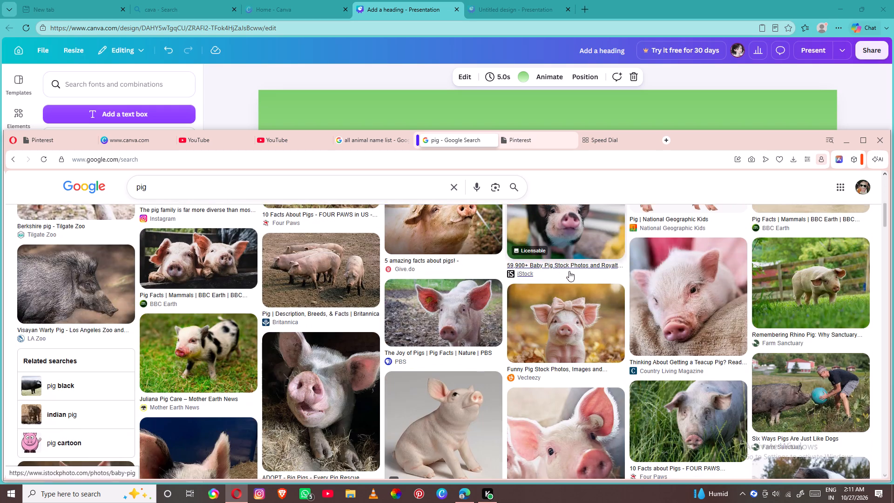
{"action": "scroll", "coordinate": [569, 271], "scroll_direction": "down", "scroll_amount": 3}
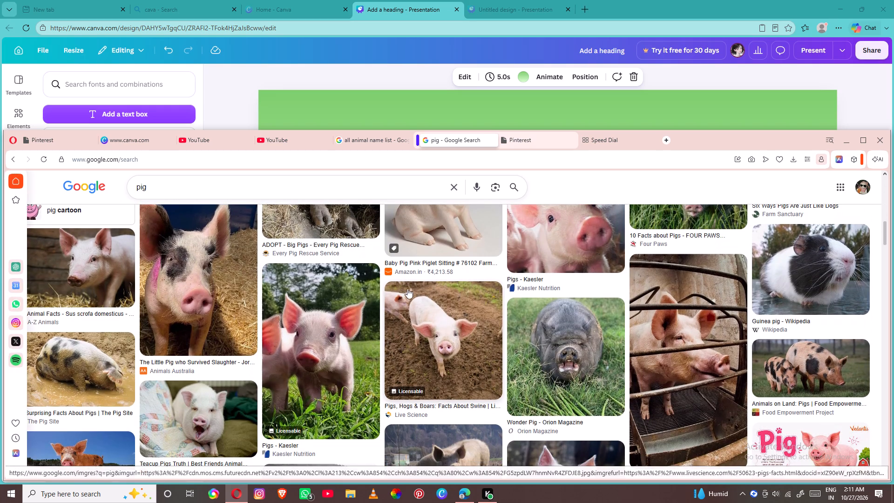
{"action": "scroll", "coordinate": [414, 287], "scroll_direction": "up", "scroll_amount": 6}
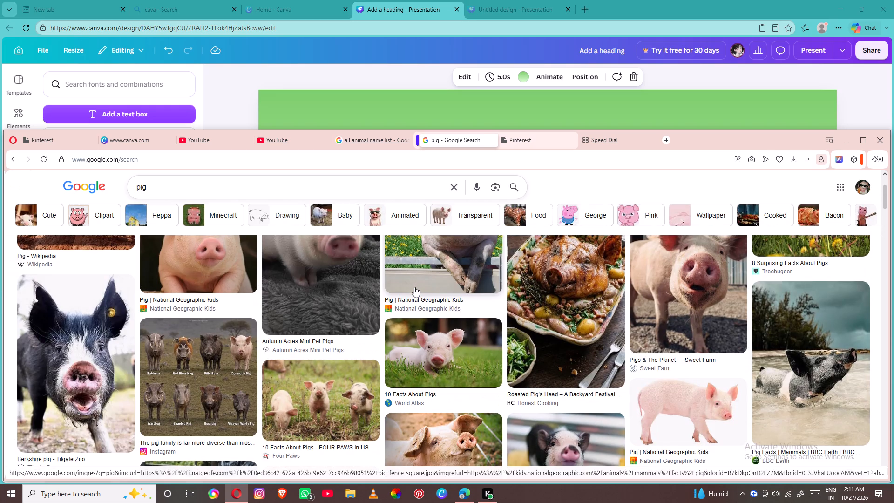
{"action": "scroll", "coordinate": [414, 287], "scroll_direction": "up", "scroll_amount": 5}
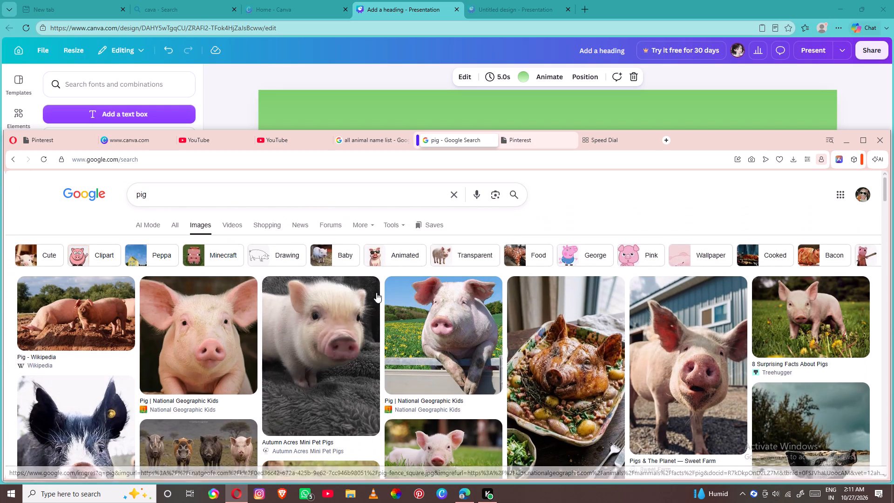
{"action": "scroll", "coordinate": [374, 308], "scroll_direction": "down", "scroll_amount": 3}
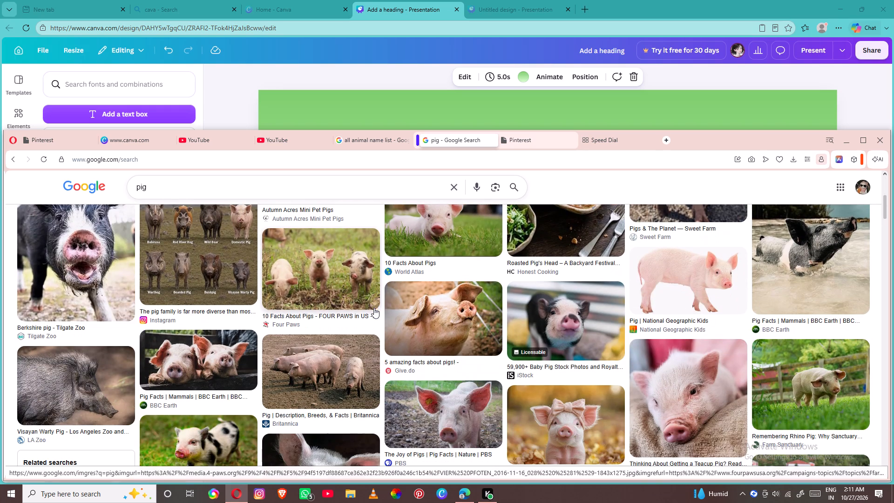
{"action": "scroll", "coordinate": [280, 300], "scroll_direction": "down", "scroll_amount": 3}
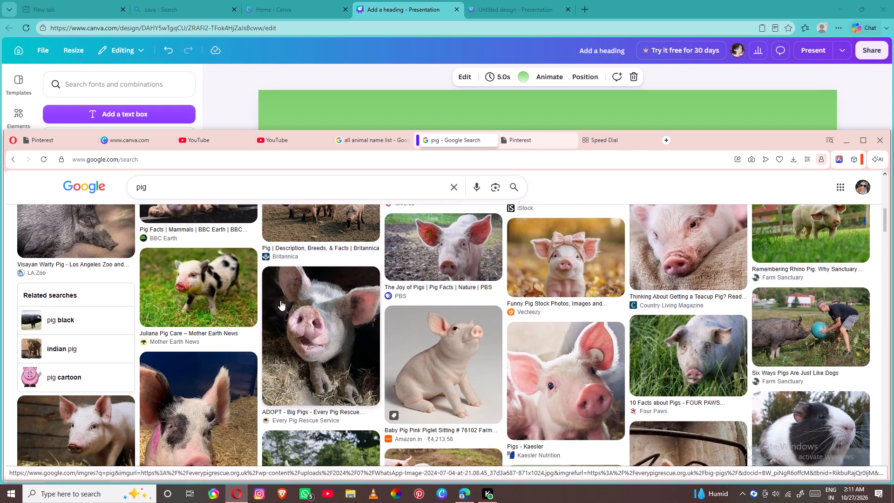
{"action": "scroll", "coordinate": [280, 297], "scroll_direction": "down", "scroll_amount": 1}
Copy the Animal Equality photo of a pig behind bars and paste it onto page 29 of the Canva presentation in Edge.
{"action": "right_click", "coordinate": [233, 299]}
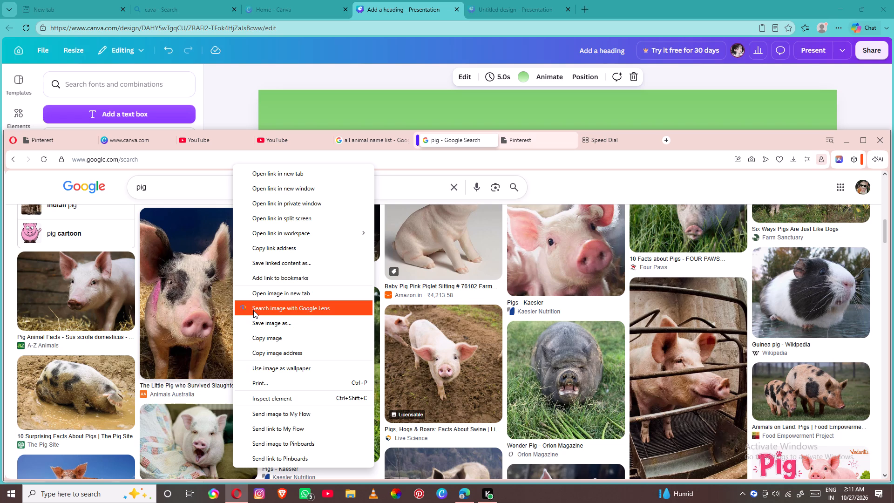
{"action": "left_click", "coordinate": [228, 331]}
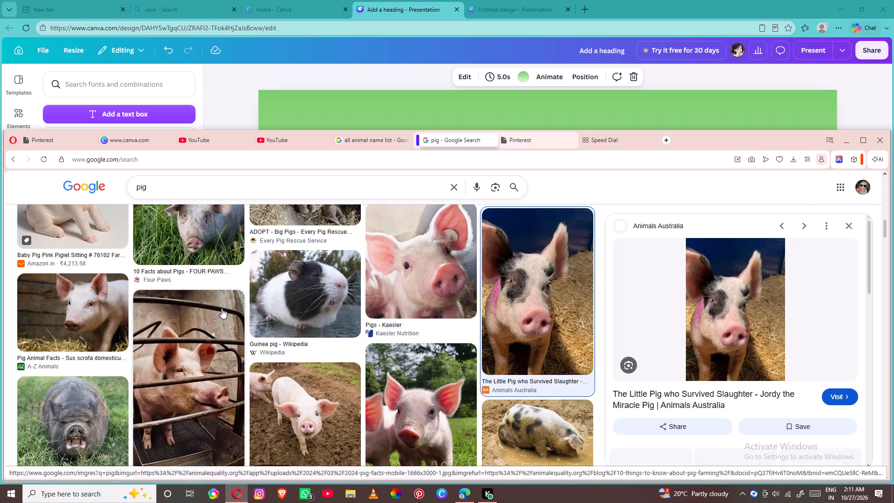
{"action": "scroll", "coordinate": [200, 334], "scroll_direction": "down", "scroll_amount": 1}
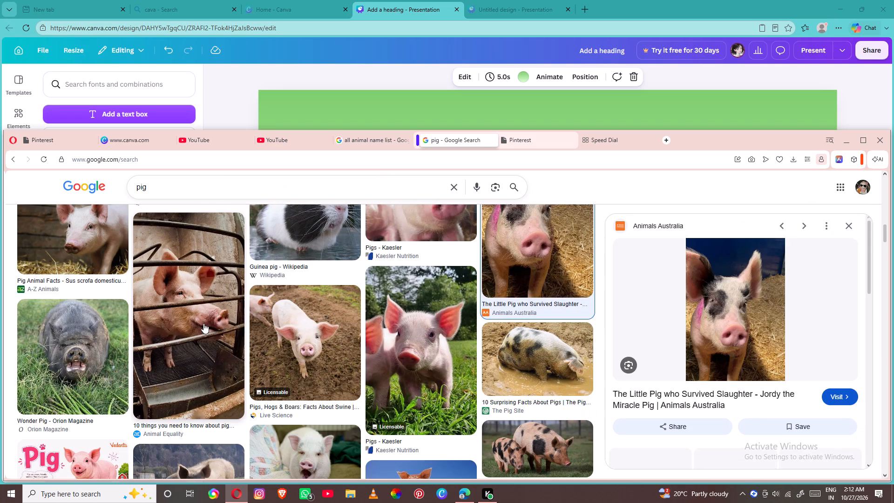
{"action": "right_click", "coordinate": [202, 319]}
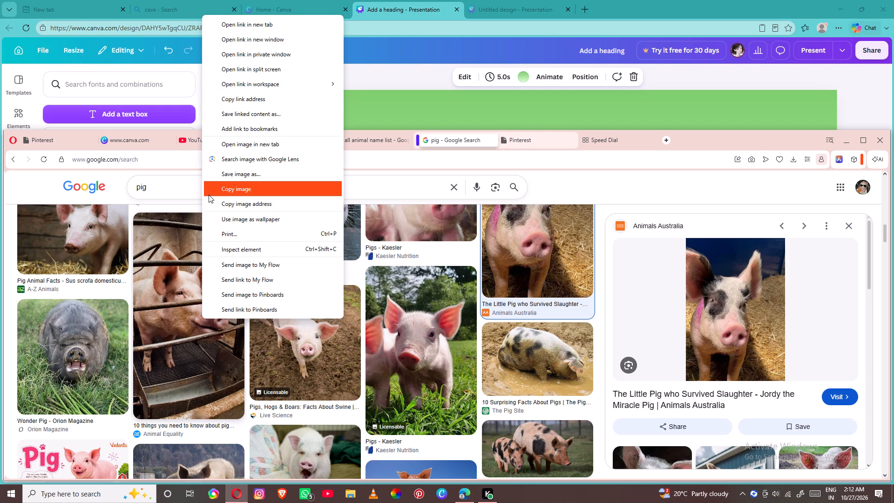
{"action": "left_click", "coordinate": [234, 189]}
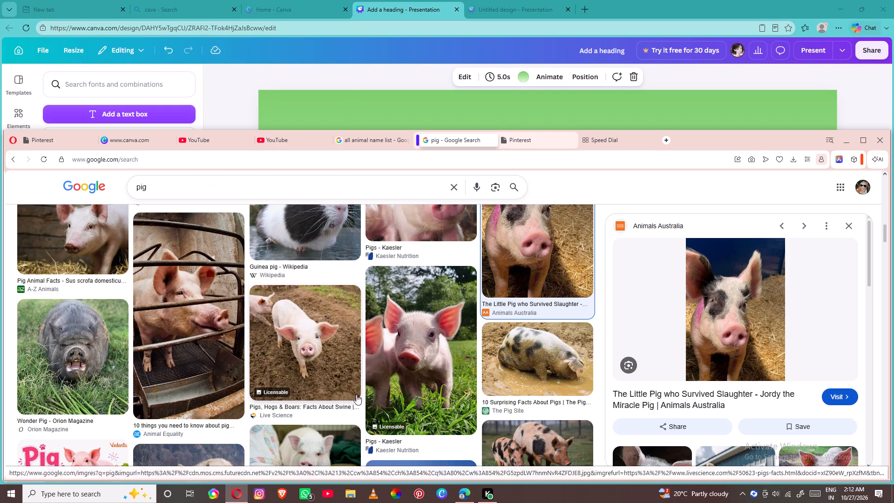
{"action": "left_click", "coordinate": [470, 497]}
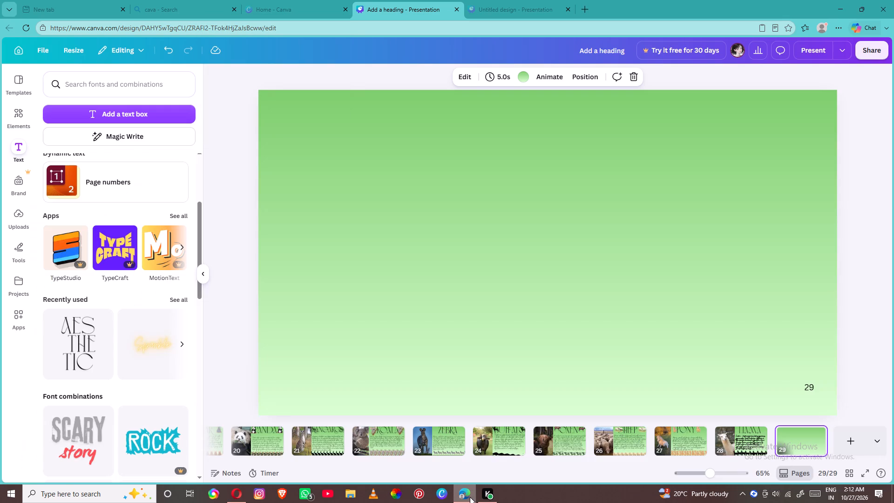
{"action": "right_click", "coordinate": [346, 213]}
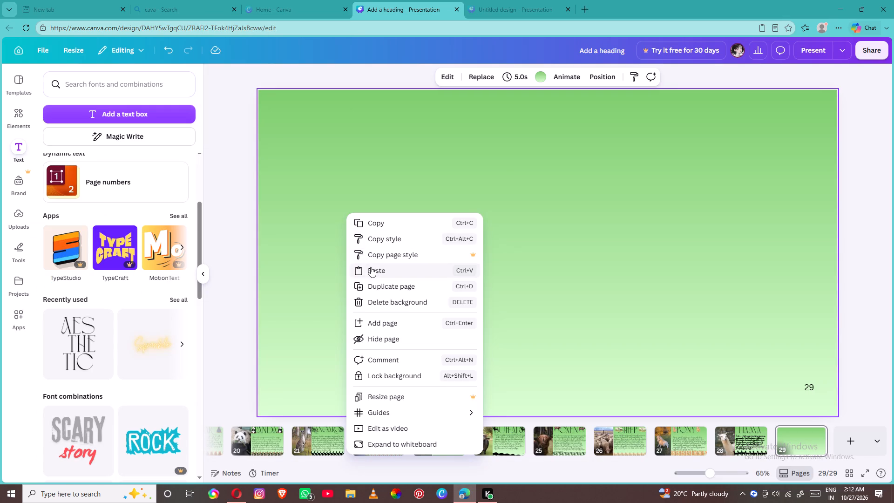
{"action": "left_click", "coordinate": [371, 267]}
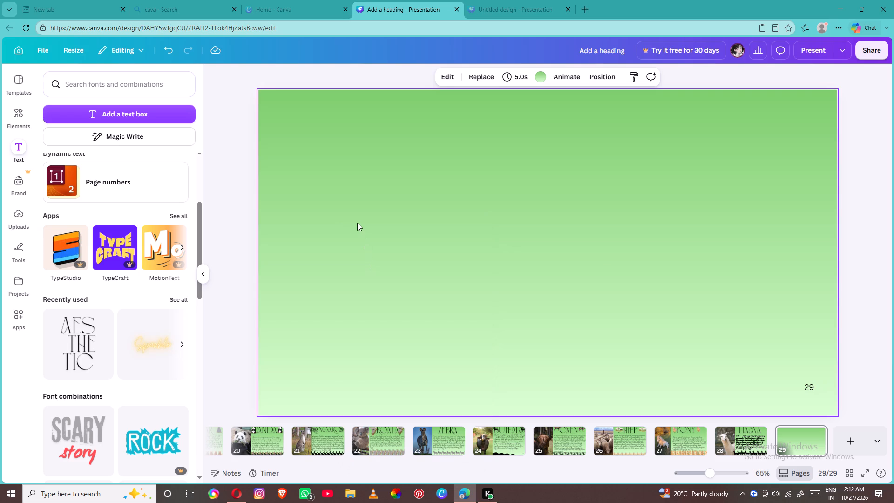
Place the pig photo in the page's upper-left corner and enlarge it to fill the full page height.
{"action": "left_click_drag", "start_coordinate": [551, 238], "coordinate": [449, 215]}
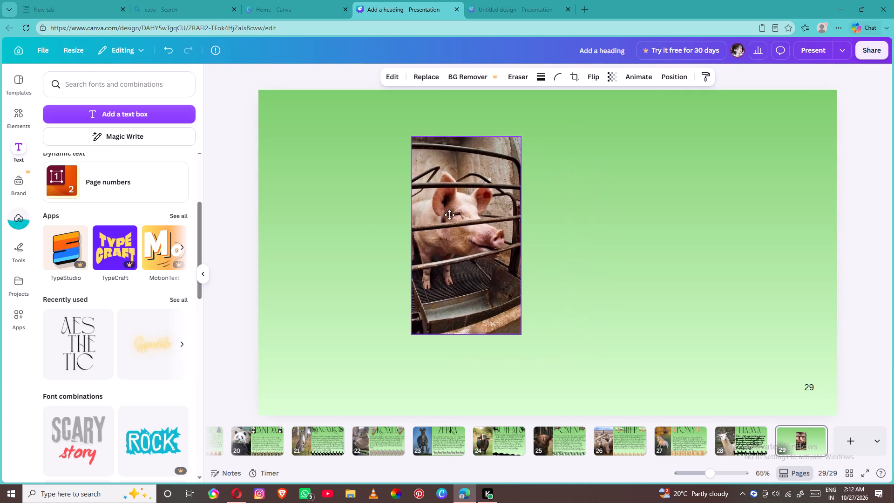
{"action": "left_click_drag", "start_coordinate": [449, 215], "coordinate": [317, 177]}
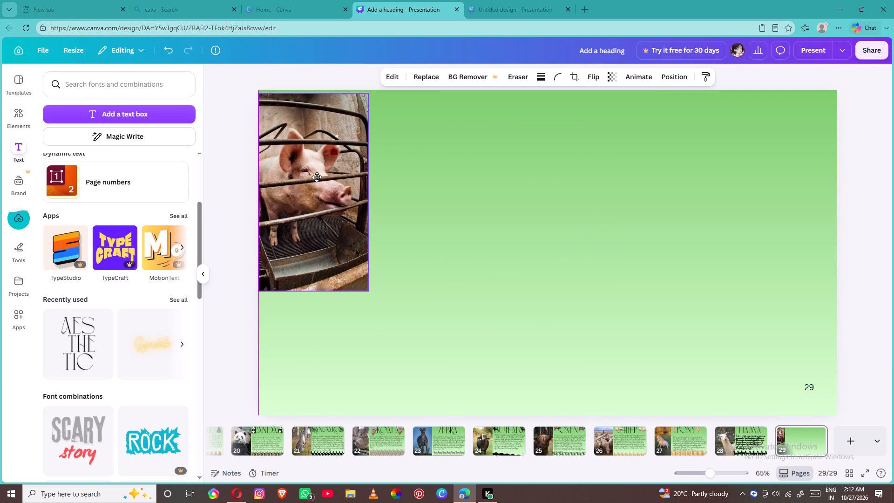
{"action": "left_click_drag", "start_coordinate": [317, 177], "coordinate": [317, 174]}
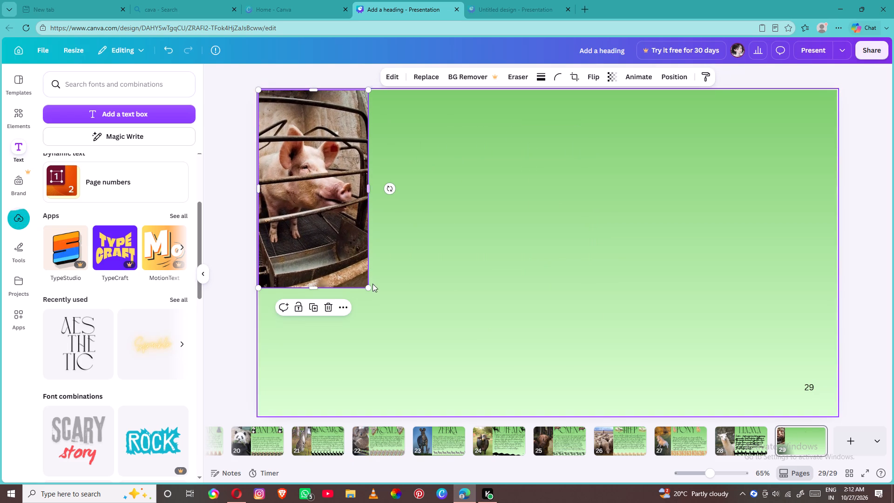
{"action": "left_click_drag", "start_coordinate": [366, 287], "coordinate": [474, 412]}
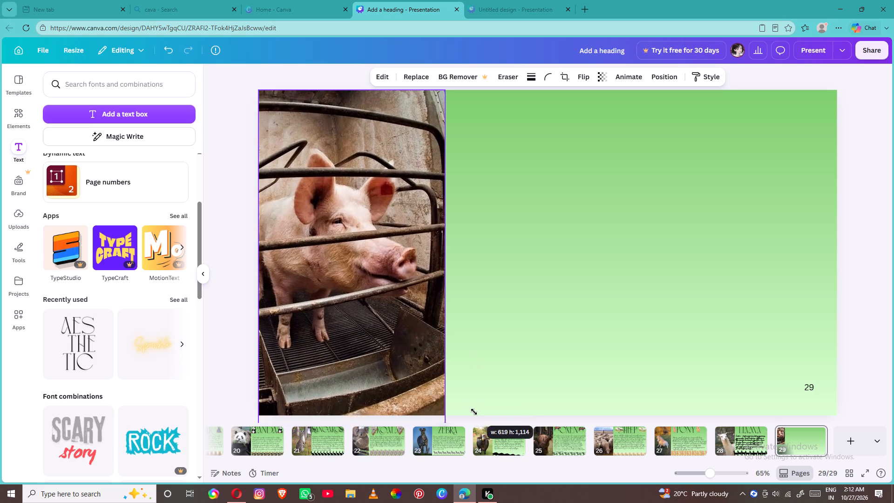
{"action": "left_click_drag", "start_coordinate": [474, 412], "coordinate": [474, 394]}
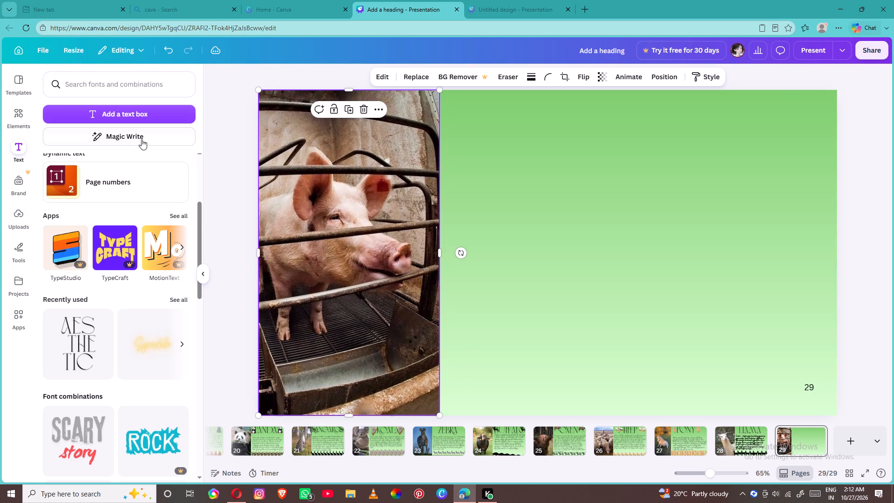
Add the recently used AESTHETIC text style to page 29 and replace its wording with PIG, [TANYA and ] on three lines.
{"action": "left_click", "coordinate": [84, 326]}
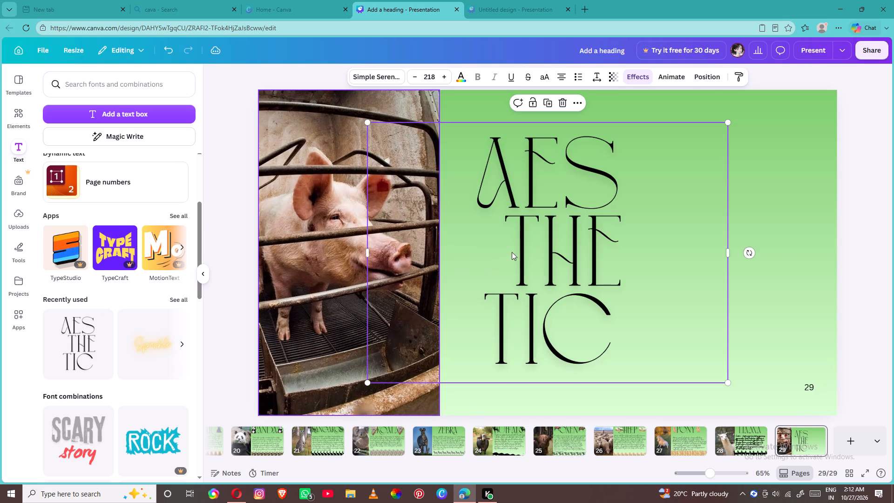
{"action": "left_click", "coordinate": [542, 232]}
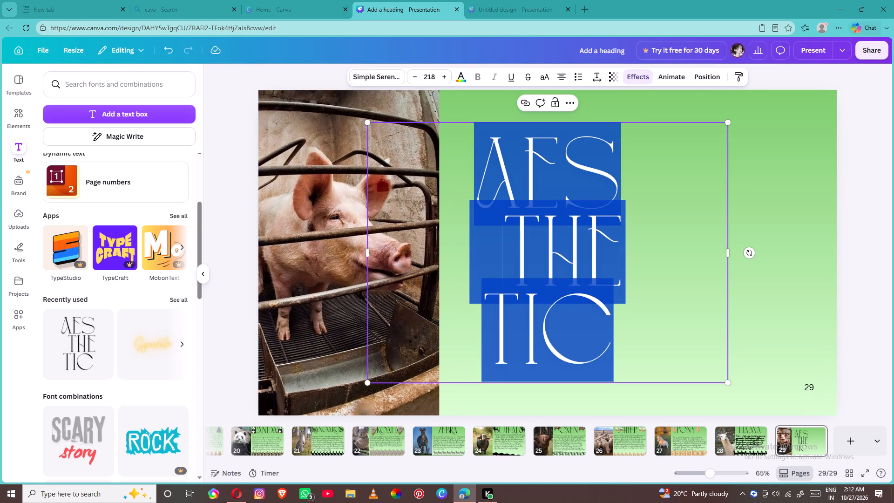
{"action": "key", "text": "BackSpace"}
{"action": "type", "text": "pi"}
{"action": "key", "text": "g"}
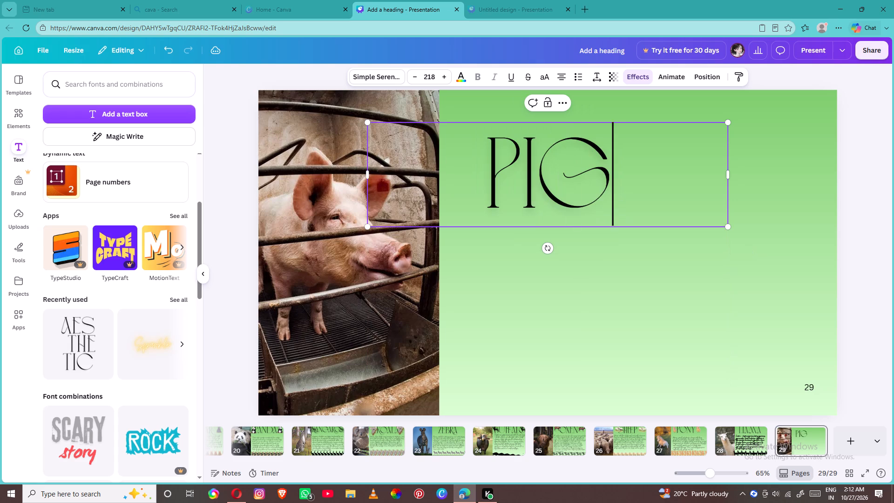
{"action": "key", "text": "Return"}
{"action": "key", "text": "bracketleft"}
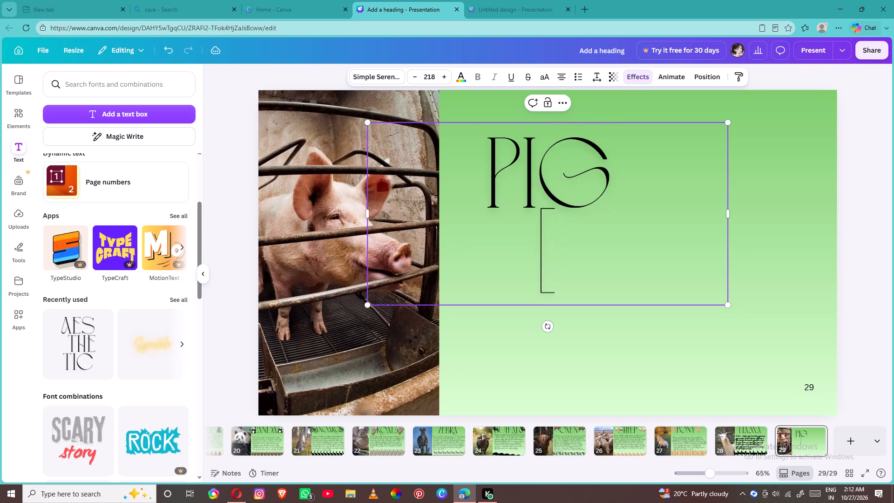
{"action": "type", "text": "tanya"}
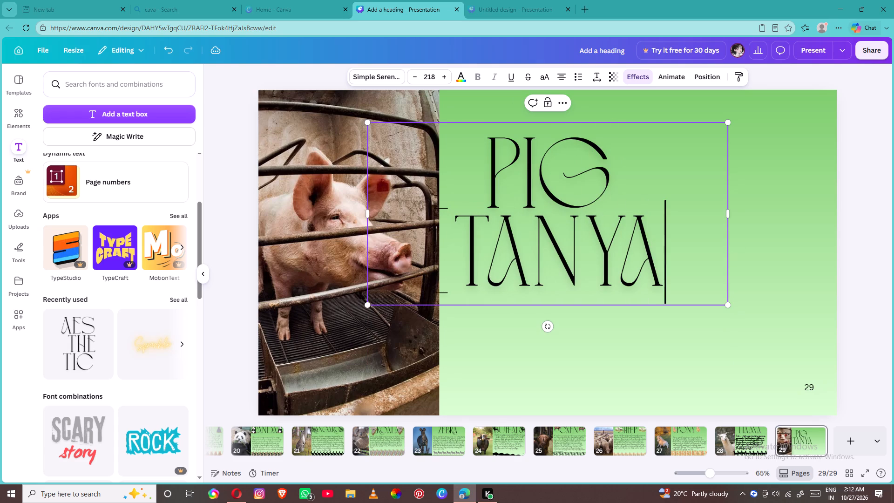
{"action": "key", "text": "Return"}
{"action": "key", "text": "bracketright"}
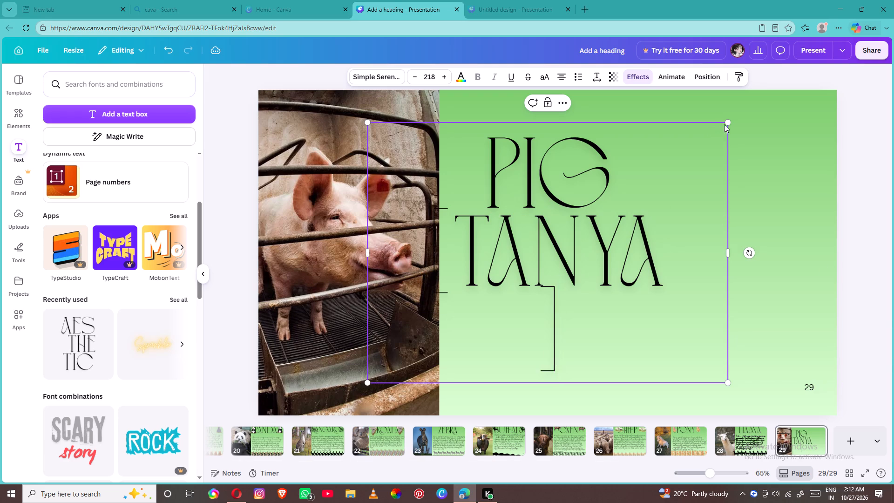
Shrink the pig heading to font size 114 and widen its text box across the green area.
{"action": "left_click_drag", "start_coordinate": [730, 122], "coordinate": [613, 321]}
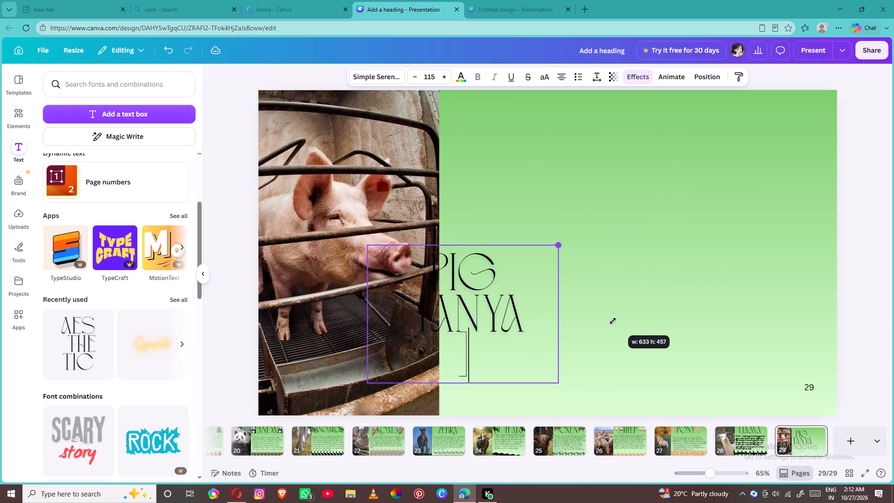
{"action": "left_click_drag", "start_coordinate": [613, 321], "coordinate": [612, 322]}
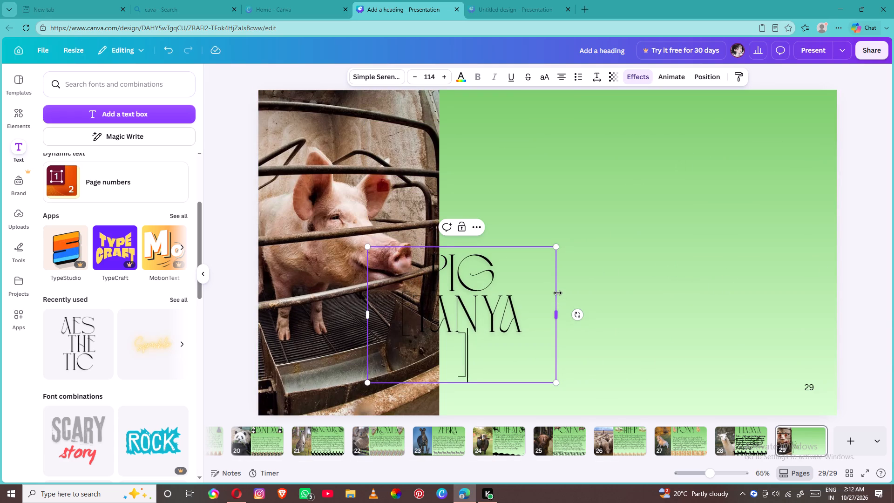
{"action": "left_click_drag", "start_coordinate": [558, 293], "coordinate": [736, 299]}
Remove the line break after PIG so that PIG[TANYA sits on one line.
{"action": "left_click", "coordinate": [603, 269]}
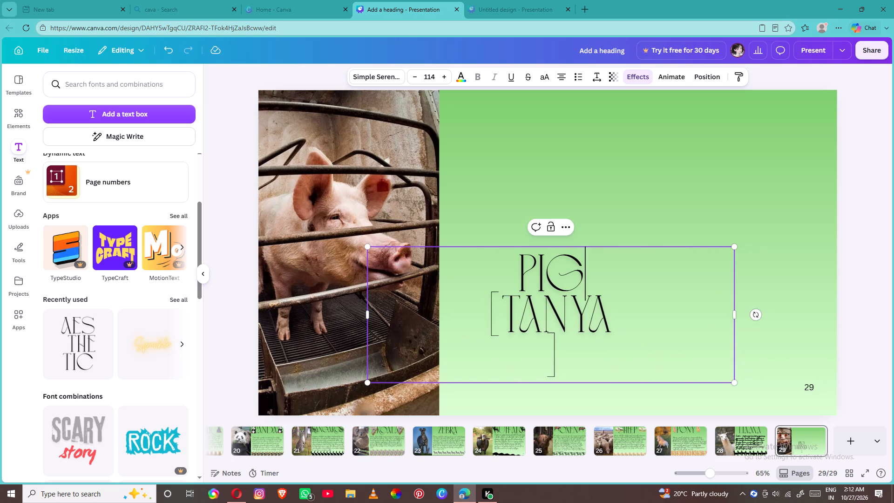
{"action": "left_click", "coordinate": [516, 276]}
{"action": "key", "text": "BackSpace"}
{"action": "key", "text": "BackSpace"}
{"action": "key", "text": "BackSpace"}
{"action": "key", "text": "BackSpace"}
{"action": "key", "text": "BackSpace"}
{"action": "key", "text": "BackSpace"}
{"action": "key", "text": "BackSpace"}
{"action": "left_click", "coordinate": [474, 297]}
{"action": "key", "text": "BackSpace"}
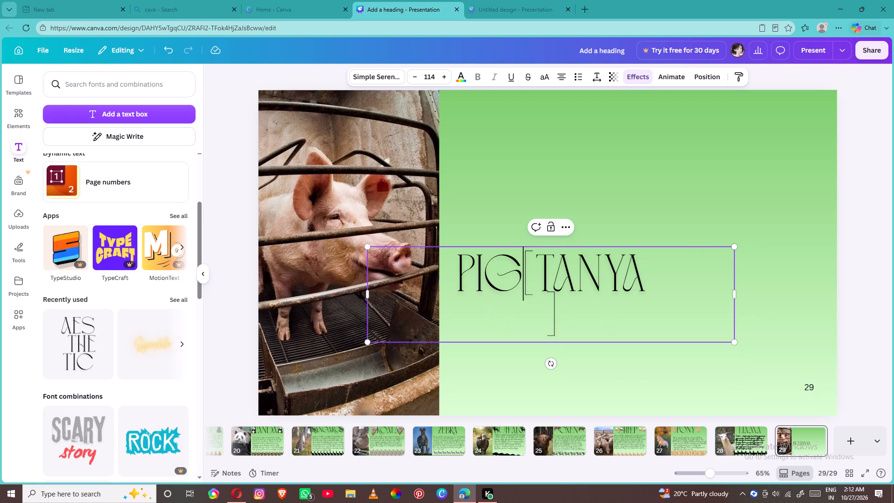
{"action": "key", "text": "backslash"}
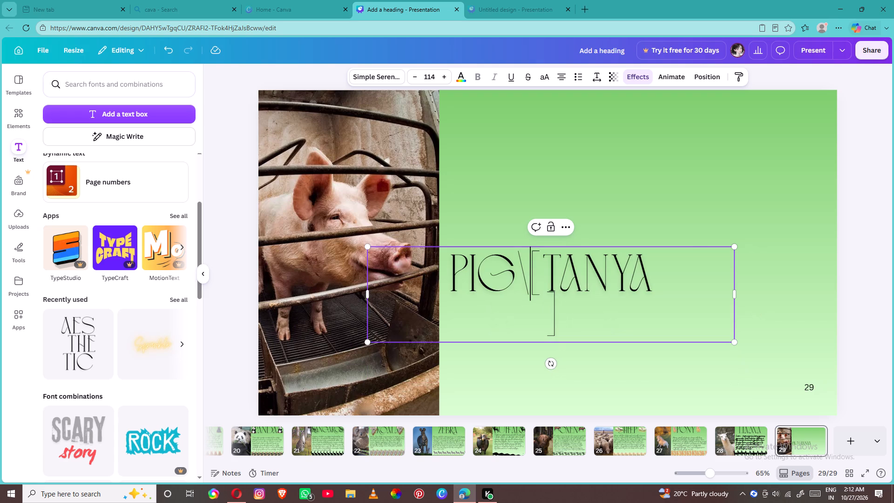
{"action": "key", "text": "BackSpace"}
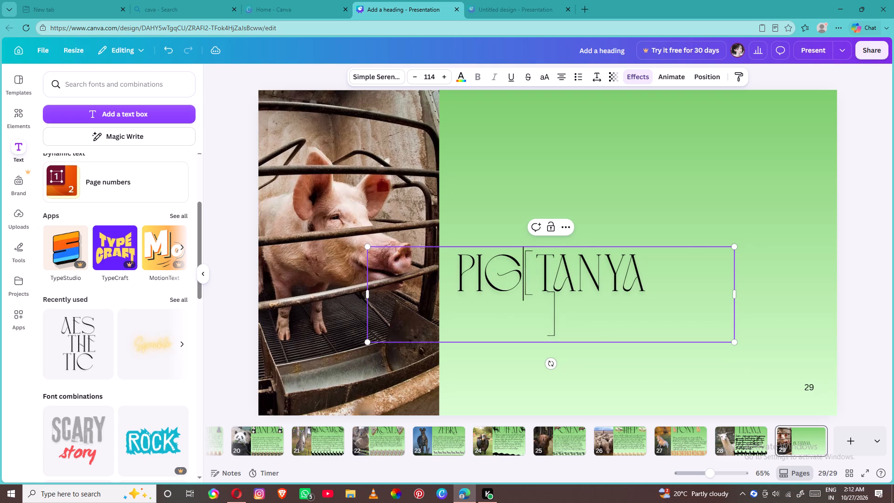
Delete the closing square bracket from the line below PIG[TANYA and leave blank lines beneath the heading.
{"action": "left_click", "coordinate": [654, 285]}
{"action": "left_click", "coordinate": [572, 308]}
{"action": "key", "text": "BackSpace"}
{"action": "key", "text": "BackSpace"}
{"action": "key", "text": "Return"}
{"action": "key", "text": "bracketright"}
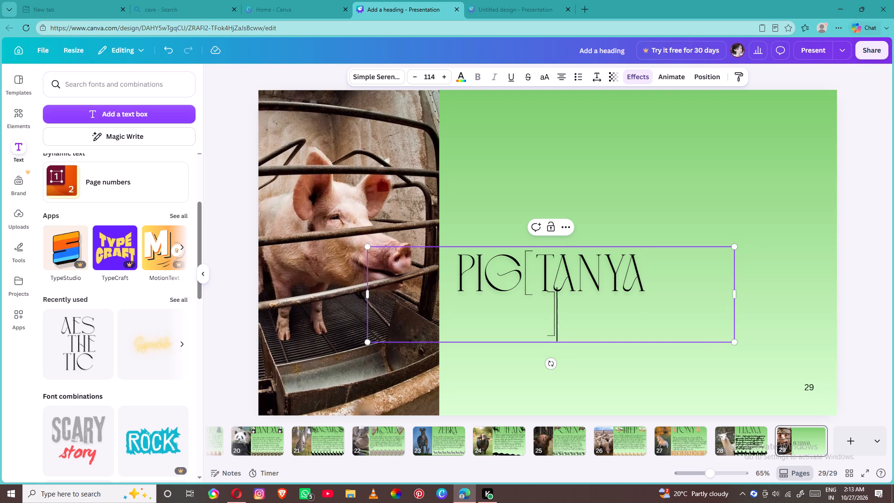
{"action": "key", "text": "BackSpace"}
{"action": "key", "text": "BackSpace"}
{"action": "key", "text": "Return"}
{"action": "key", "text": "Return"}
{"action": "key", "text": "Return"}
{"action": "key", "text": "Return"}
{"action": "key", "text": "Return"}
{"action": "key", "text": "Return"}
{"action": "key", "text": "Return"}
{"action": "key", "text": "Return"}
{"action": "key", "text": "Return"}
{"action": "key", "text": "Return"}
{"action": "key", "text": "Return"}
{"action": "key", "text": "Return"}
{"action": "key", "text": "Return"}
{"action": "key", "text": "Return"}
{"action": "key", "text": "Return"}
{"action": "key", "text": "Return"}
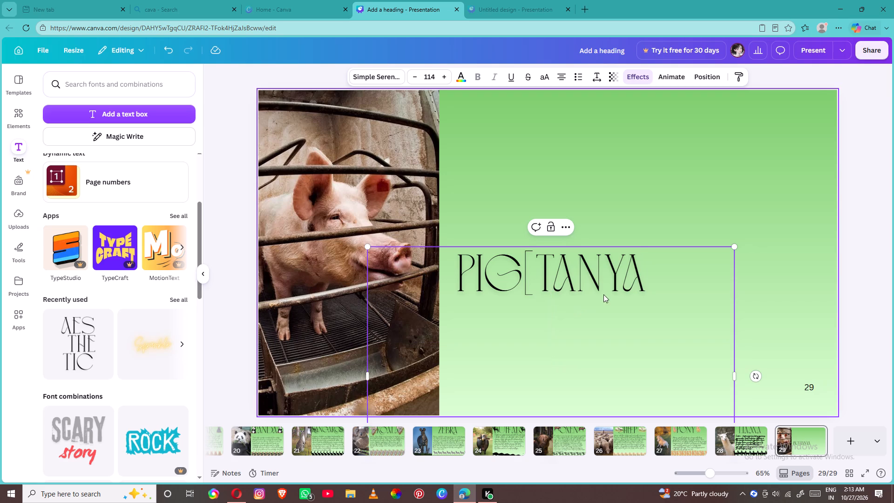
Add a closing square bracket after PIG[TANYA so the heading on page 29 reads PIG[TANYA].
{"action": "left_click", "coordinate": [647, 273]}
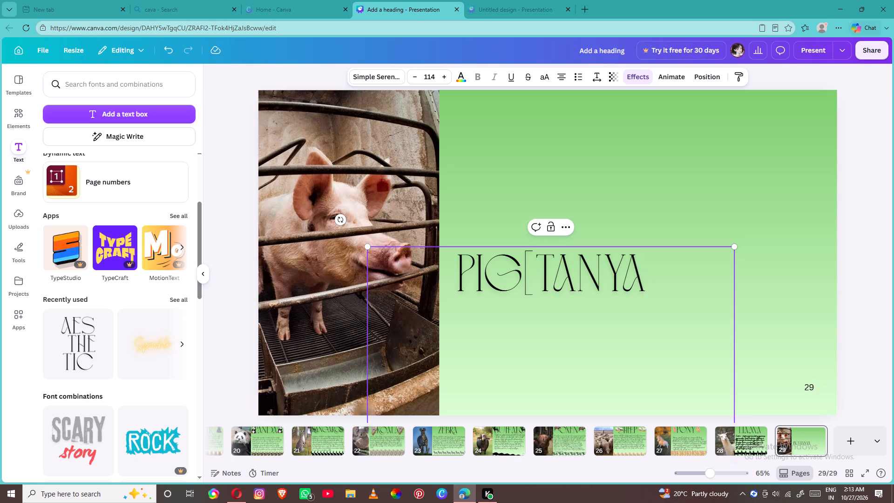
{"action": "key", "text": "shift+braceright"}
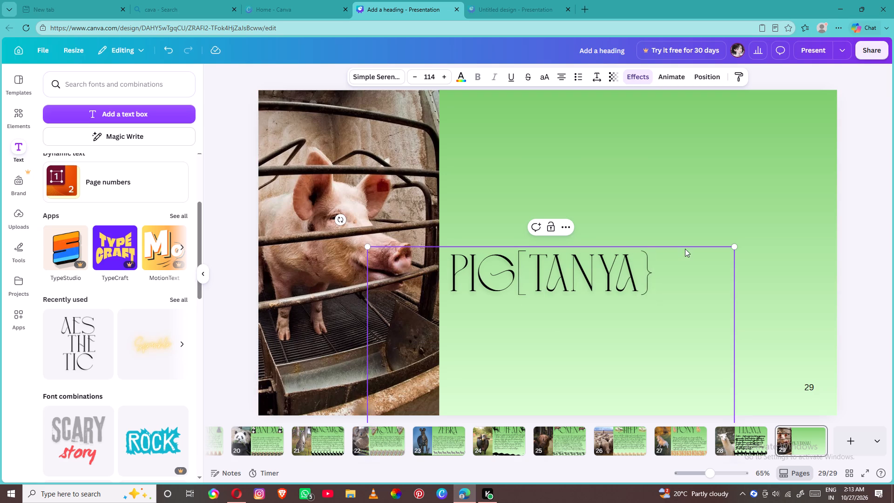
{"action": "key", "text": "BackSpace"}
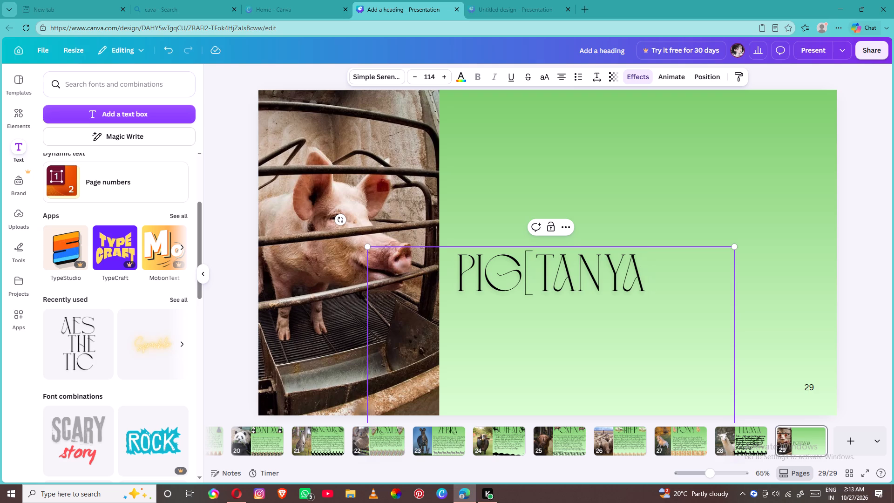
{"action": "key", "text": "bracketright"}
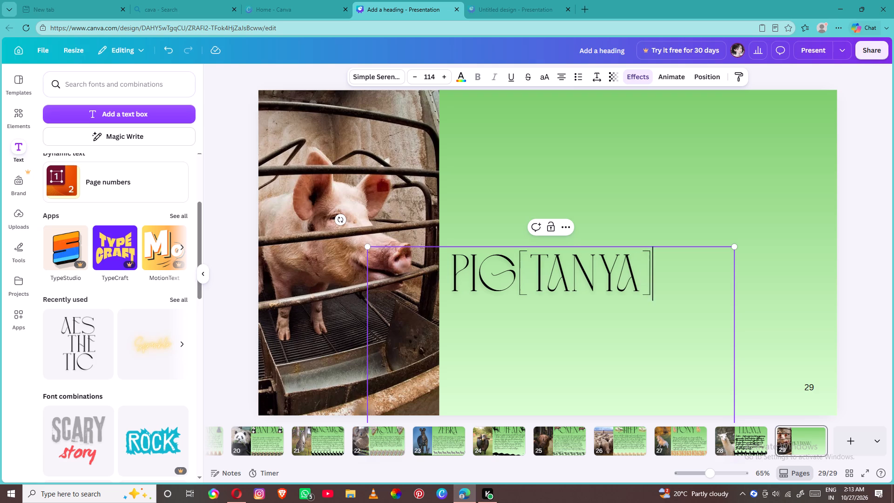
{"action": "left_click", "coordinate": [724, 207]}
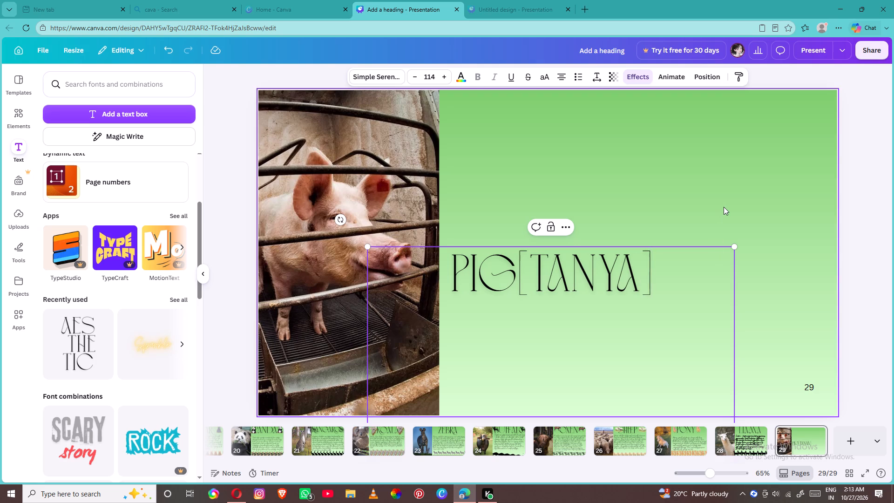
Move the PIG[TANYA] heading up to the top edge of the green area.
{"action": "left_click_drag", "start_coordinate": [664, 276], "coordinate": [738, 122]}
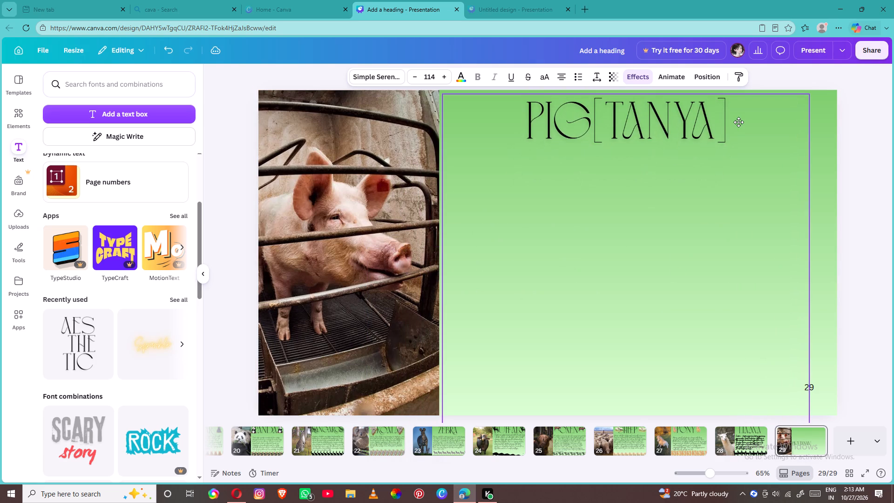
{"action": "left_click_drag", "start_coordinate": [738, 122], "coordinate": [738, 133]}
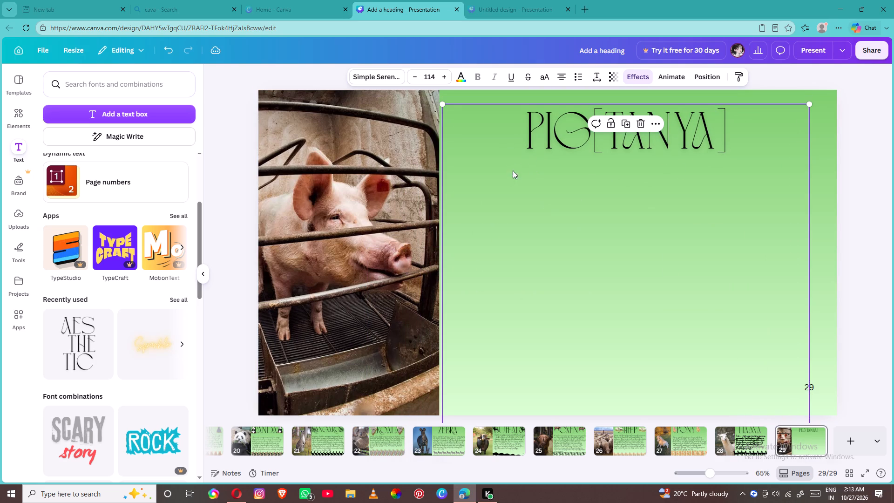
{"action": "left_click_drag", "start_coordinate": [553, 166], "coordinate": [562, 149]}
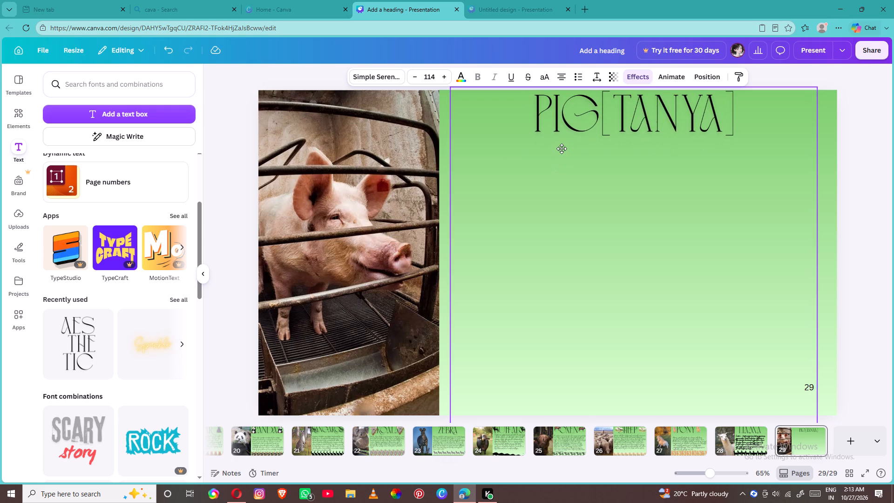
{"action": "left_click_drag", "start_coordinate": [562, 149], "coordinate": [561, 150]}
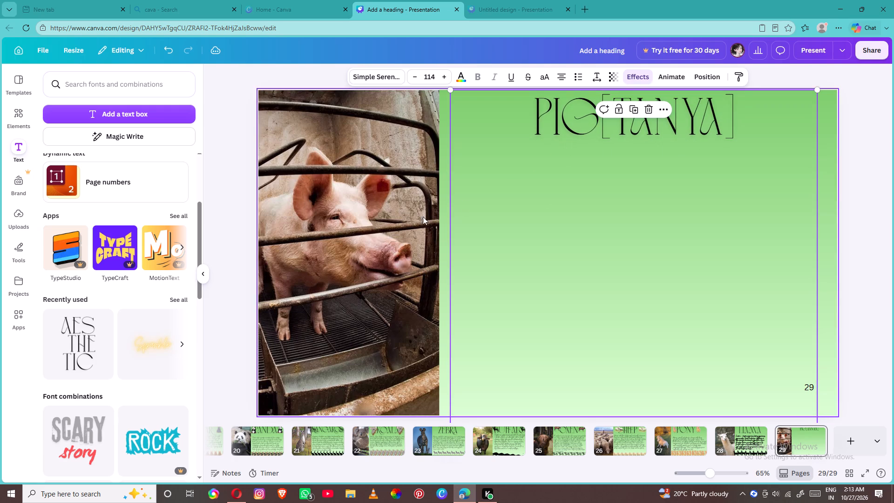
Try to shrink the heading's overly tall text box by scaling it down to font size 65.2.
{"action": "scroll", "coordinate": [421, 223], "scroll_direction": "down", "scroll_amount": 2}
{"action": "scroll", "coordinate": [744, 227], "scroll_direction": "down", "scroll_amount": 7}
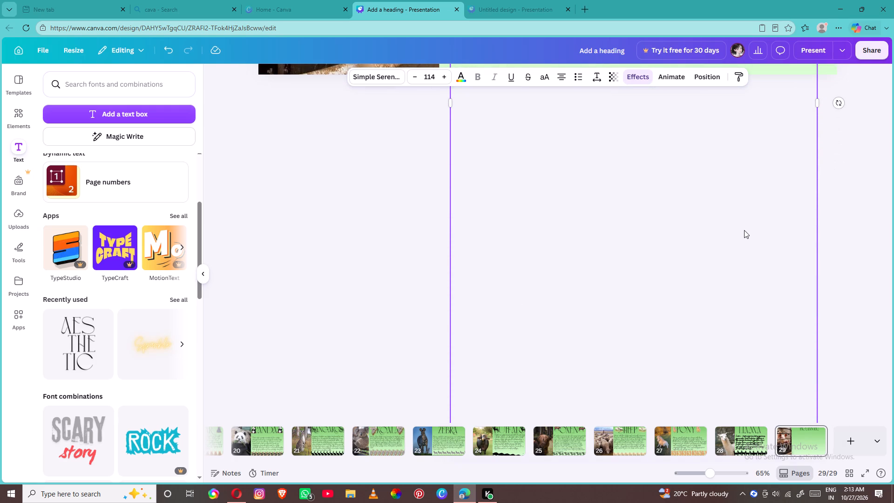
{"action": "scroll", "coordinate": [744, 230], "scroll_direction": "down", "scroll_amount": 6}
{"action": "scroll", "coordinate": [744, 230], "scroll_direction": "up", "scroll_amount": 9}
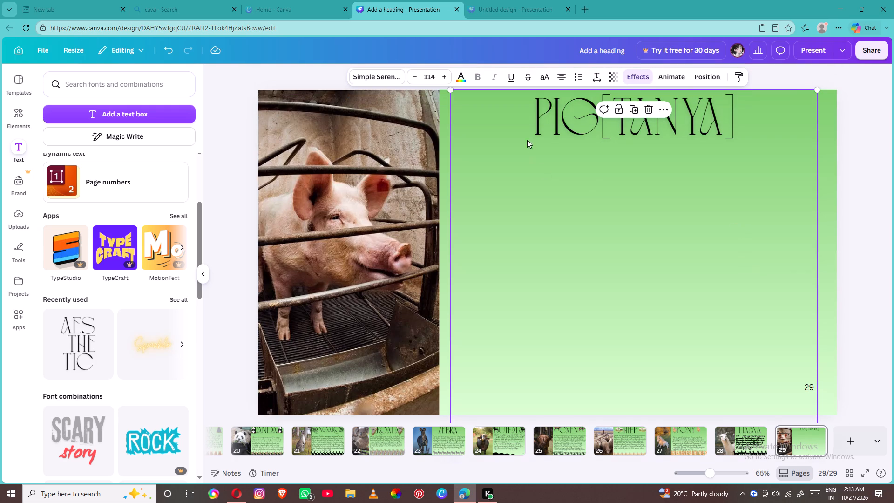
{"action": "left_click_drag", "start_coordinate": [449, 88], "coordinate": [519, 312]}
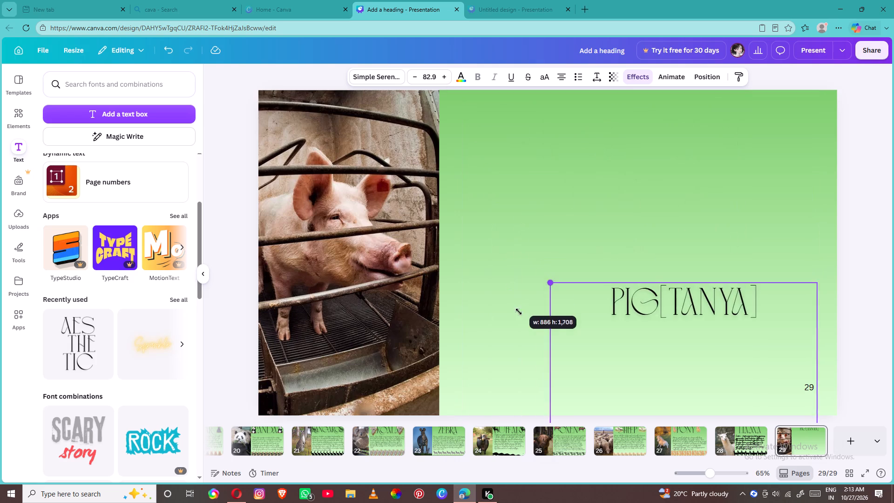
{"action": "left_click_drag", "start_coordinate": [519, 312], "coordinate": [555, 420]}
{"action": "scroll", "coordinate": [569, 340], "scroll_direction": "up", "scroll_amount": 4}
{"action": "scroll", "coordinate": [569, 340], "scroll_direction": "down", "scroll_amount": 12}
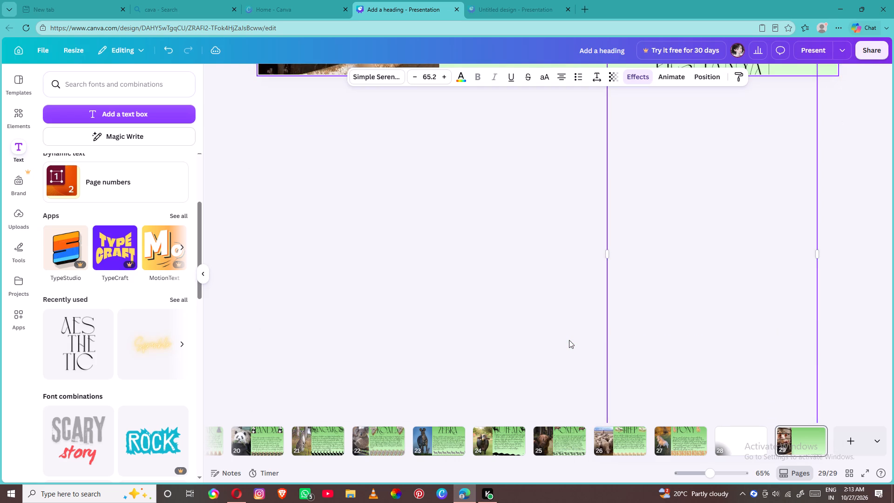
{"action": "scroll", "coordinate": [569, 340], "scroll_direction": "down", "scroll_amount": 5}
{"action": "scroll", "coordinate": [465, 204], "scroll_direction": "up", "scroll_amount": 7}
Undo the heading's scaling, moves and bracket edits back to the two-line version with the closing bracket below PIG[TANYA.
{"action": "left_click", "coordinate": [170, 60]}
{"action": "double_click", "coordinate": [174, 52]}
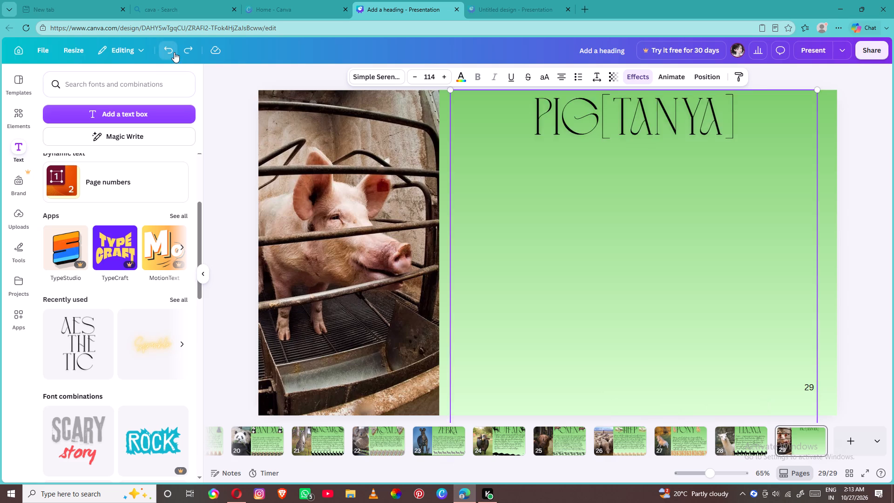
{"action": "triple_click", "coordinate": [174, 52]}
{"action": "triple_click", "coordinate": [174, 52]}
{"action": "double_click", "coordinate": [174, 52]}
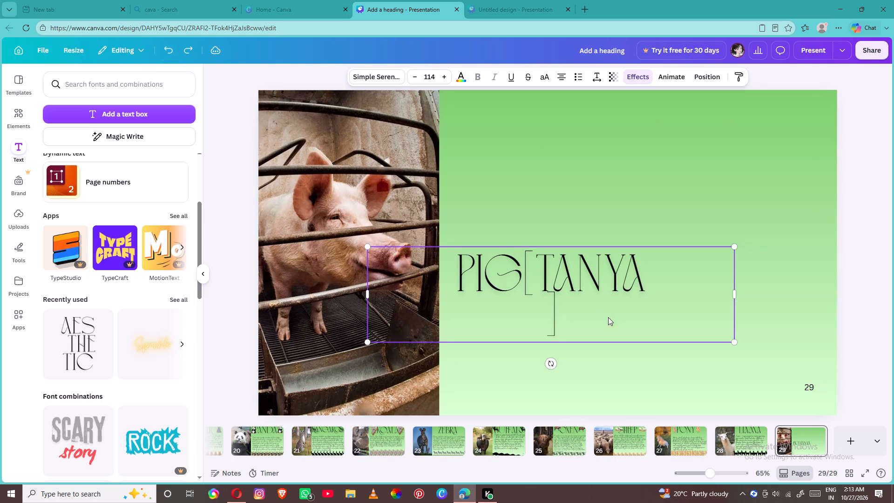
Delete the closing bracket from the heading's second line and add it directly after TANYA, making PIG[TANYA].
{"action": "left_click", "coordinate": [581, 318]}
{"action": "key", "text": "BackSpace"}
{"action": "left_click", "coordinate": [648, 275]}
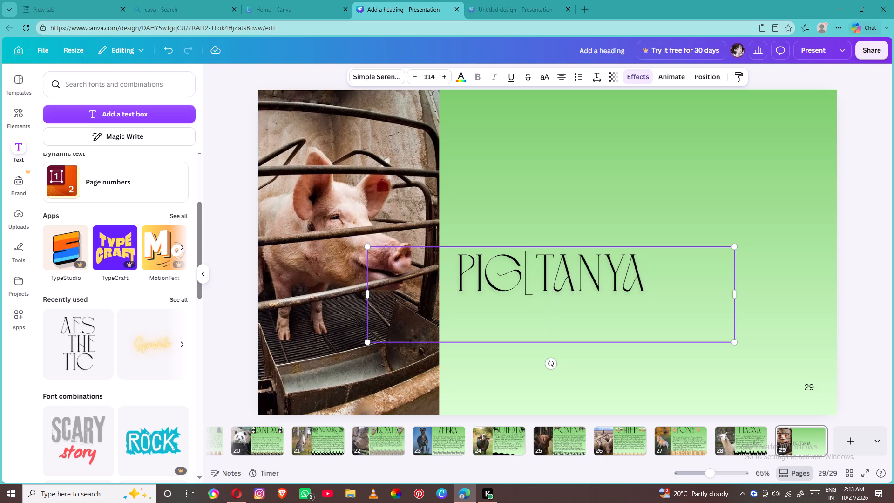
{"action": "key", "text": "bracketright"}
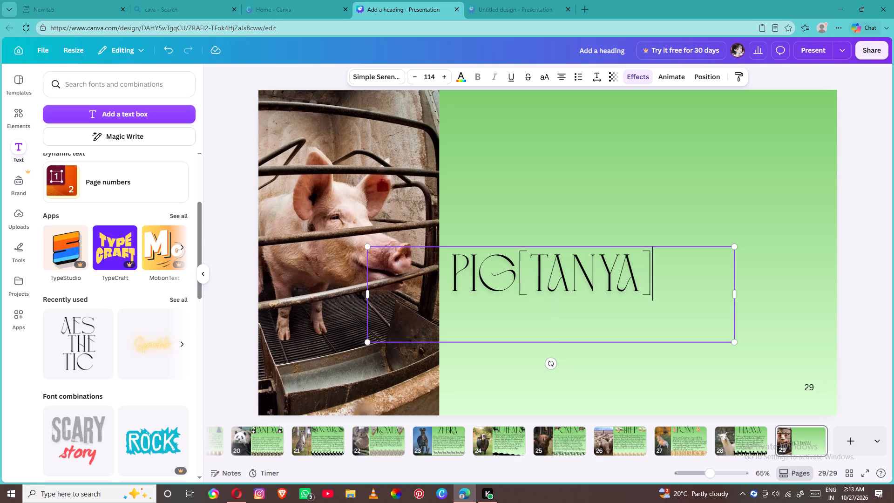
Move the PIG[TANYA] heading to the top of the green area and widen its text box toward the page's right edge.
{"action": "left_click_drag", "start_coordinate": [576, 325], "coordinate": [680, 209]}
{"action": "left_click", "coordinate": [624, 360]}
{"action": "left_click_drag", "start_coordinate": [628, 324], "coordinate": [684, 239]}
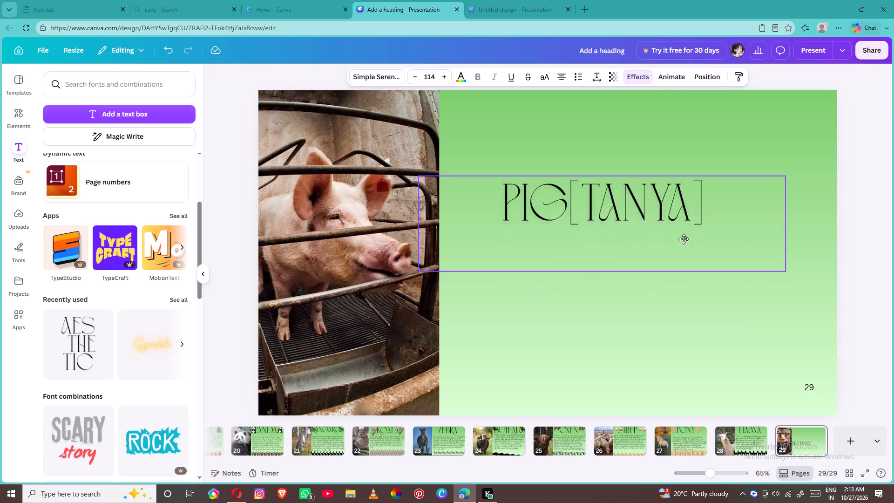
{"action": "left_click_drag", "start_coordinate": [684, 239], "coordinate": [702, 165]}
{"action": "left_click_drag", "start_coordinate": [813, 163], "coordinate": [820, 163]}
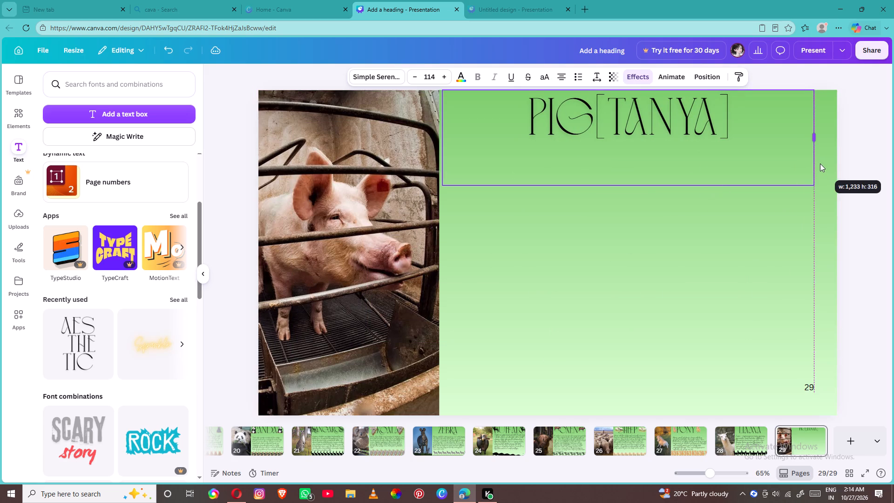
{"action": "left_click_drag", "start_coordinate": [820, 163], "coordinate": [832, 166]}
{"action": "left_click", "coordinate": [674, 227]}
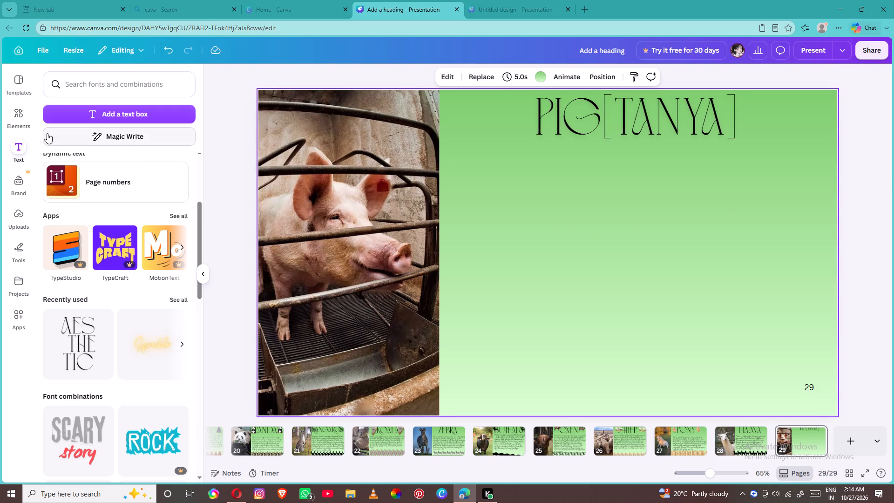
Search the elements for pig, browse the graphics, and add the realistic walking pig to page 29.
{"action": "left_click", "coordinate": [22, 121]}
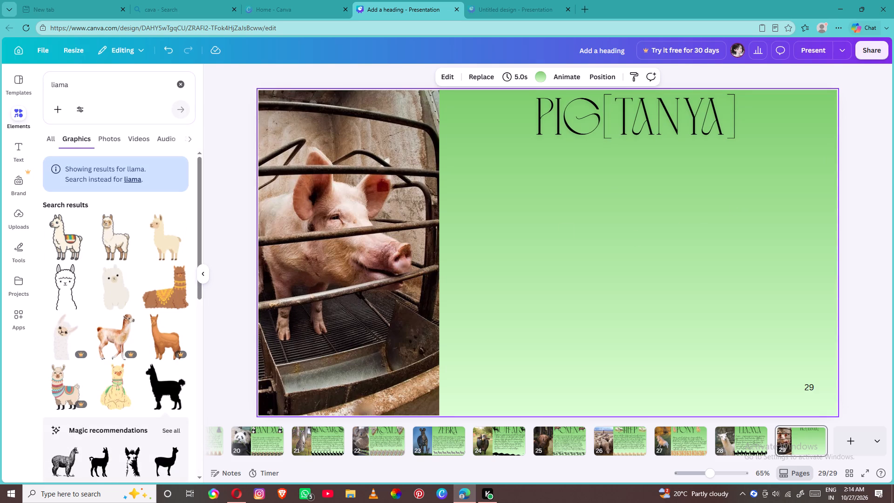
{"action": "left_click", "coordinate": [179, 87]}
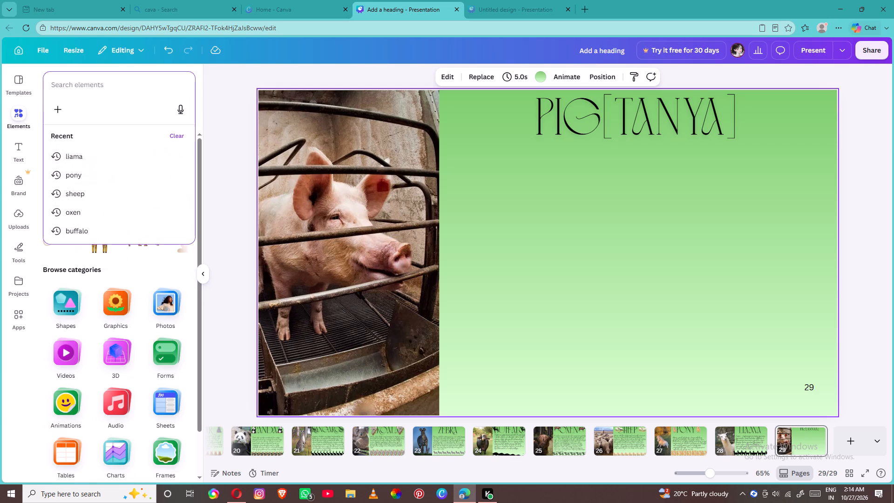
{"action": "key", "text": "p"}
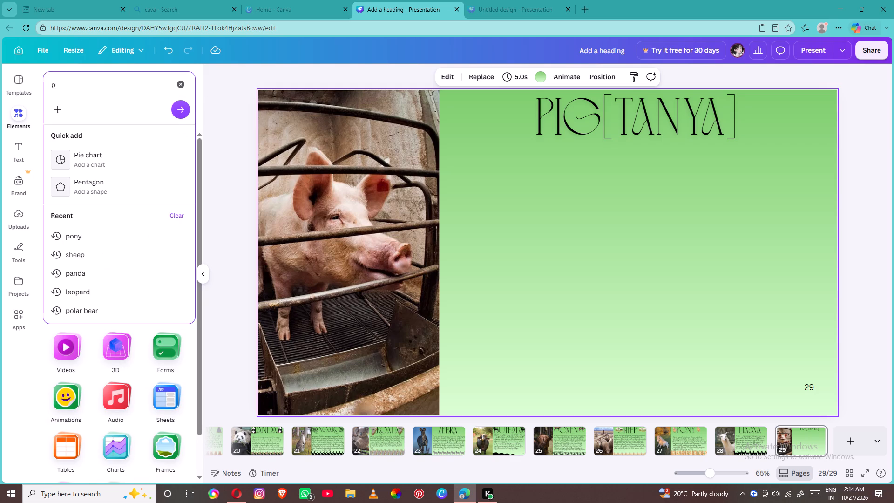
{"action": "type", "text": "ig"}
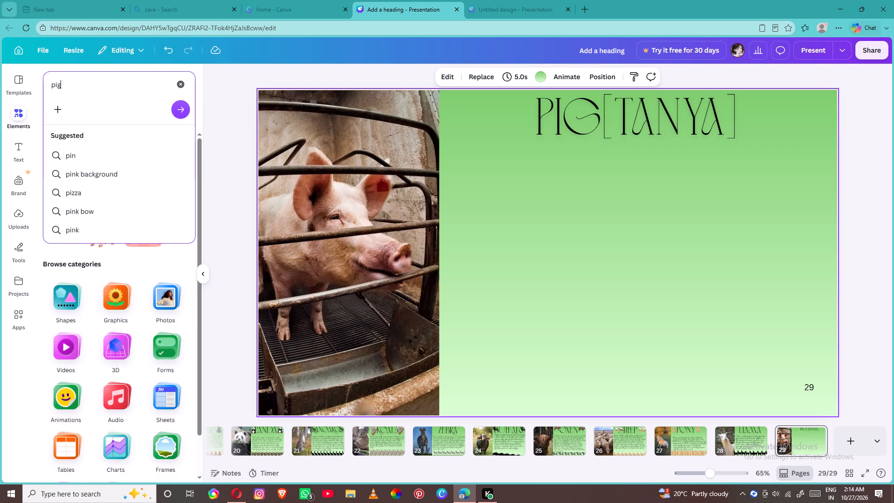
{"action": "key", "text": "Return"}
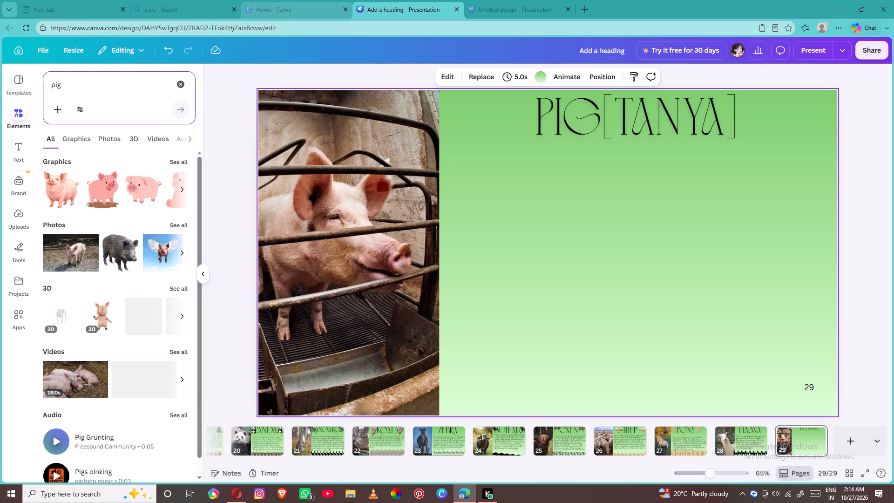
{"action": "left_click", "coordinate": [175, 159]}
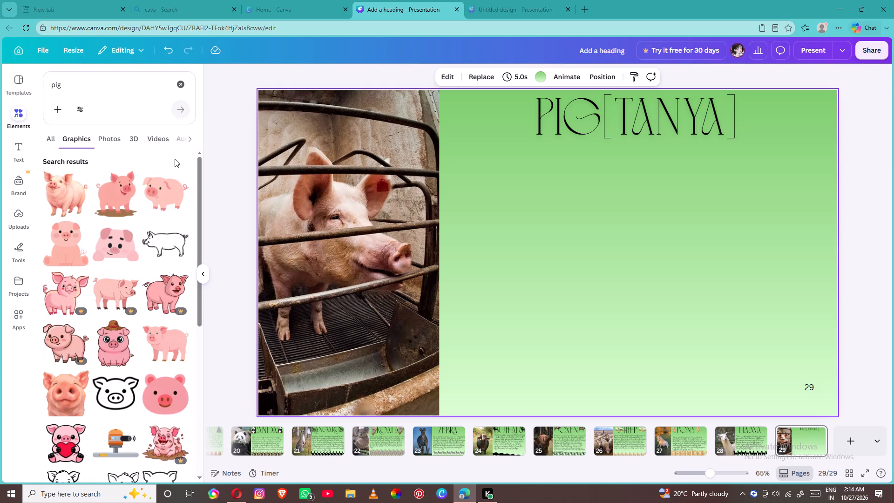
{"action": "scroll", "coordinate": [175, 159], "scroll_direction": "down", "scroll_amount": 2}
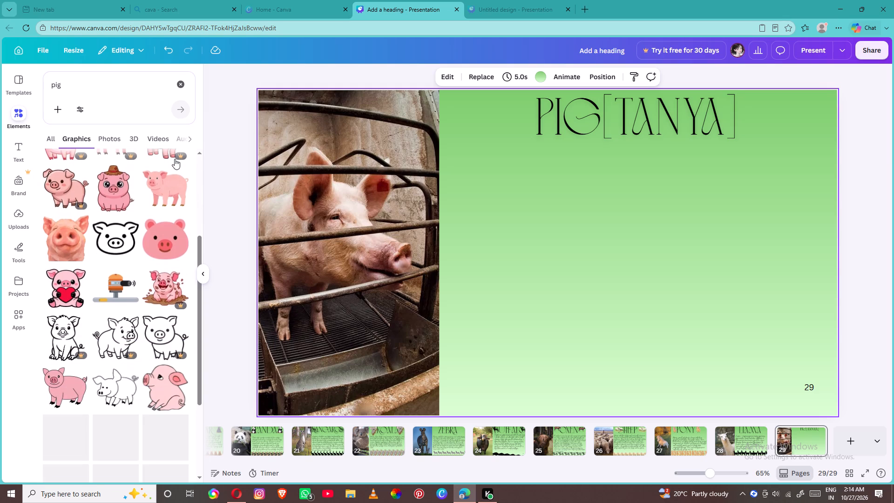
{"action": "scroll", "coordinate": [175, 159], "scroll_direction": "down", "scroll_amount": 2}
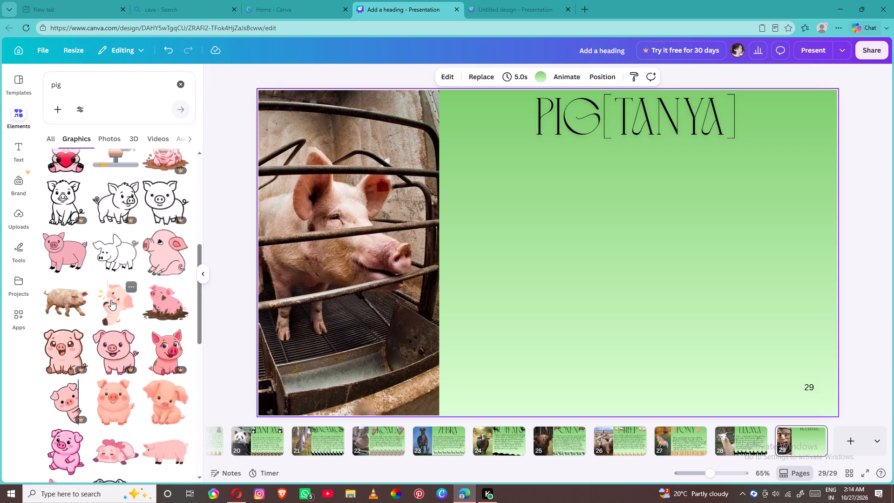
{"action": "left_click", "coordinate": [84, 305]}
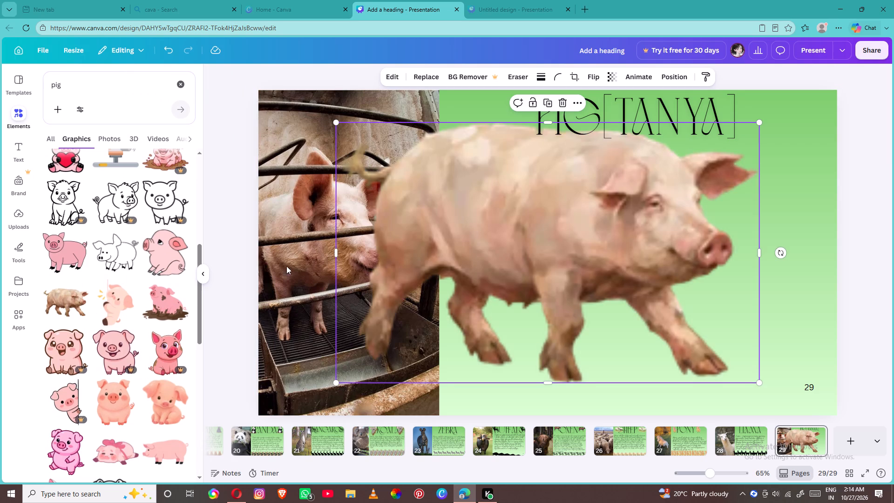
Shrink the walking pig graphic and place it at the bottom of the green area beside the photo's lower edge.
{"action": "left_click_drag", "start_coordinate": [332, 122], "coordinate": [477, 342]}
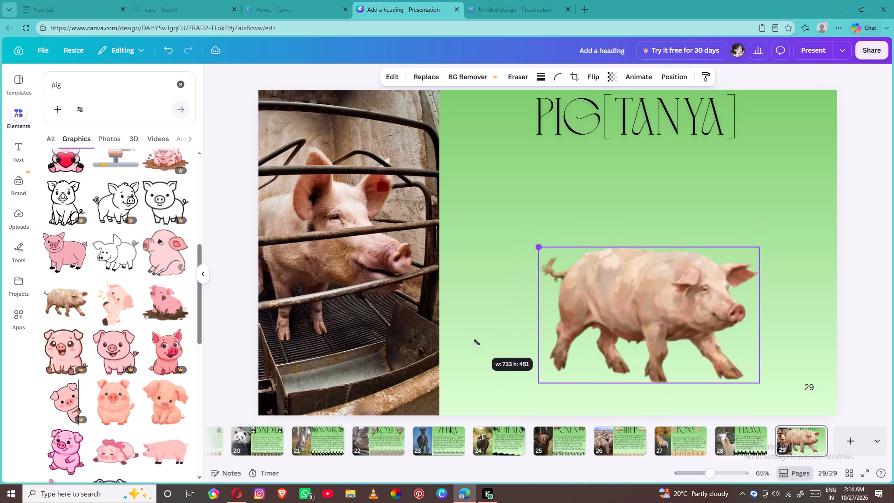
{"action": "left_click_drag", "start_coordinate": [477, 342], "coordinate": [478, 346]}
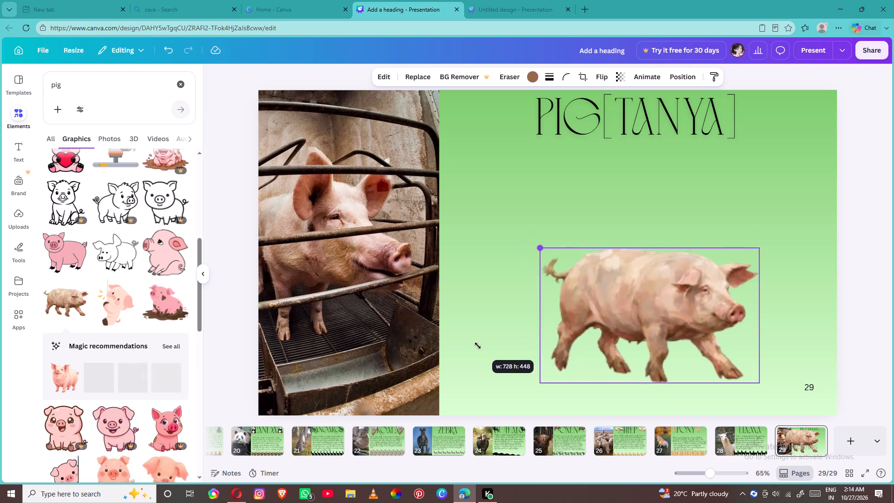
{"action": "left_click_drag", "start_coordinate": [478, 346], "coordinate": [565, 418]}
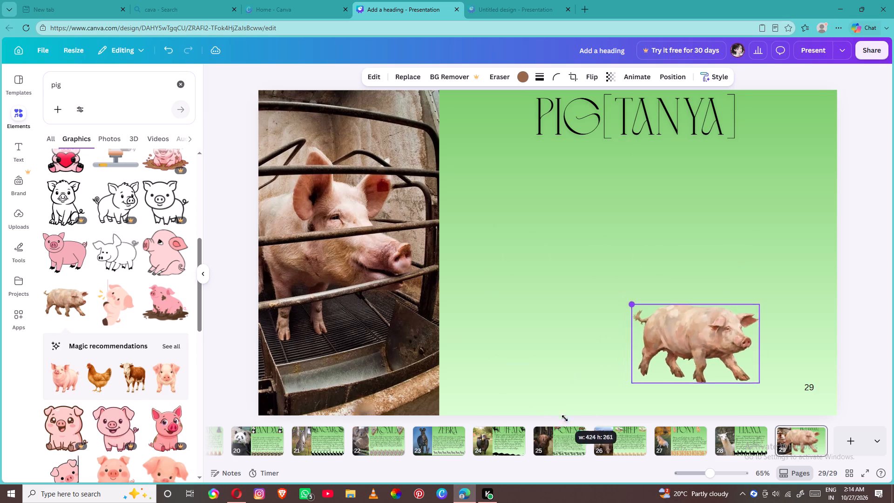
{"action": "left_click_drag", "start_coordinate": [565, 418], "coordinate": [602, 429]}
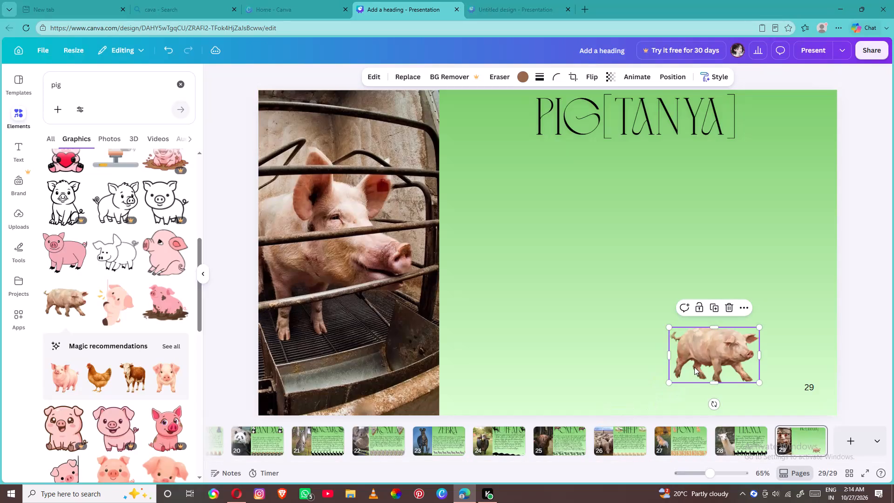
{"action": "left_click_drag", "start_coordinate": [694, 368], "coordinate": [454, 406]}
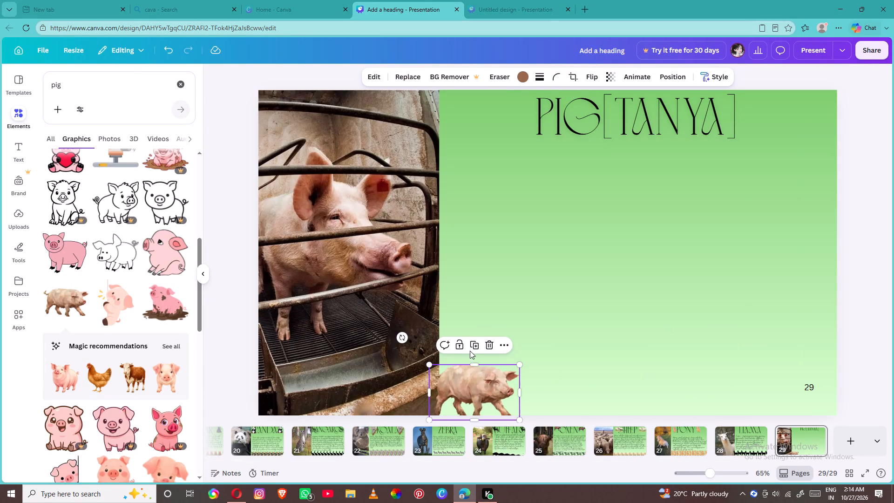
Duplicate the walking pig four times and line the copies up along the bottom of the green area to the page's right edge.
{"action": "left_click", "coordinate": [472, 348]}
{"action": "left_click_drag", "start_coordinate": [489, 393], "coordinate": [578, 401]}
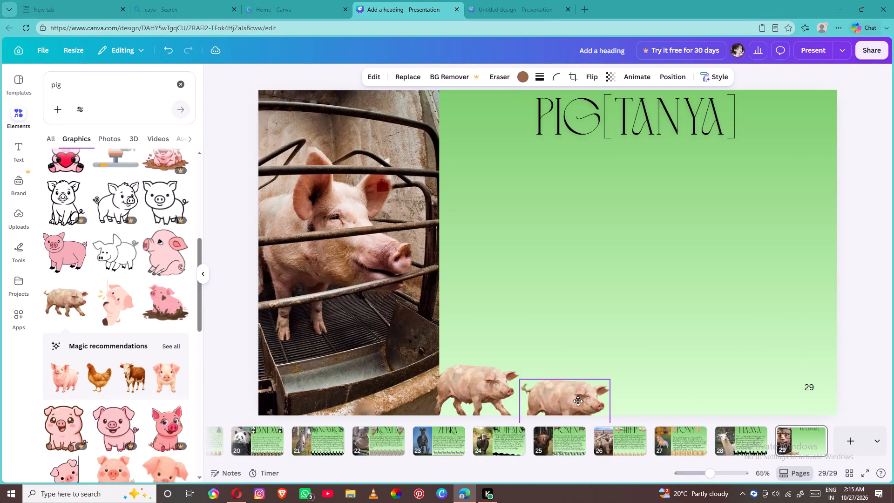
{"action": "left_click_drag", "start_coordinate": [578, 401], "coordinate": [571, 392]}
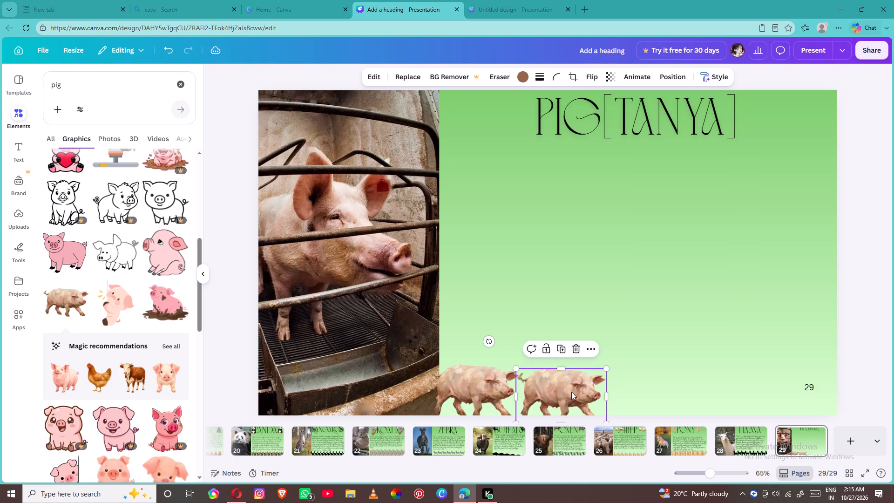
{"action": "left_click", "coordinate": [562, 340]}
{"action": "left_click", "coordinate": [558, 373]}
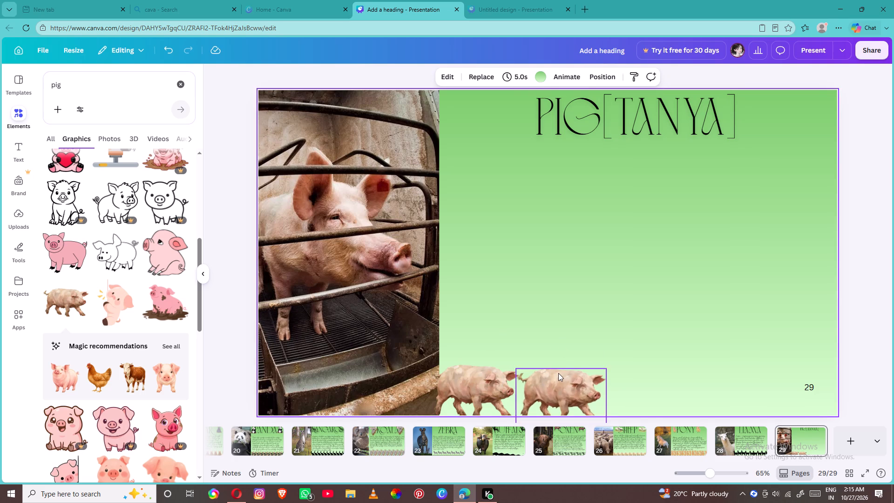
{"action": "left_click", "coordinate": [563, 350]}
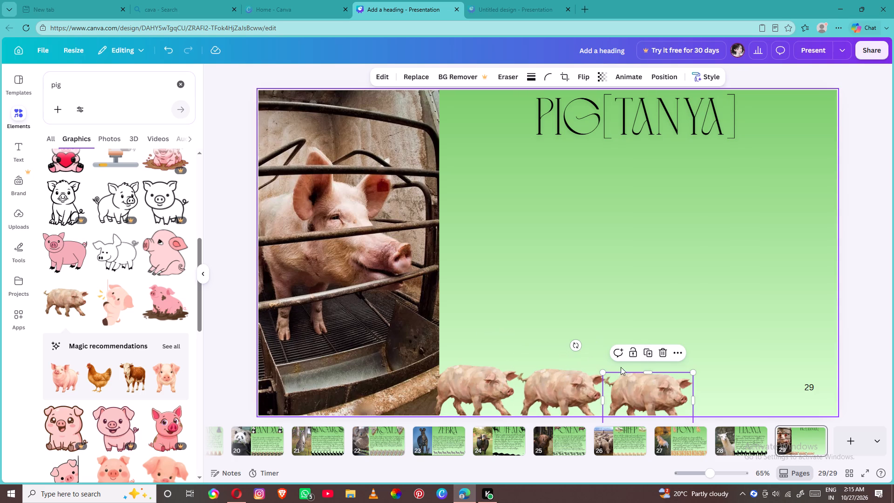
{"action": "left_click", "coordinate": [646, 356]}
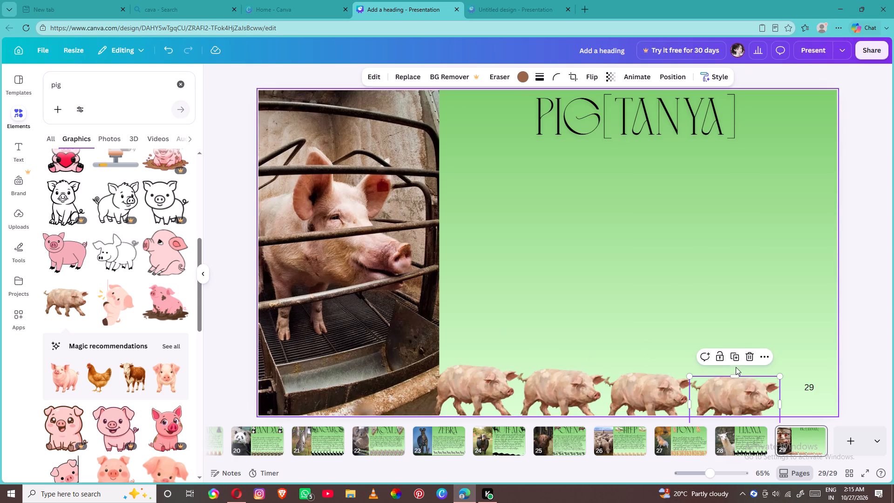
{"action": "left_click", "coordinate": [734, 388]}
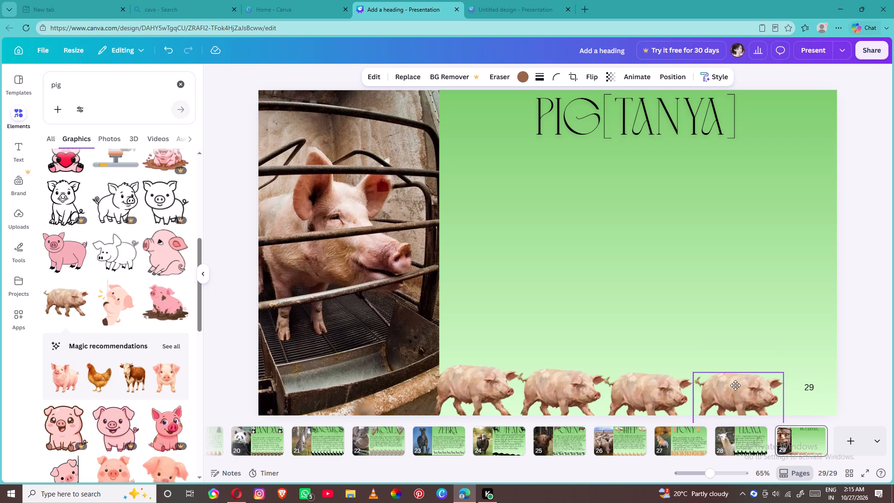
{"action": "left_click", "coordinate": [674, 391]}
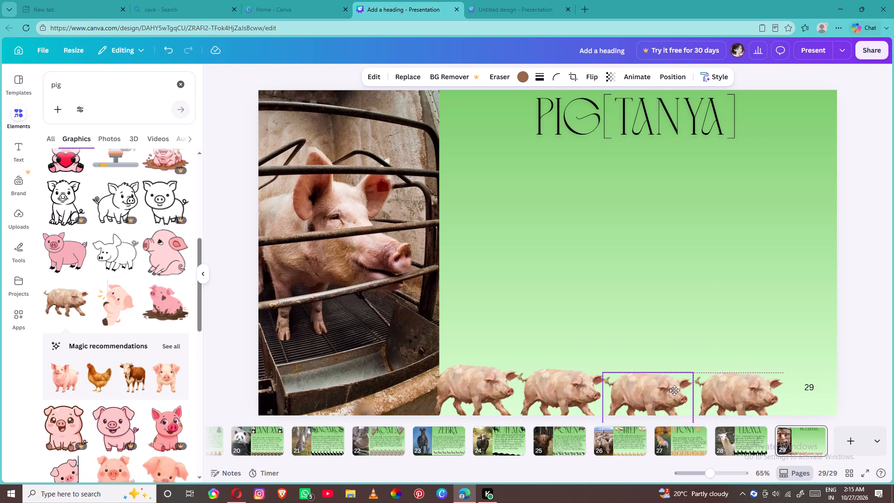
{"action": "left_click", "coordinate": [736, 394]}
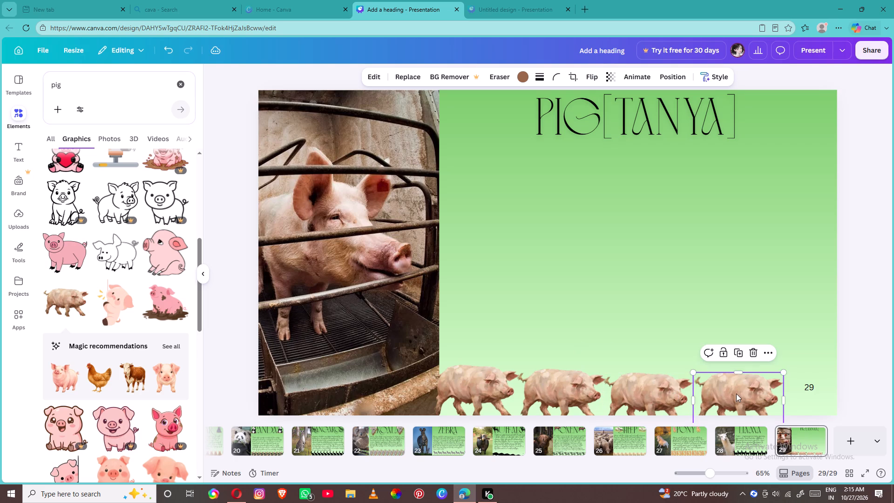
{"action": "left_click", "coordinate": [741, 353]}
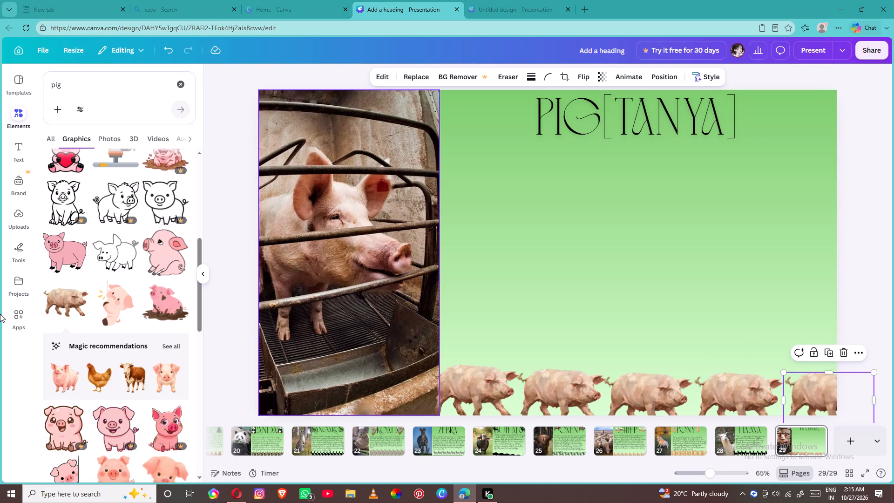
Browse the pig graphics, add the smiling pink pig sitting in mud to page 29, and shrink it to under about 367 wide.
{"action": "scroll", "coordinate": [161, 326], "scroll_direction": "up", "scroll_amount": 3}
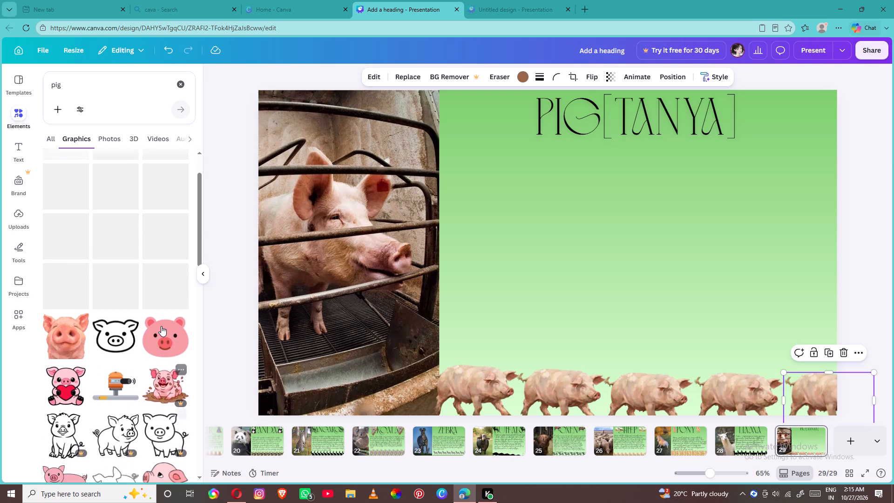
{"action": "scroll", "coordinate": [161, 326], "scroll_direction": "up", "scroll_amount": 4}
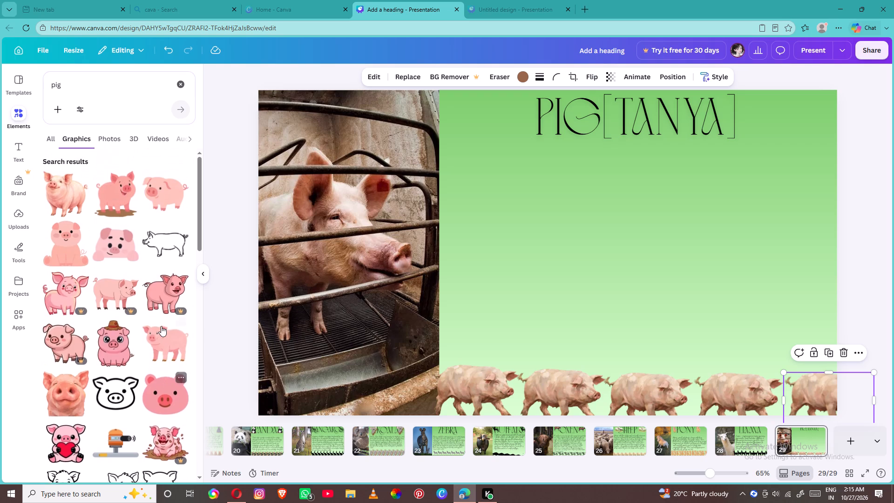
{"action": "scroll", "coordinate": [161, 326], "scroll_direction": "down", "scroll_amount": 3}
{"action": "left_click", "coordinate": [161, 369]}
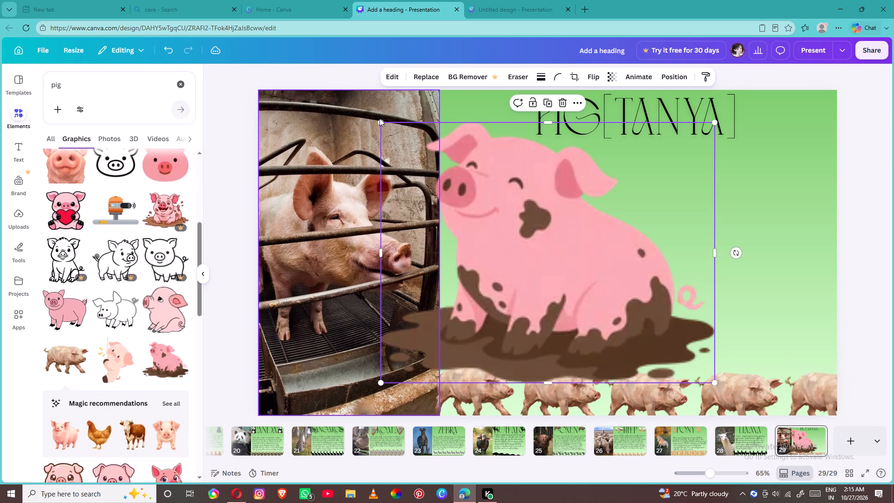
{"action": "left_click_drag", "start_coordinate": [383, 126], "coordinate": [504, 241]}
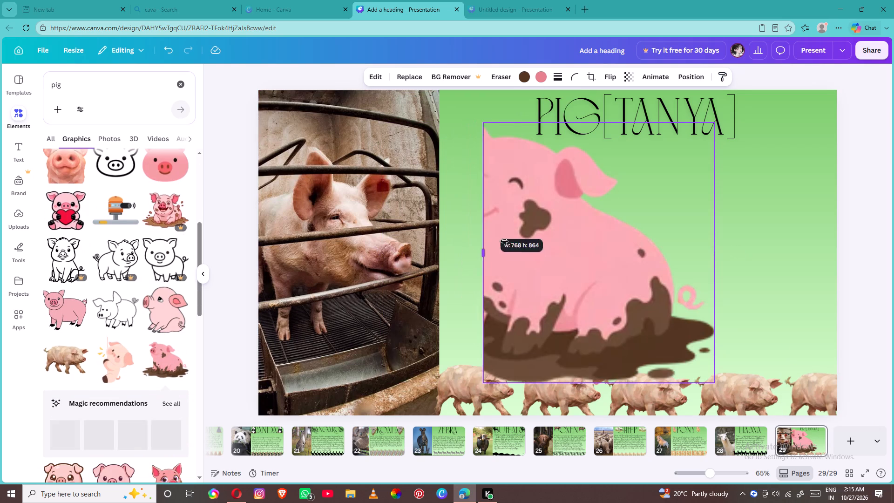
{"action": "left_click_drag", "start_coordinate": [504, 241], "coordinate": [402, 240]}
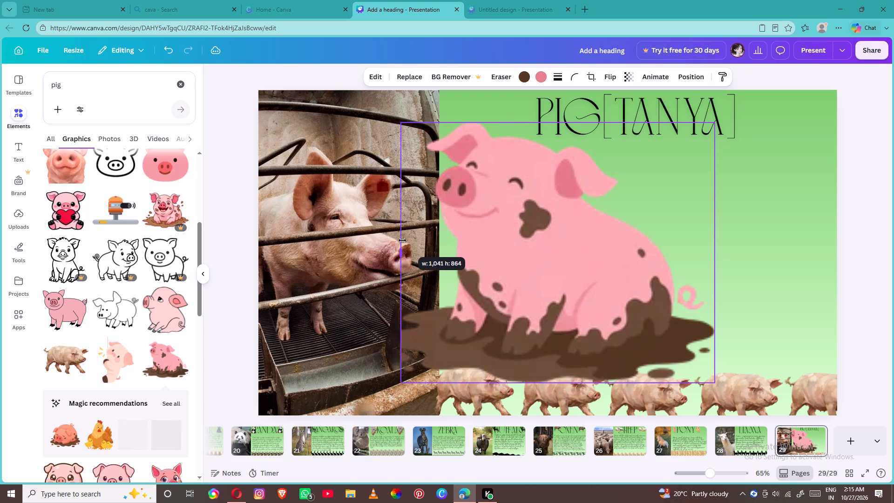
{"action": "left_click_drag", "start_coordinate": [402, 240], "coordinate": [395, 240]}
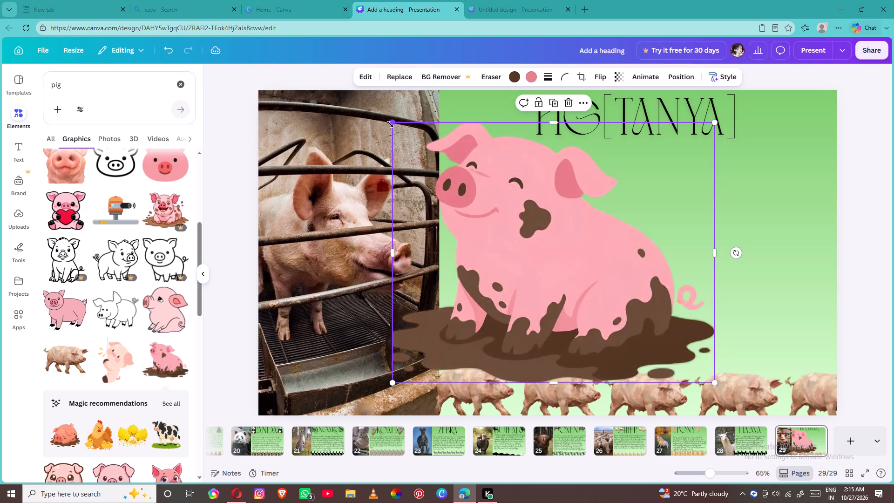
{"action": "left_click_drag", "start_coordinate": [390, 124], "coordinate": [609, 308]}
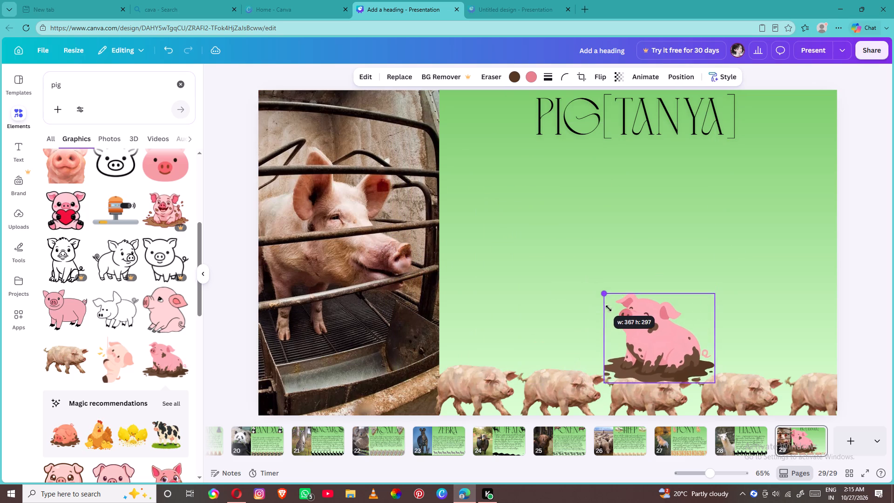
{"action": "left_click_drag", "start_coordinate": [609, 308], "coordinate": [618, 315]}
Move the muddy pig to the page's top-right corner beside the heading and shrink it to about 250 wide.
{"action": "left_click_drag", "start_coordinate": [662, 330], "coordinate": [697, 258]}
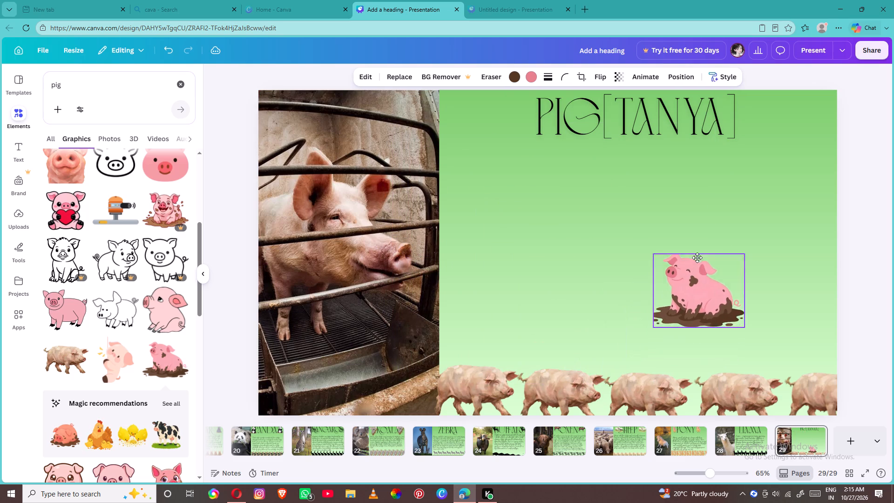
{"action": "left_click_drag", "start_coordinate": [697, 258], "coordinate": [774, 111]}
{"action": "left_click_drag", "start_coordinate": [738, 164], "coordinate": [751, 150]}
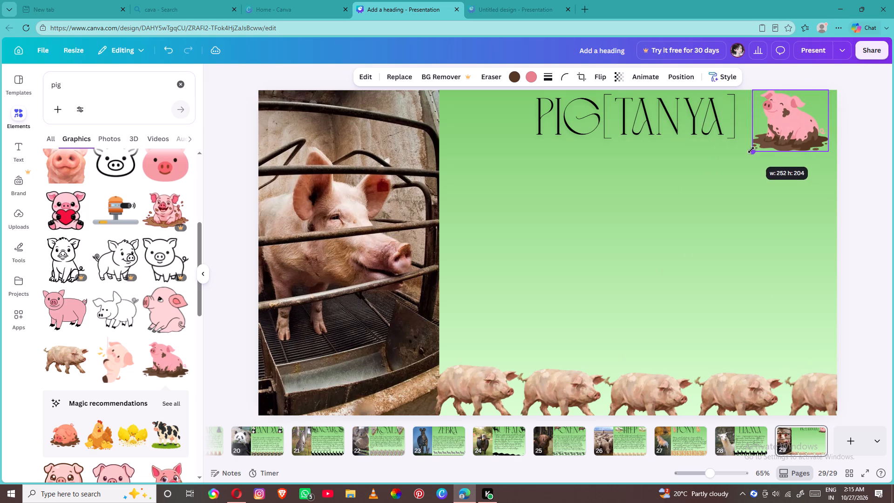
{"action": "left_click_drag", "start_coordinate": [751, 150], "coordinate": [753, 148]}
{"action": "left_click", "coordinate": [753, 148]}
Duplicate the muddy pig and place the copy on the left side of the PIG[TANYA] heading.
{"action": "left_click", "coordinate": [790, 163]}
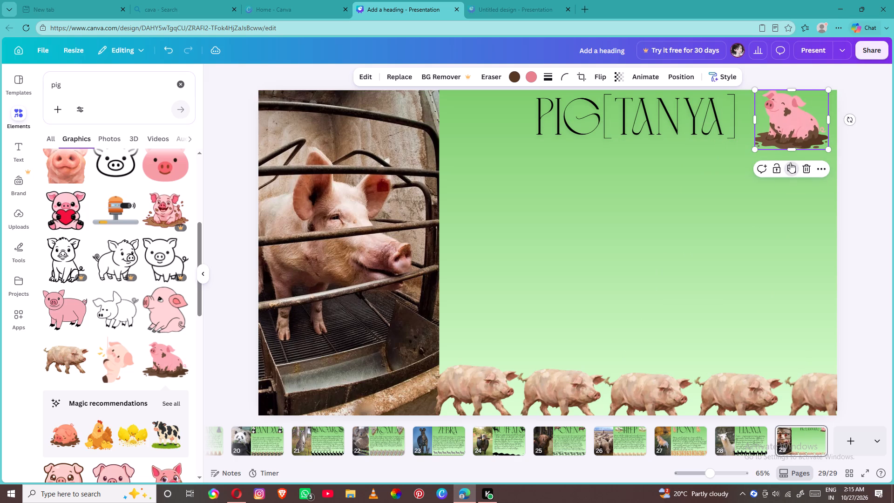
{"action": "left_click_drag", "start_coordinate": [775, 135], "coordinate": [468, 127]}
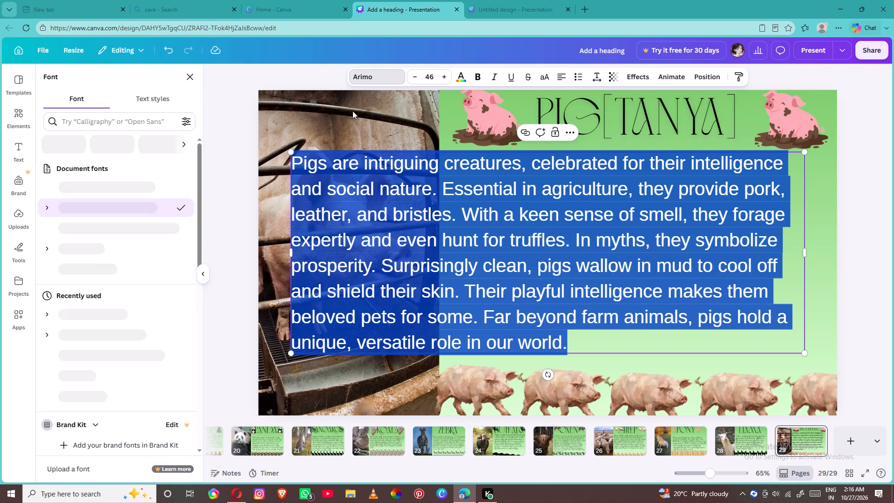
{"action": "left_click", "coordinate": [144, 192]}
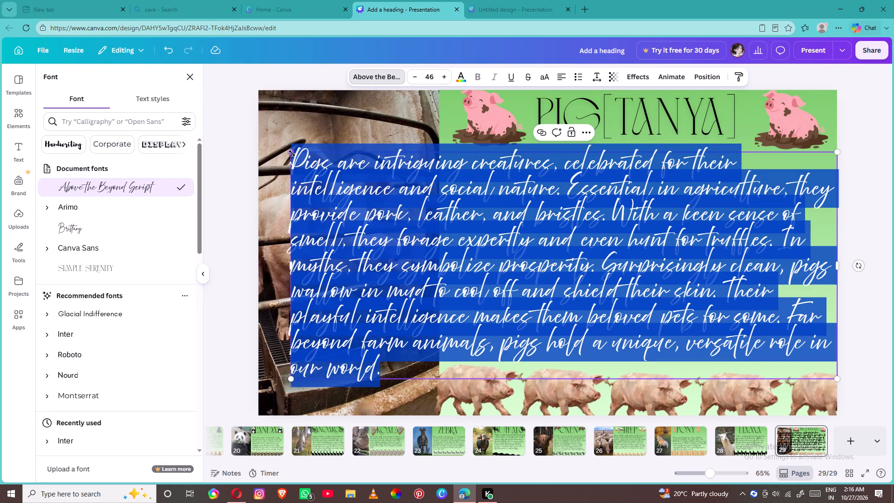
Scale the pig paragraph down to font size about 31.2 and position it in the green area between the heading and the pig row.
{"action": "left_click_drag", "start_coordinate": [292, 153], "coordinate": [476, 194]}
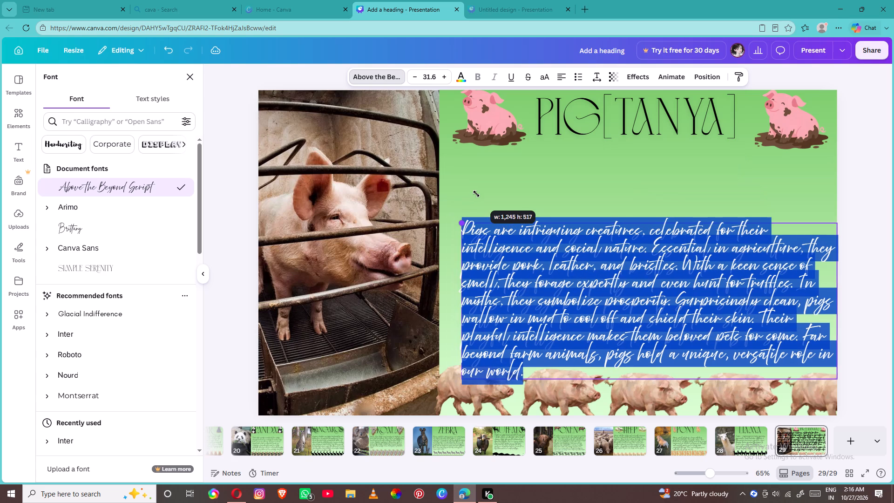
{"action": "left_click_drag", "start_coordinate": [476, 194], "coordinate": [481, 194]}
{"action": "left_click_drag", "start_coordinate": [487, 241], "coordinate": [490, 231]}
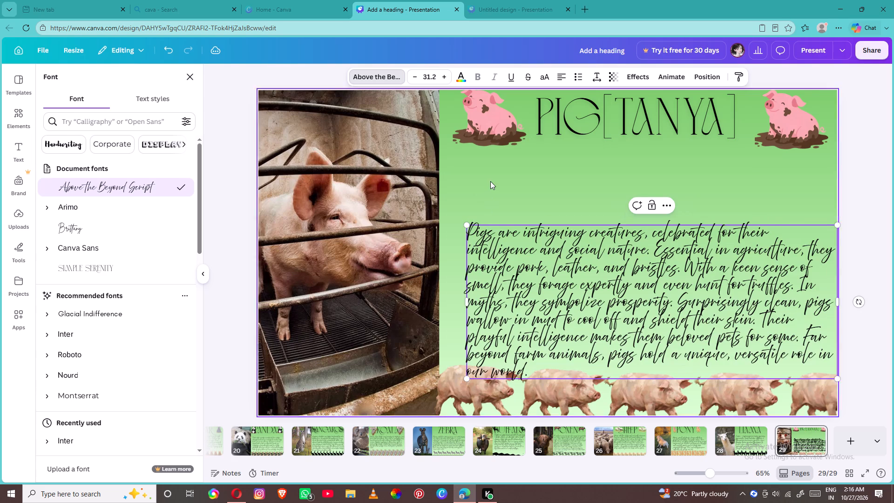
{"action": "left_click", "coordinate": [490, 181]}
{"action": "left_click_drag", "start_coordinate": [494, 246], "coordinate": [488, 193]}
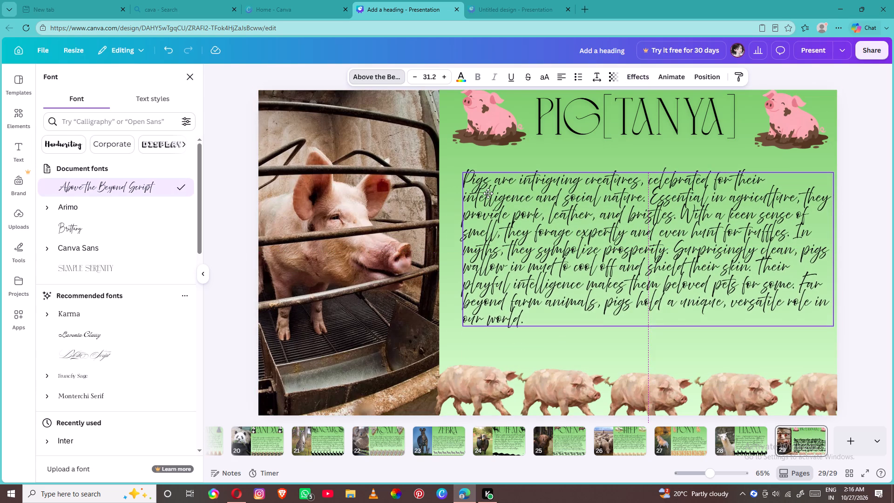
Shift the pig paragraph slightly up and left within the green area and set its font size to 36.2.
{"action": "left_click_drag", "start_coordinate": [488, 193], "coordinate": [488, 187]}
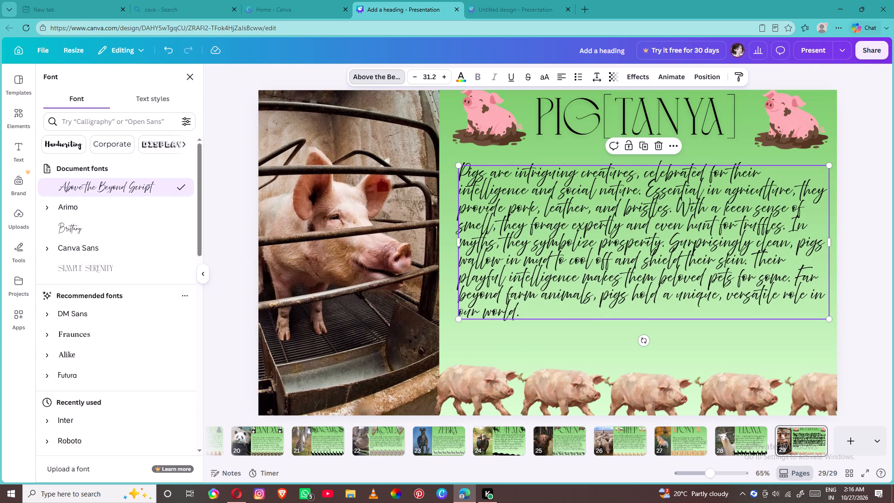
{"action": "left_click", "coordinate": [441, 80]}
{"action": "double_click", "coordinate": [441, 80]}
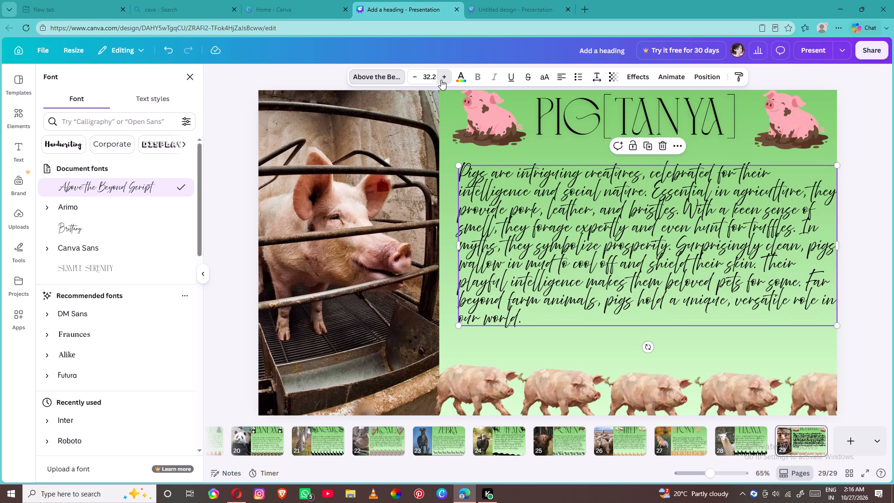
{"action": "double_click", "coordinate": [441, 80]}
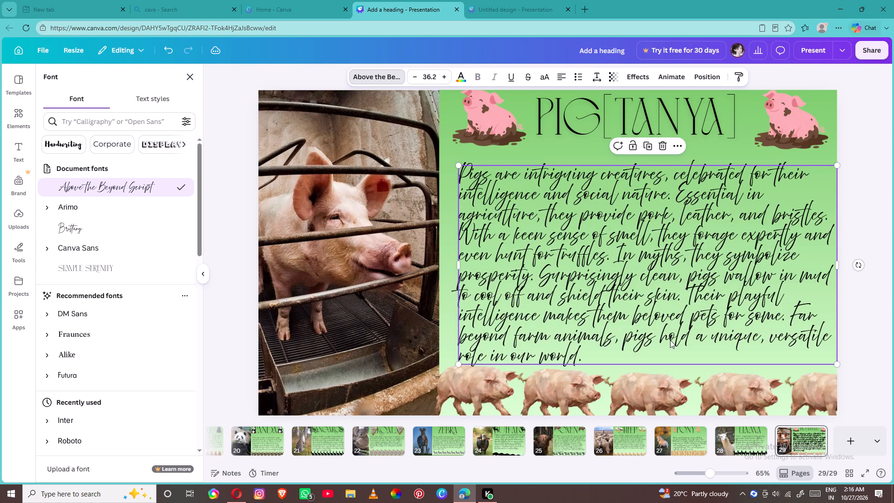
Add a new blank page 30 after the pig page.
{"action": "left_click", "coordinate": [845, 436]}
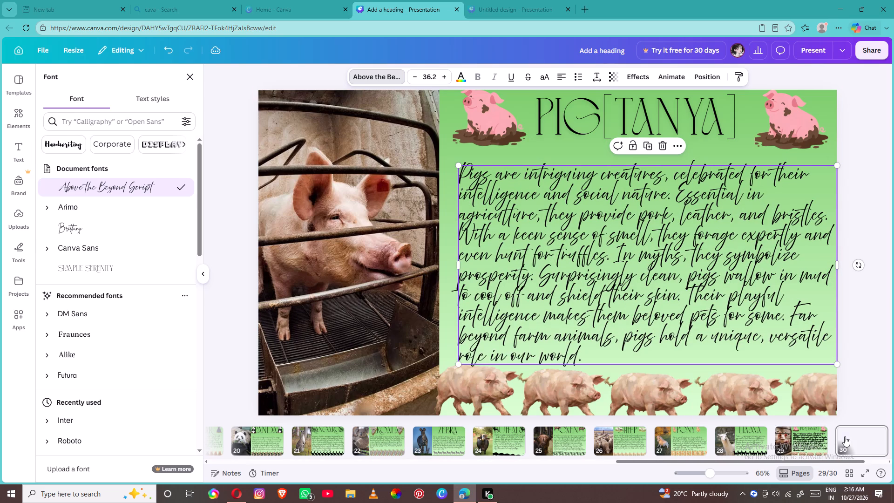
Switch to Opera, check the animal name list for the animal after pig, and search Google Images for "rabbit".
{"action": "left_click", "coordinate": [231, 496]}
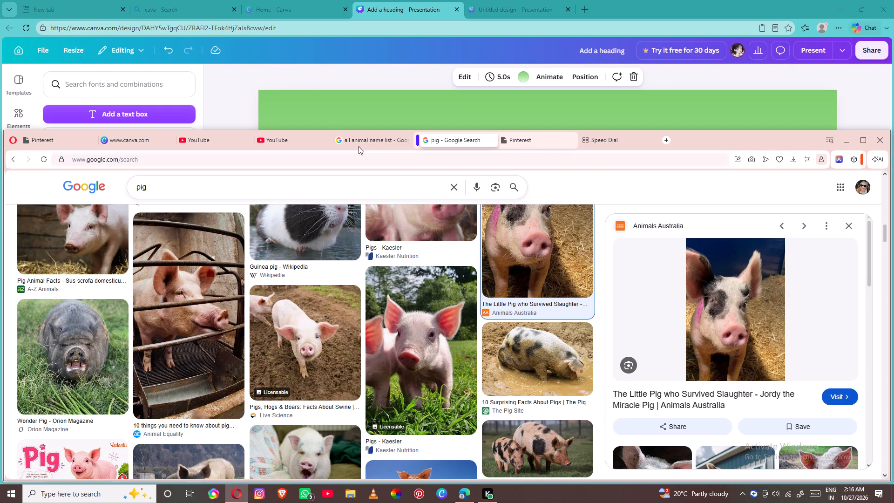
{"action": "left_click", "coordinate": [359, 145]}
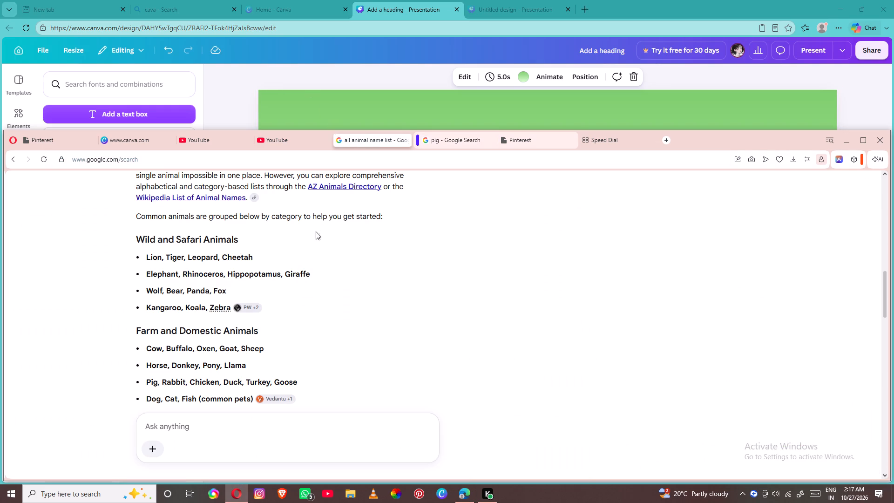
{"action": "left_click", "coordinate": [456, 144]}
{"action": "left_click", "coordinate": [452, 189]}
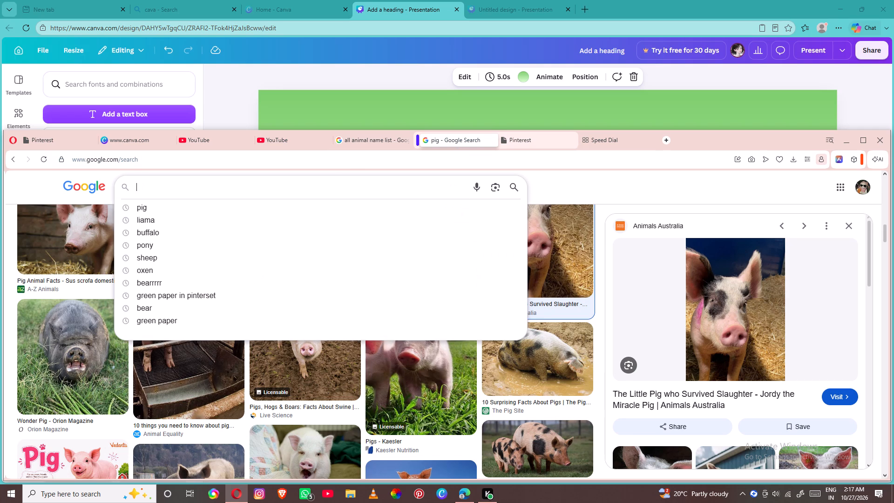
{"action": "type", "text": "rabbit"}
{"action": "key", "text": "Return"}
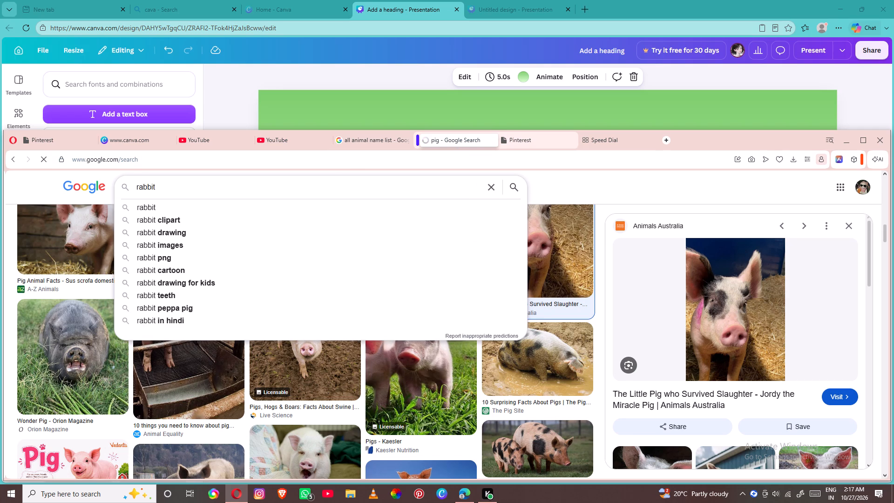
Look through the rabbit image results for a suitable upright photo for the new page.
{"action": "scroll", "coordinate": [429, 307], "scroll_direction": "down", "scroll_amount": 6}
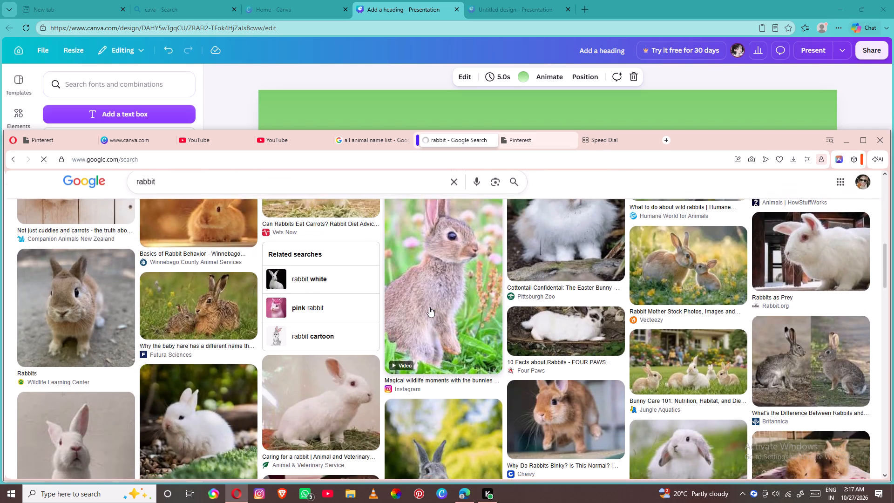
{"action": "scroll", "coordinate": [429, 307], "scroll_direction": "down", "scroll_amount": 3}
{"action": "scroll", "coordinate": [429, 307], "scroll_direction": "up", "scroll_amount": 1}
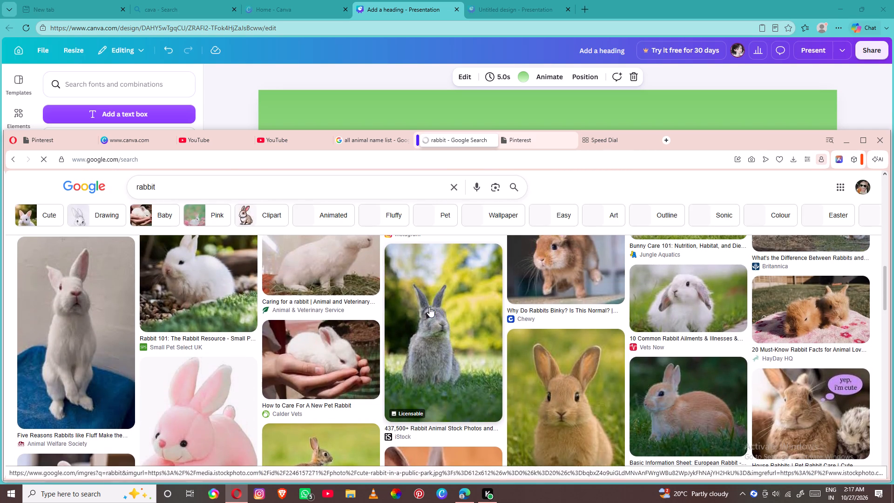
{"action": "scroll", "coordinate": [249, 290], "scroll_direction": "down", "scroll_amount": 3}
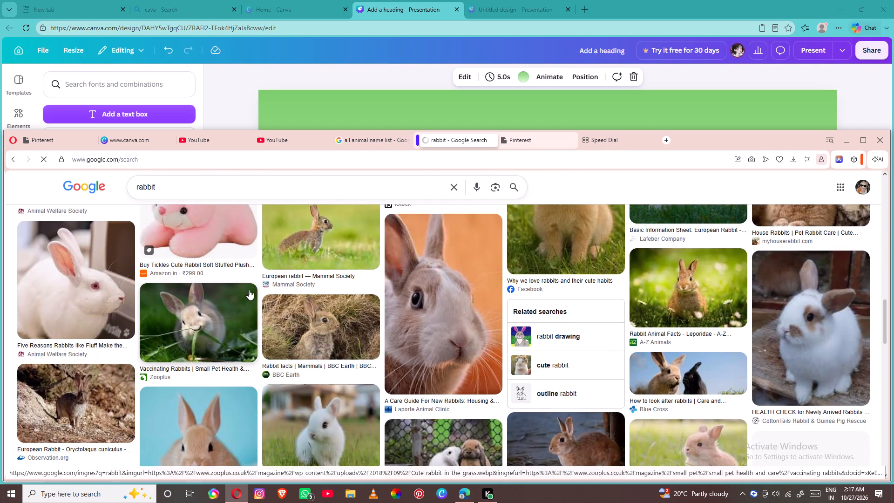
{"action": "scroll", "coordinate": [249, 290], "scroll_direction": "down", "scroll_amount": 4}
{"action": "scroll", "coordinate": [249, 290], "scroll_direction": "up", "scroll_amount": 4}
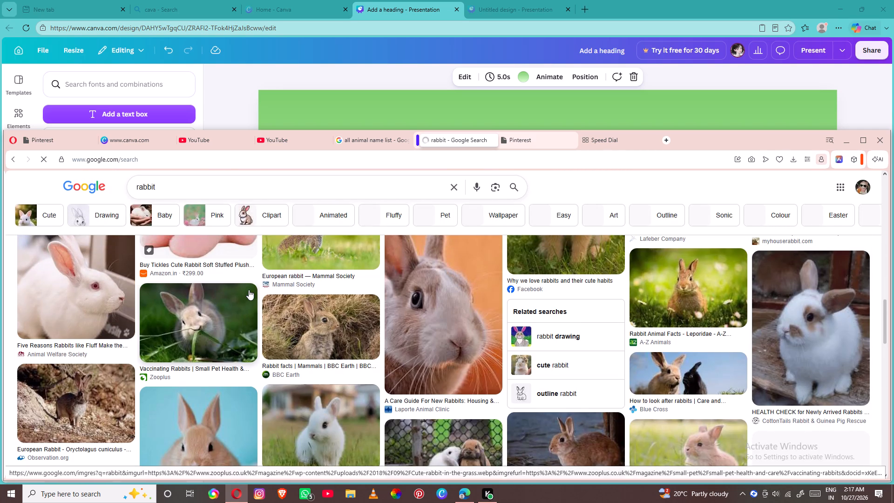
{"action": "scroll", "coordinate": [249, 290], "scroll_direction": "up", "scroll_amount": 7}
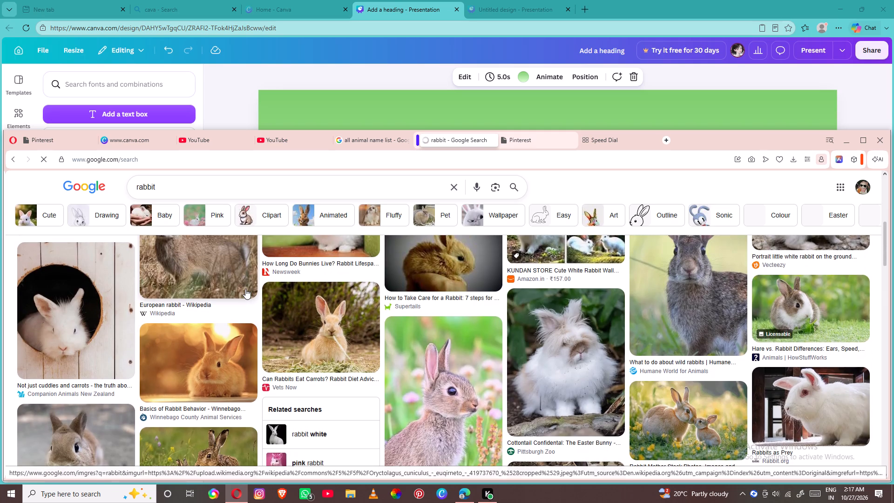
{"action": "scroll", "coordinate": [245, 289], "scroll_direction": "up", "scroll_amount": 8}
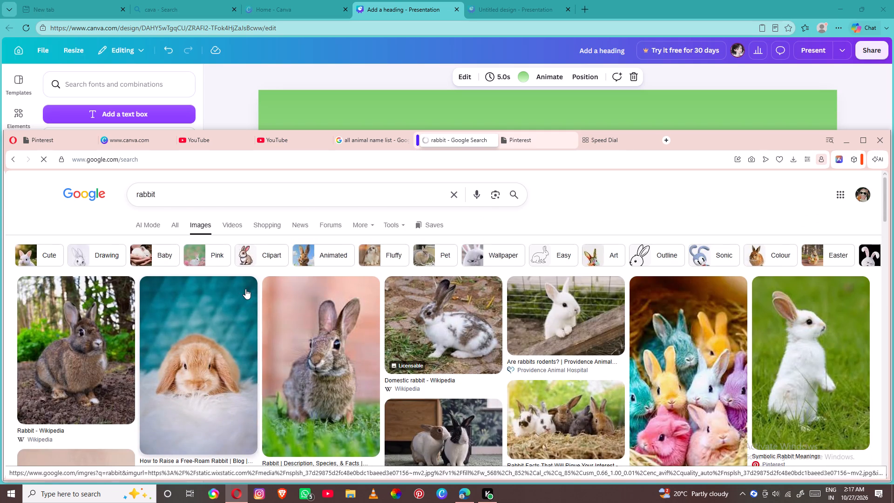
{"action": "scroll", "coordinate": [245, 289], "scroll_direction": "down", "scroll_amount": 4}
{"action": "scroll", "coordinate": [244, 289], "scroll_direction": "up", "scroll_amount": 4}
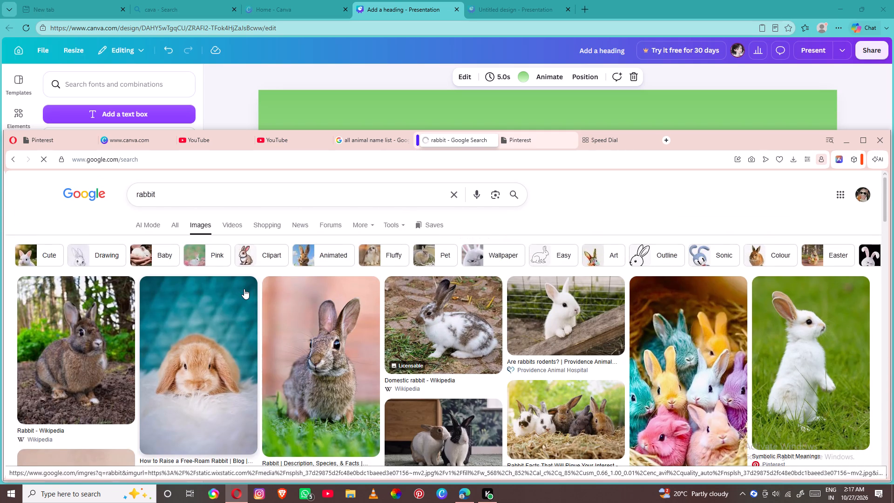
{"action": "scroll", "coordinate": [244, 289], "scroll_direction": "up", "scroll_amount": 4}
{"action": "scroll", "coordinate": [244, 289], "scroll_direction": "down", "scroll_amount": 5}
{"action": "scroll", "coordinate": [238, 293], "scroll_direction": "up", "scroll_amount": 3}
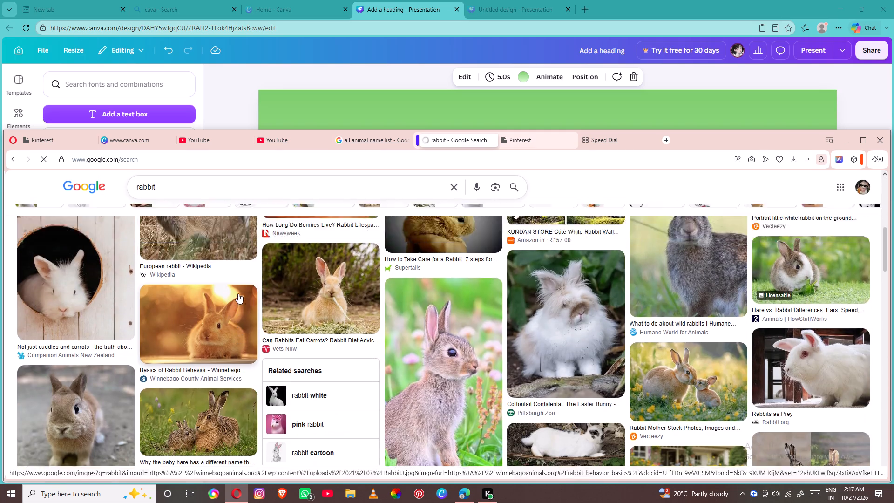
{"action": "scroll", "coordinate": [238, 293], "scroll_direction": "up", "scroll_amount": 6}
{"action": "scroll", "coordinate": [238, 292], "scroll_direction": "down", "scroll_amount": 3}
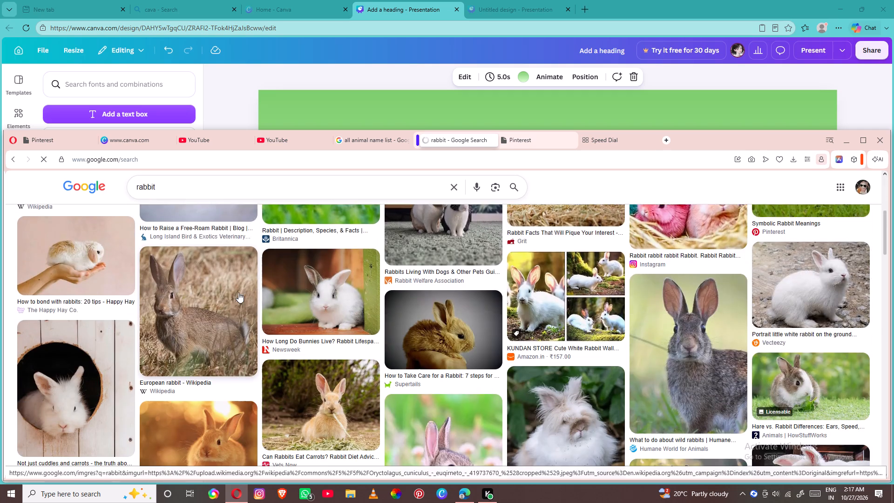
{"action": "scroll", "coordinate": [238, 292], "scroll_direction": "down", "scroll_amount": 7}
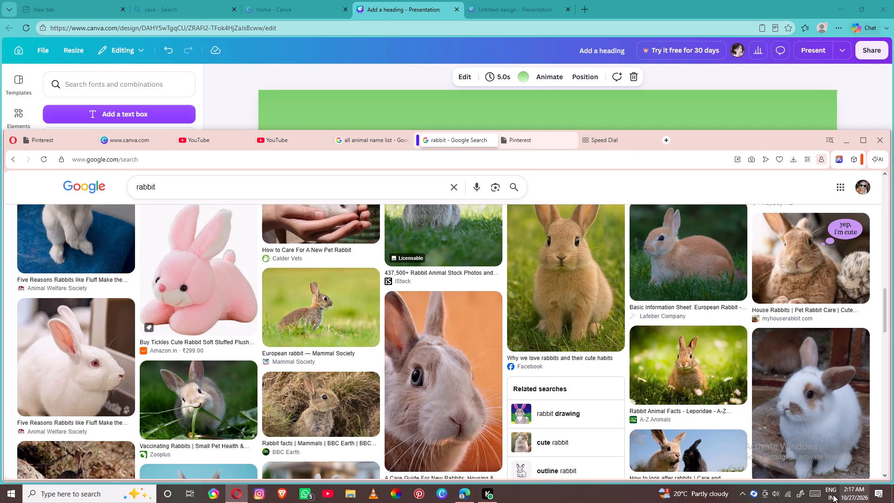
{"action": "scroll", "coordinate": [746, 435], "scroll_direction": "down", "scroll_amount": 6}
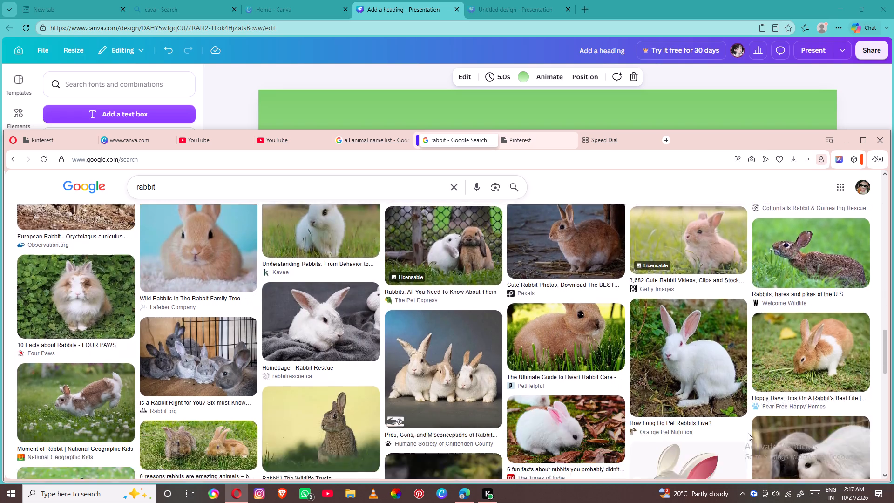
{"action": "scroll", "coordinate": [748, 433], "scroll_direction": "down", "scroll_amount": 2}
{"action": "scroll", "coordinate": [748, 433], "scroll_direction": "up", "scroll_amount": 5}
{"action": "scroll", "coordinate": [748, 433], "scroll_direction": "down", "scroll_amount": 3}
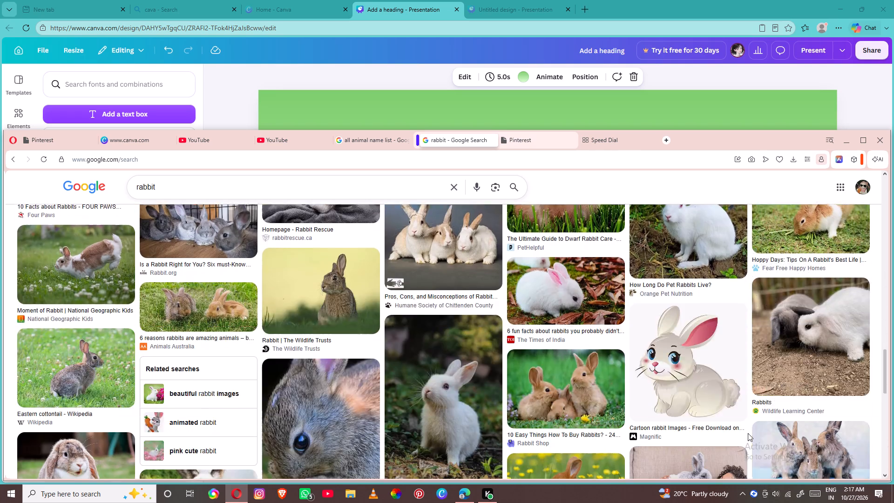
{"action": "scroll", "coordinate": [748, 433], "scroll_direction": "down", "scroll_amount": 5}
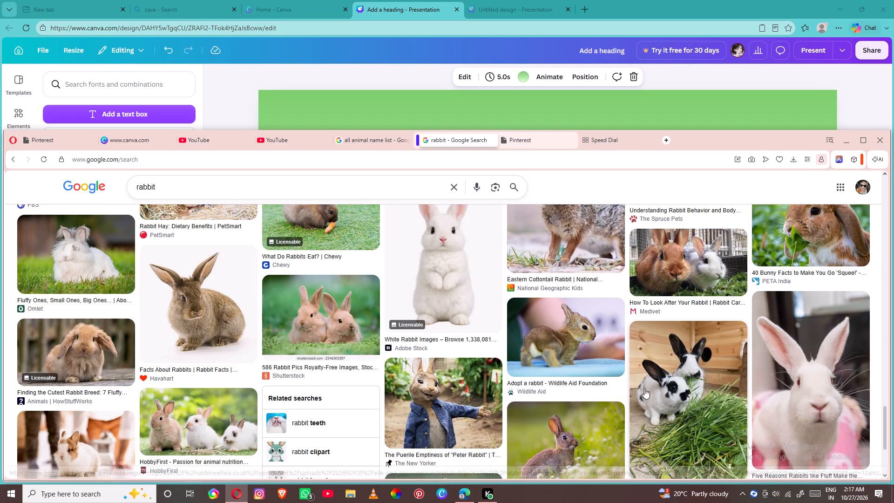
{"action": "scroll", "coordinate": [645, 383], "scroll_direction": "up", "scroll_amount": 7}
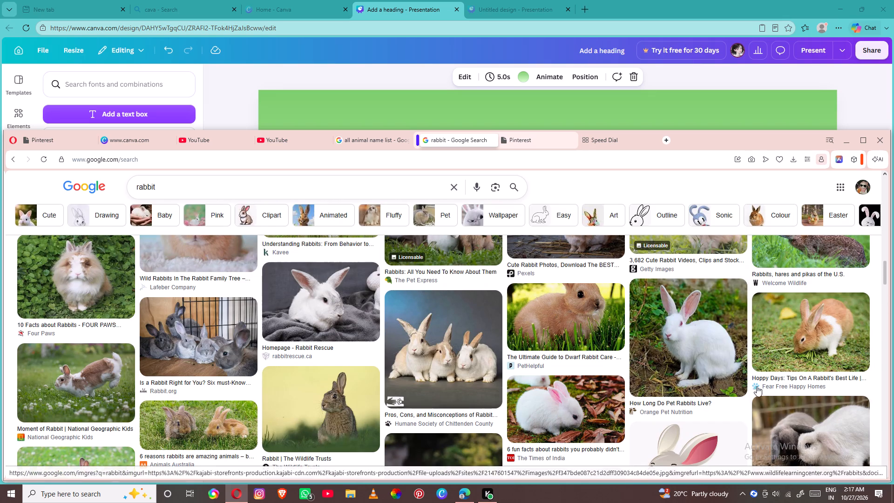
{"action": "scroll", "coordinate": [419, 361], "scroll_direction": "up", "scroll_amount": 3}
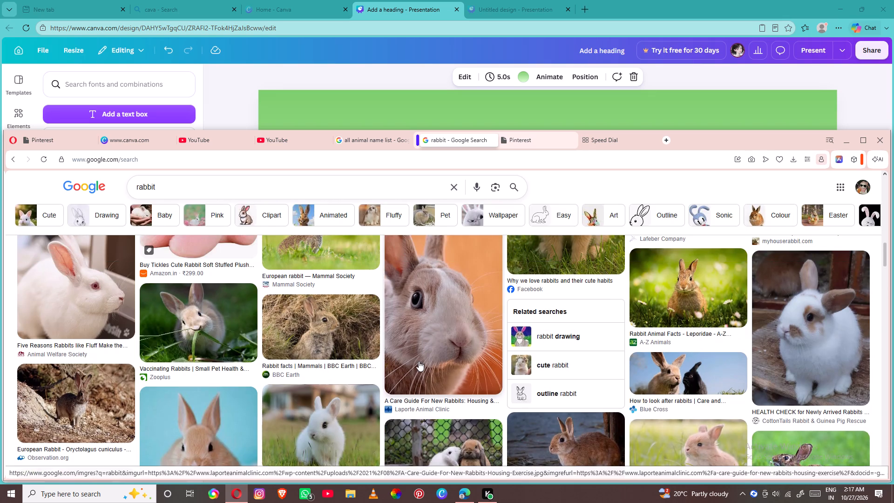
{"action": "scroll", "coordinate": [419, 361], "scroll_direction": "up", "scroll_amount": 3}
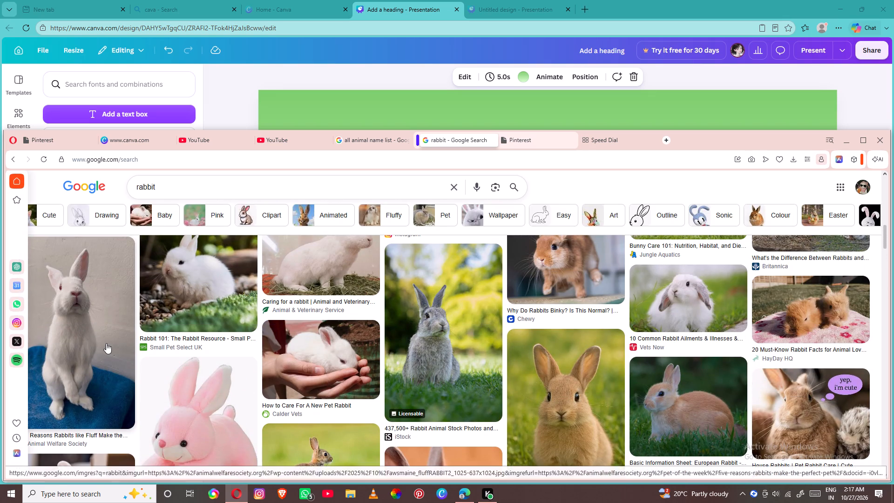
Copy the photo of the white rabbit standing on a blue towel and paste it onto page 30 in Canva.
{"action": "right_click", "coordinate": [106, 343]}
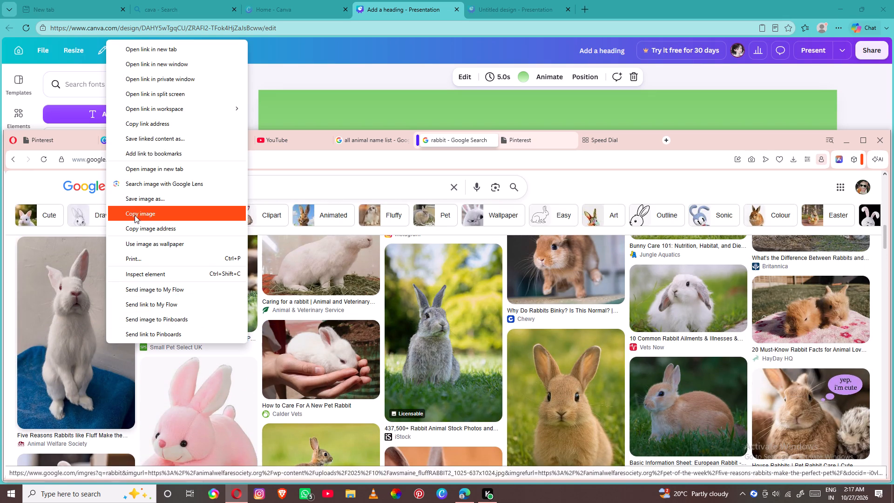
{"action": "left_click", "coordinate": [135, 213]}
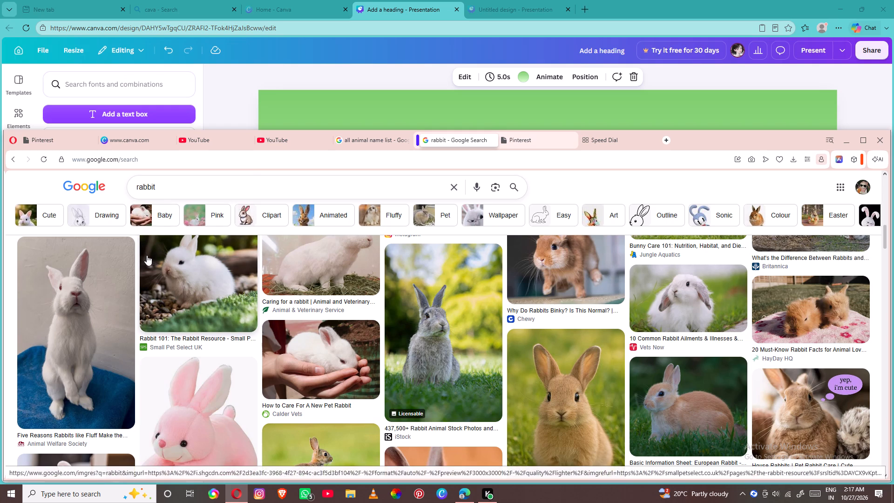
{"action": "left_click", "coordinate": [460, 498]}
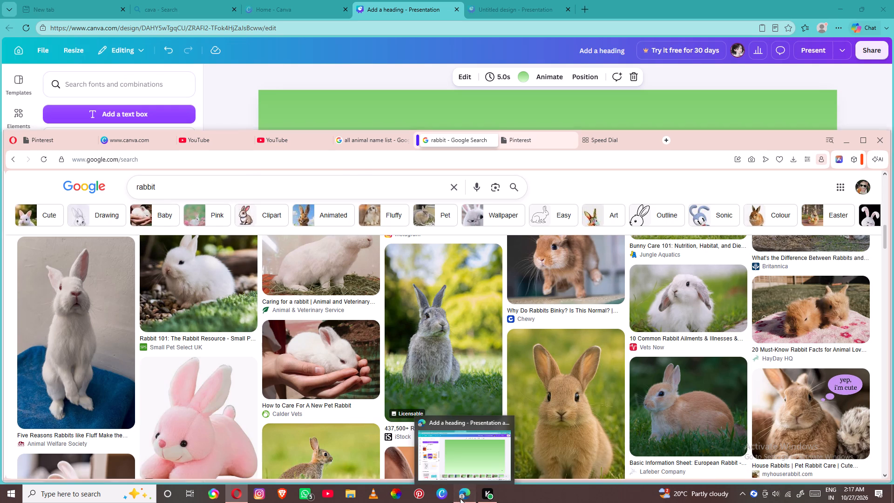
{"action": "right_click", "coordinate": [317, 177]}
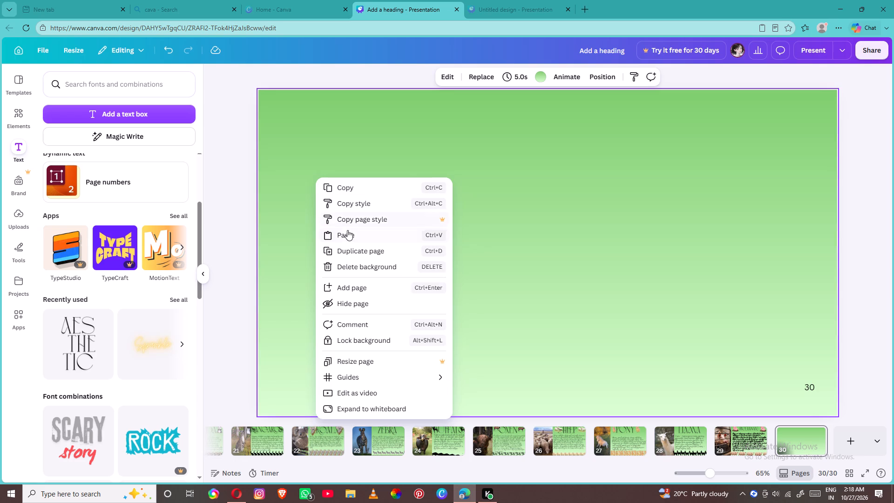
{"action": "left_click", "coordinate": [348, 233]}
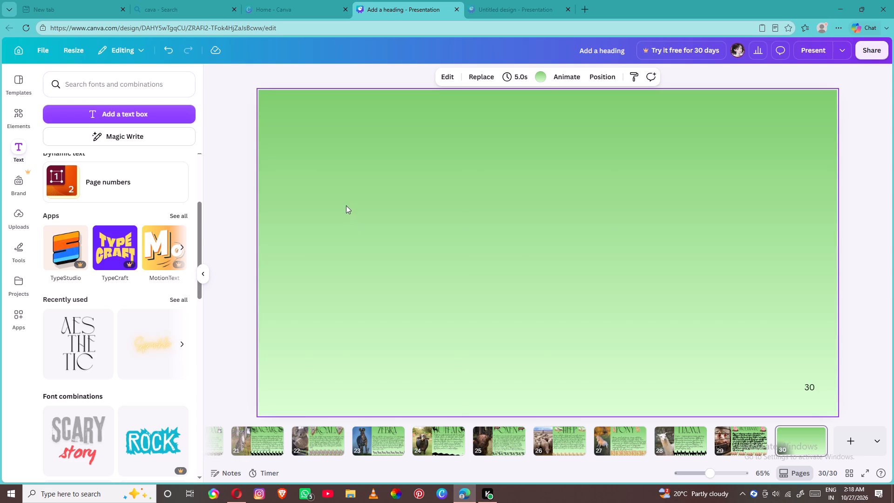
Align the rabbit photo with the page's top-left corner and enlarge it to the full page height.
{"action": "left_click_drag", "start_coordinate": [527, 238], "coordinate": [453, 231]}
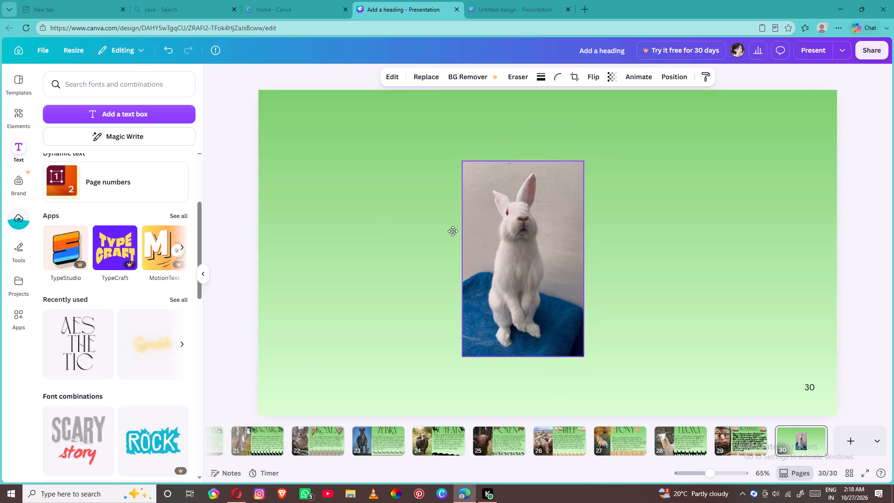
{"action": "left_click_drag", "start_coordinate": [453, 231], "coordinate": [298, 174]}
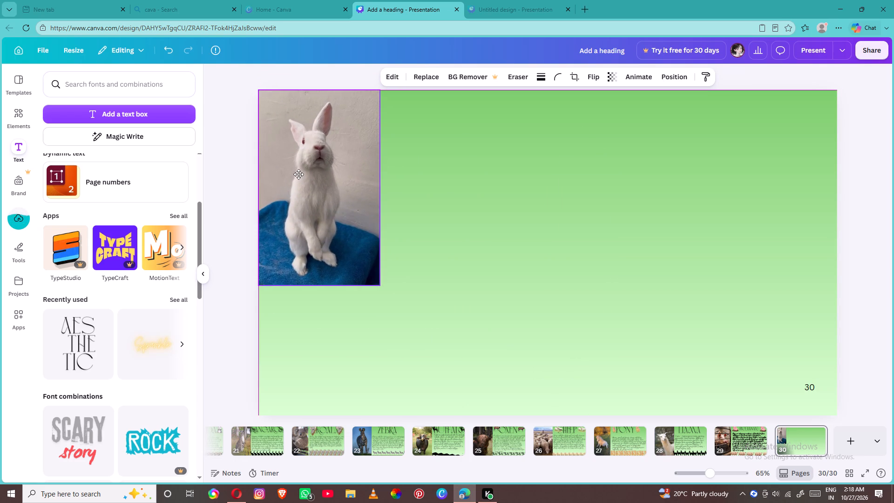
{"action": "left_click_drag", "start_coordinate": [298, 174], "coordinate": [297, 175]}
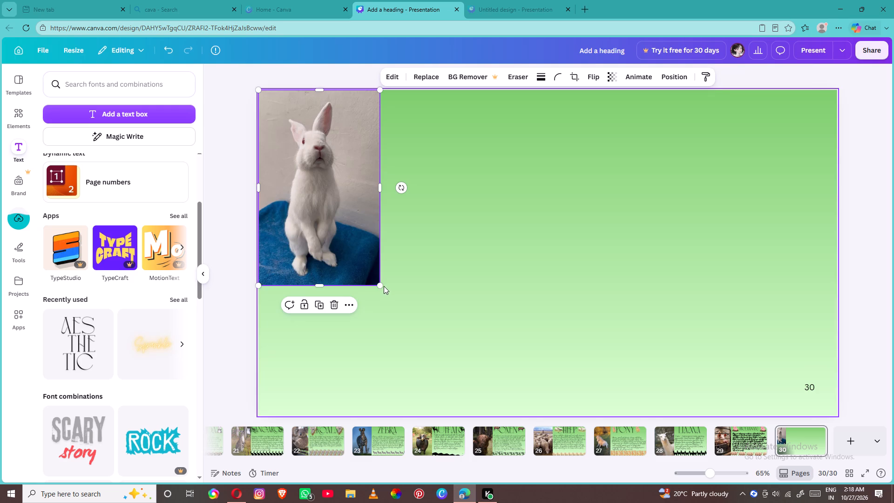
{"action": "left_click_drag", "start_coordinate": [379, 283], "coordinate": [403, 456]}
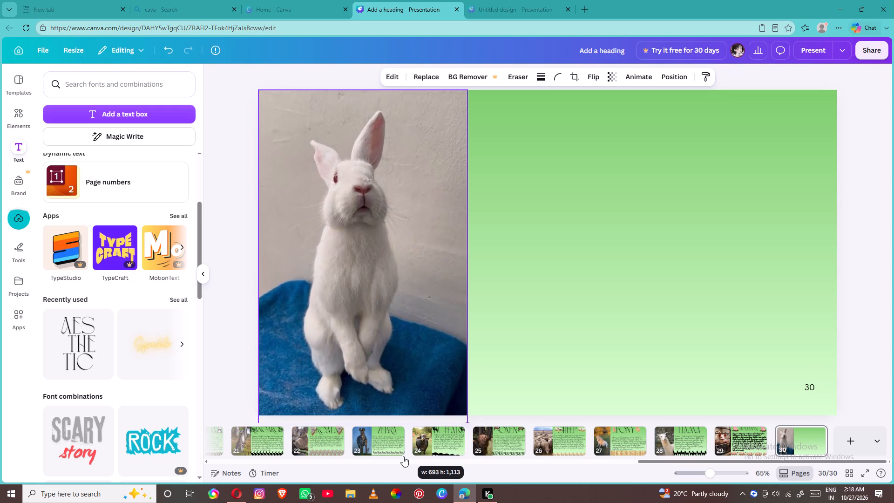
{"action": "left_click_drag", "start_coordinate": [403, 456], "coordinate": [401, 447]}
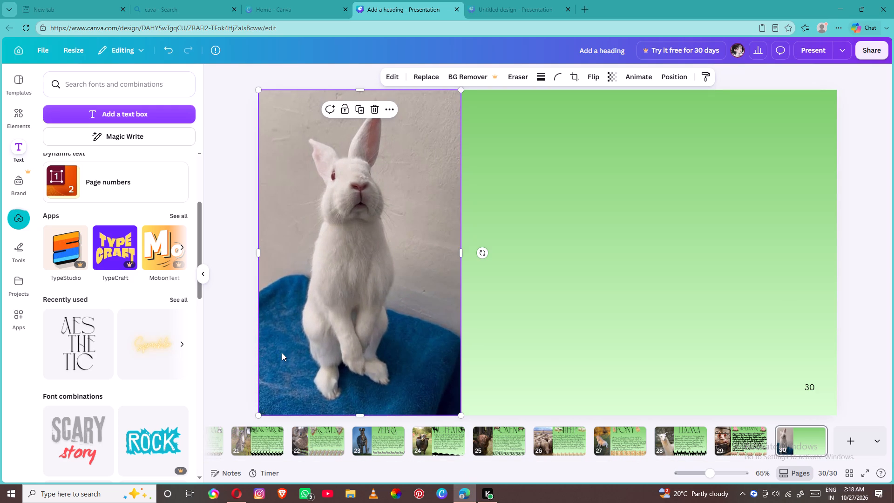
Add a heading in the recently used AESTHETIC text style, reword it as "RABBIT", and place it at the top of the green area.
{"action": "left_click", "coordinate": [66, 328]}
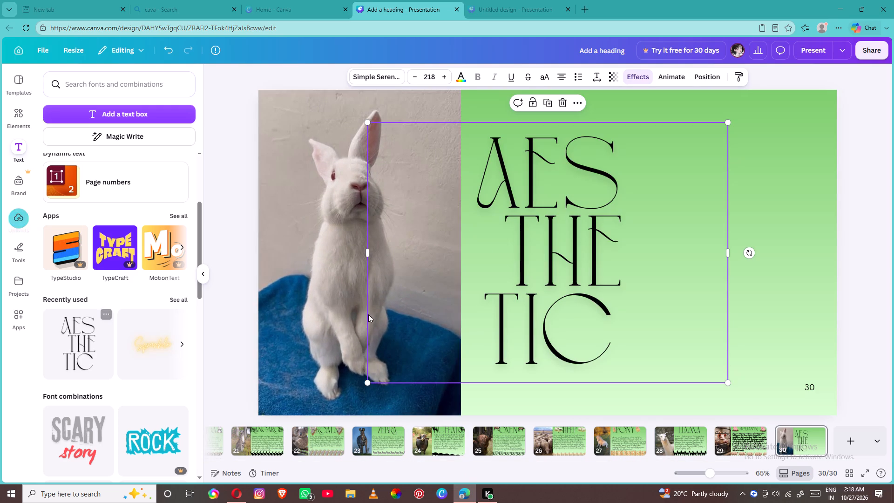
{"action": "left_click", "coordinate": [630, 307]}
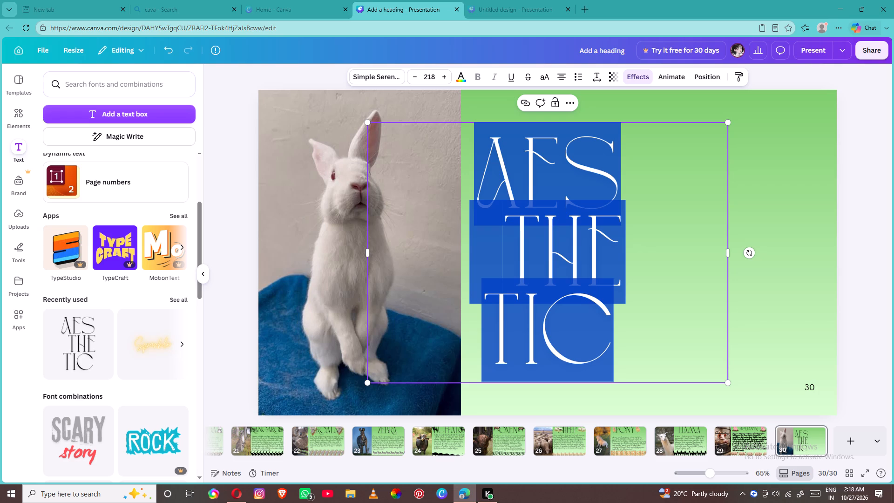
{"action": "key", "text": "BackSpace"}
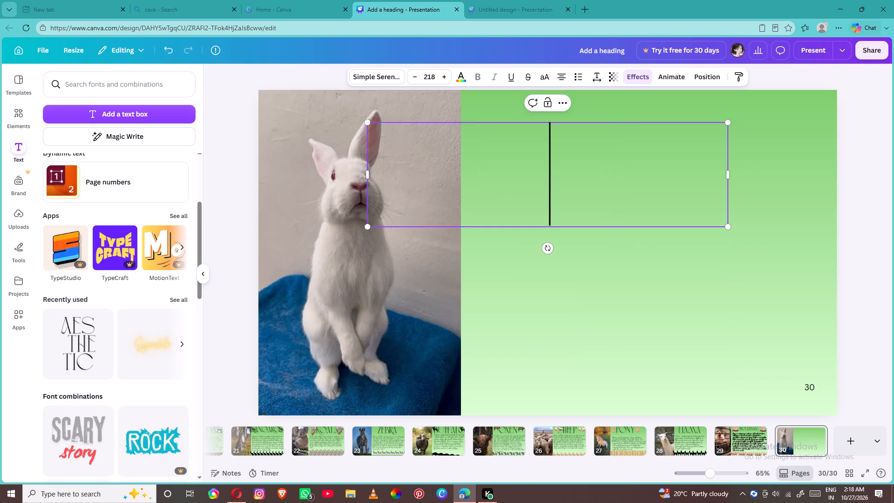
{"action": "type", "text": "ra"}
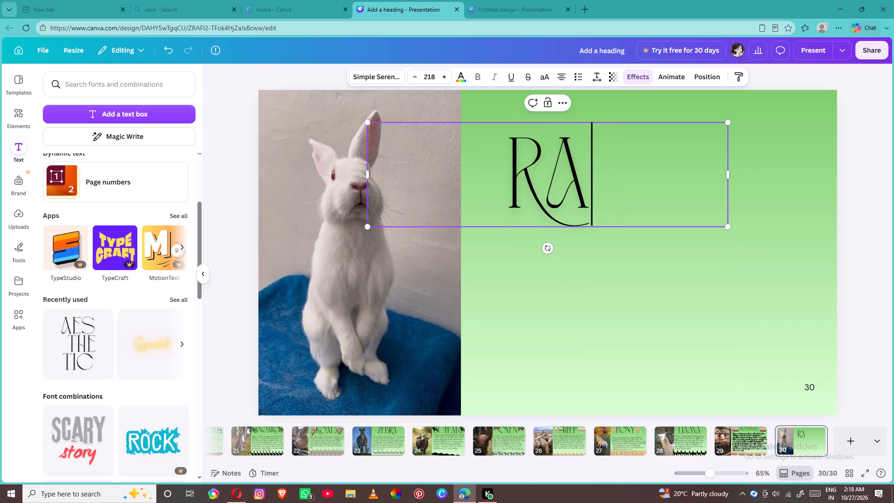
{"action": "type", "text": "bbit"}
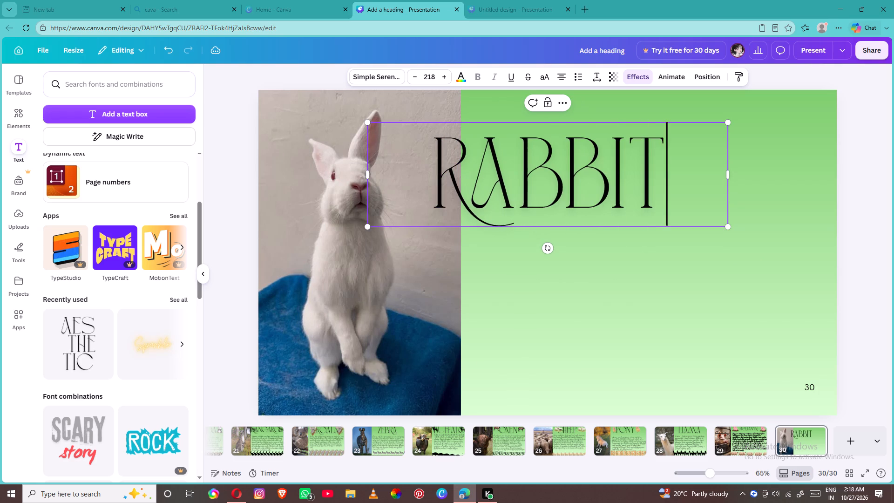
{"action": "left_click", "coordinate": [621, 347]}
{"action": "left_click_drag", "start_coordinate": [599, 193], "coordinate": [643, 155]}
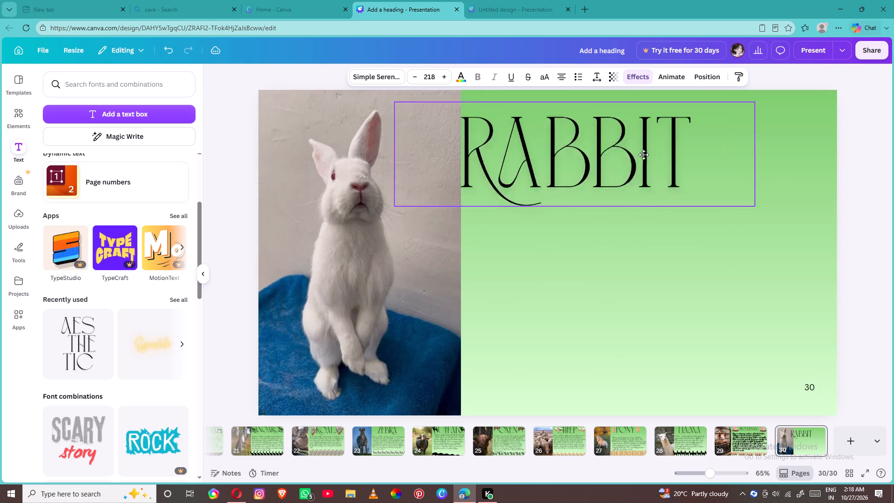
{"action": "left_click_drag", "start_coordinate": [643, 155], "coordinate": [670, 156]}
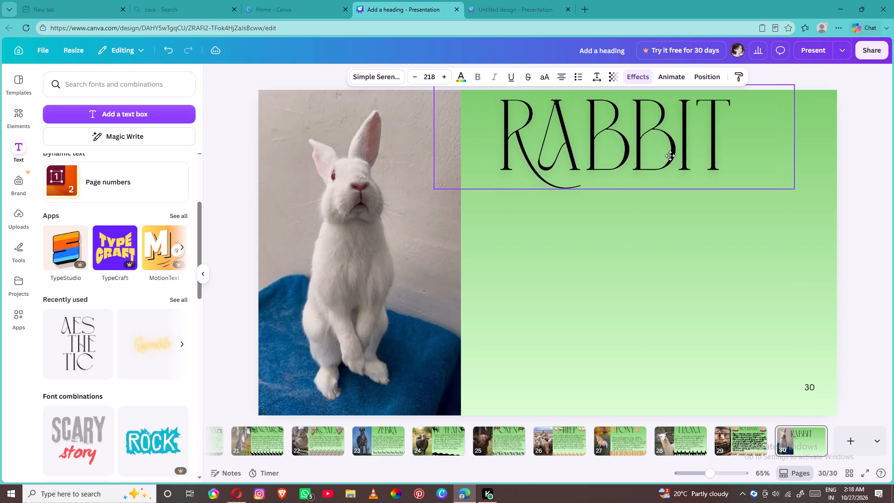
{"action": "left_click_drag", "start_coordinate": [670, 156], "coordinate": [684, 150]}
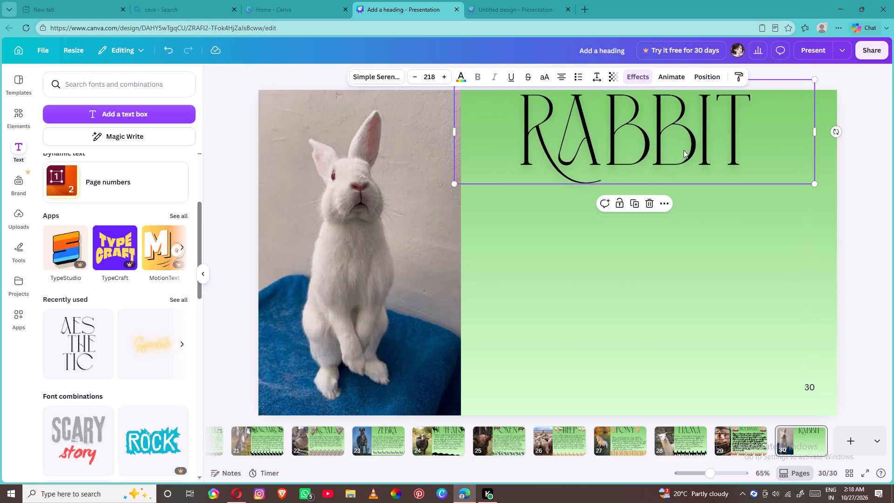
Replace the "pig" search in the elements library with a search for "rabbit".
{"action": "left_click", "coordinate": [23, 120]}
{"action": "left_click", "coordinate": [178, 85]}
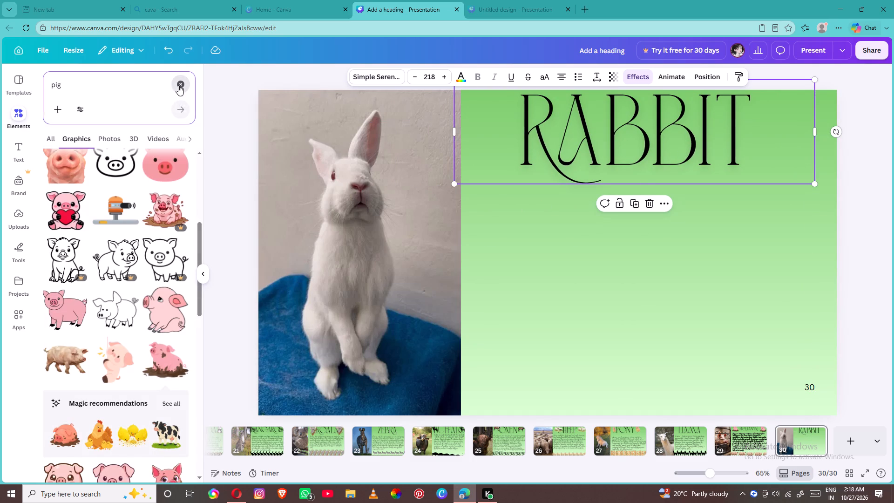
{"action": "key", "text": "r"}
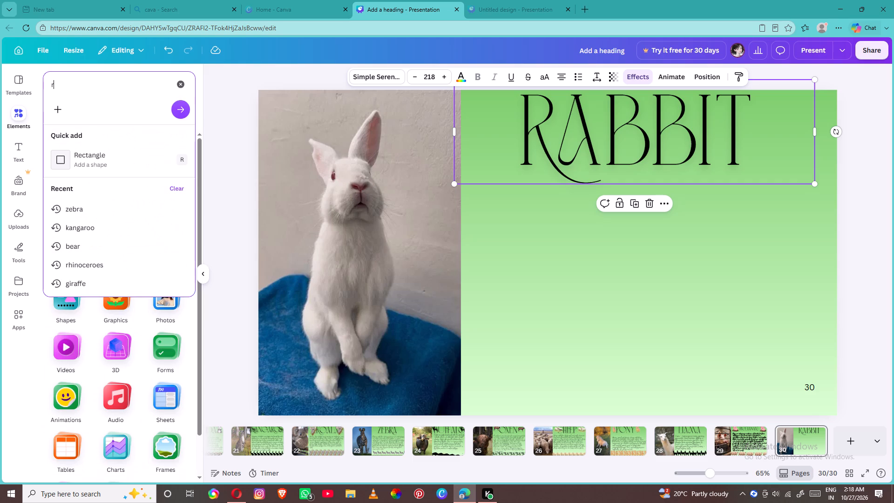
{"action": "key", "text": "a"}
{"action": "key", "text": "b"}
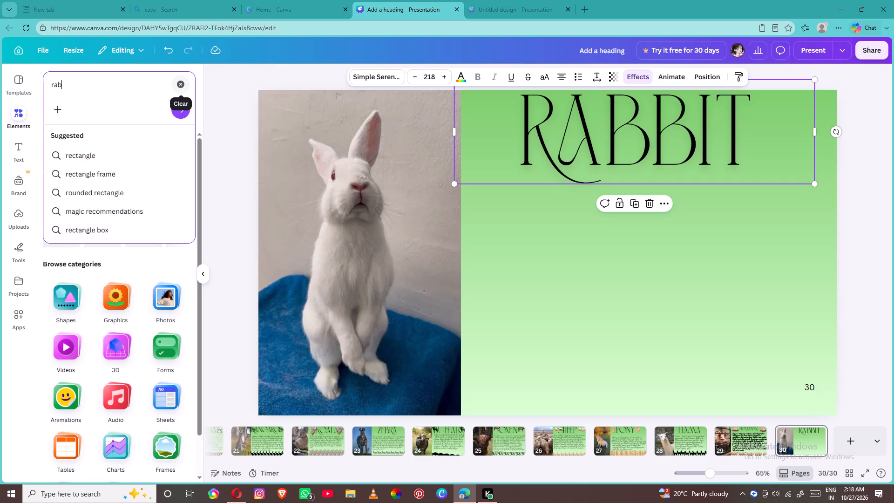
{"action": "key", "text": "b"}
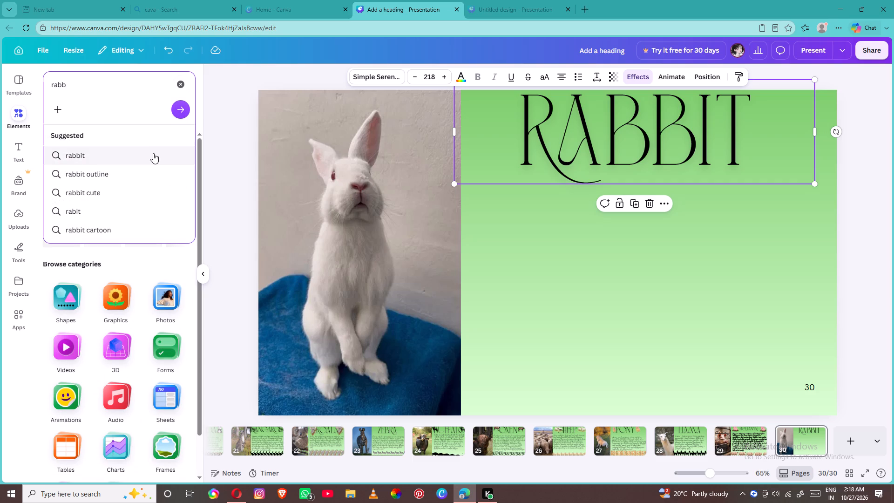
{"action": "left_click", "coordinate": [153, 153]}
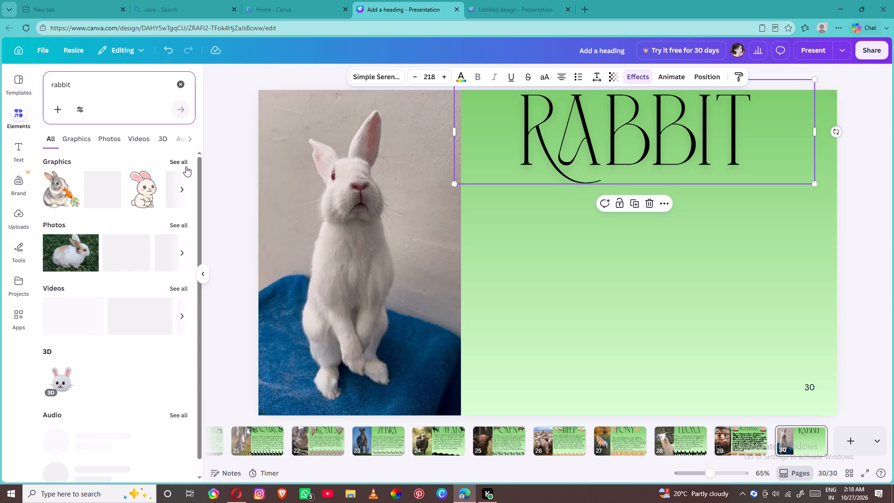
Insert the grey rabbit eating a carrot, shrink it, and place it at the bottom of the page against the photo's edge.
{"action": "left_click", "coordinate": [64, 196]}
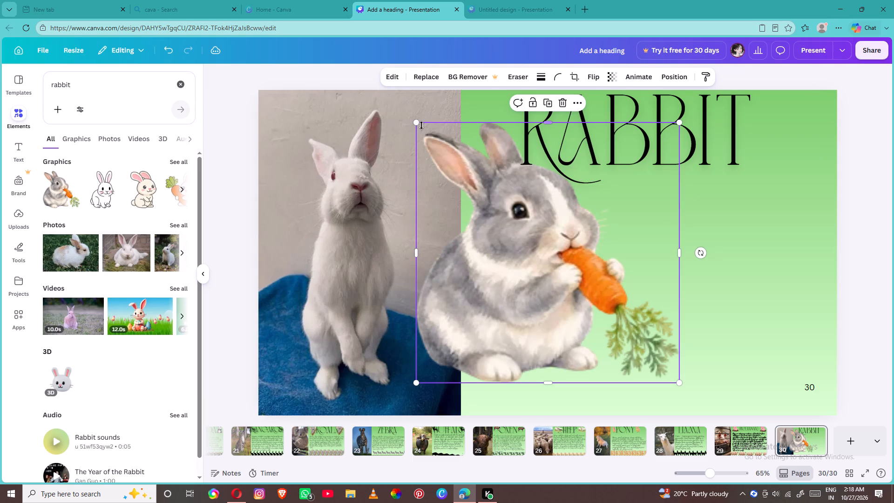
{"action": "left_click_drag", "start_coordinate": [418, 125], "coordinate": [513, 322]}
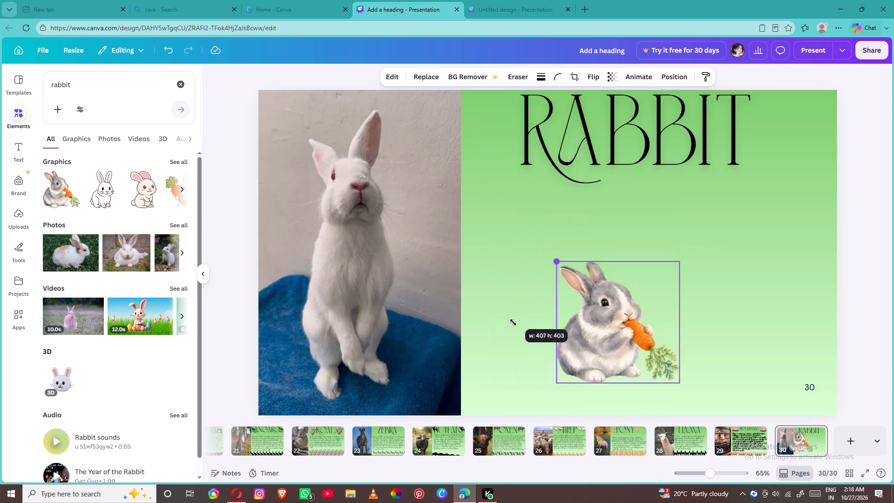
{"action": "left_click_drag", "start_coordinate": [513, 322], "coordinate": [533, 377]}
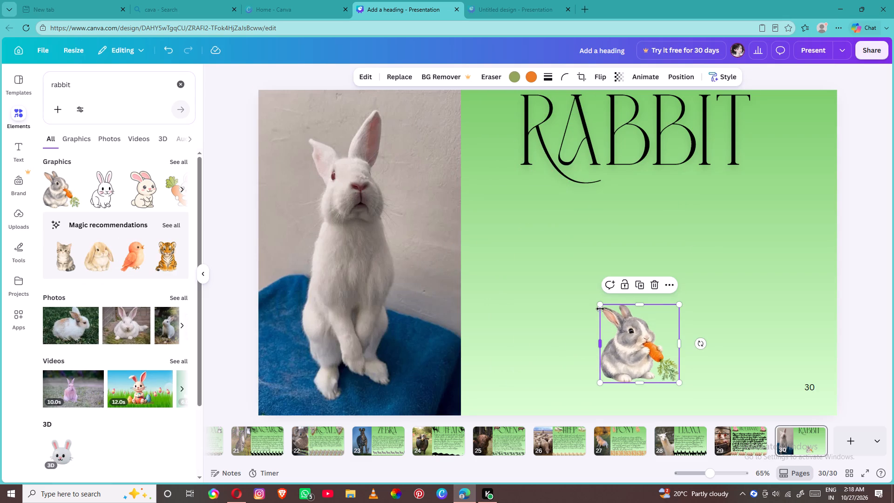
{"action": "left_click_drag", "start_coordinate": [600, 306], "coordinate": [609, 339]}
{"action": "left_click_drag", "start_coordinate": [647, 356], "coordinate": [511, 397]}
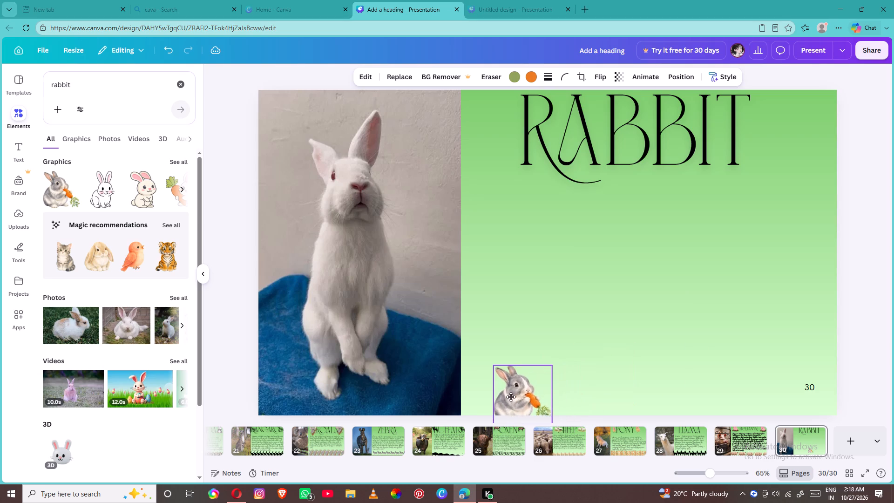
{"action": "left_click_drag", "start_coordinate": [511, 397], "coordinate": [491, 385]}
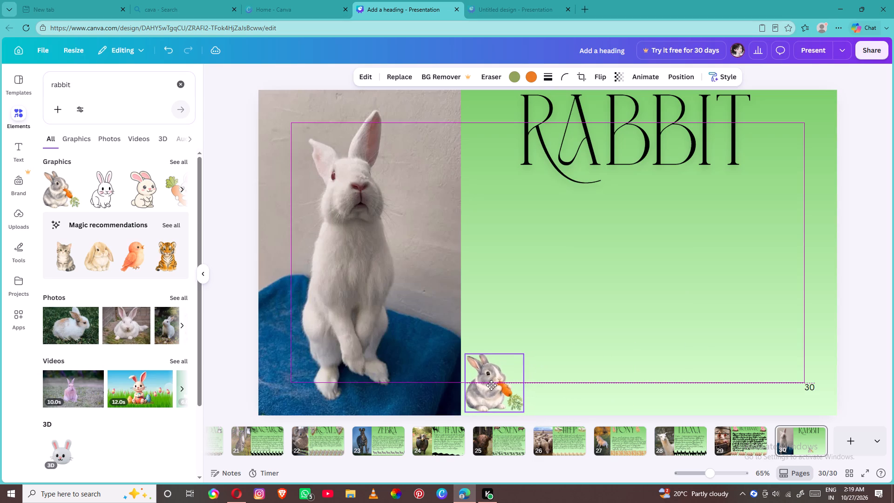
{"action": "left_click_drag", "start_coordinate": [491, 385], "coordinate": [488, 389]}
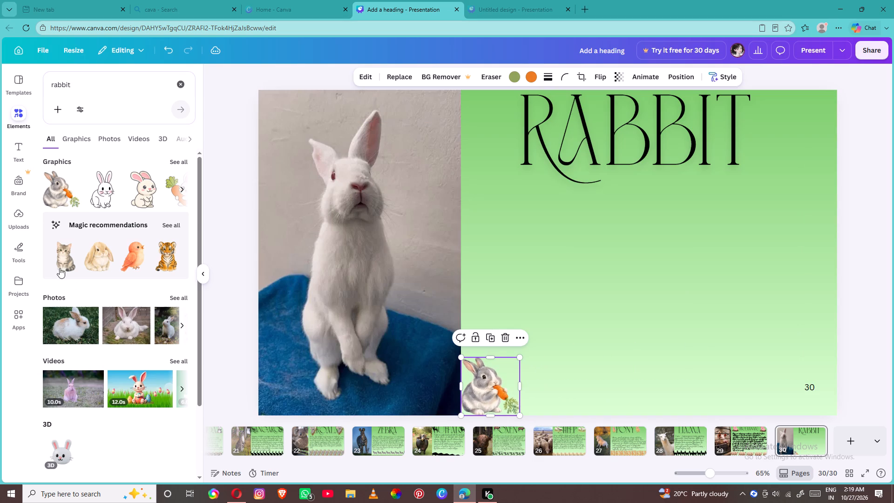
Insert the tan lop-eared rabbit graphic, shrink it, and place it just after the RABBIT heading near the page's right edge.
{"action": "left_click", "coordinate": [178, 164]}
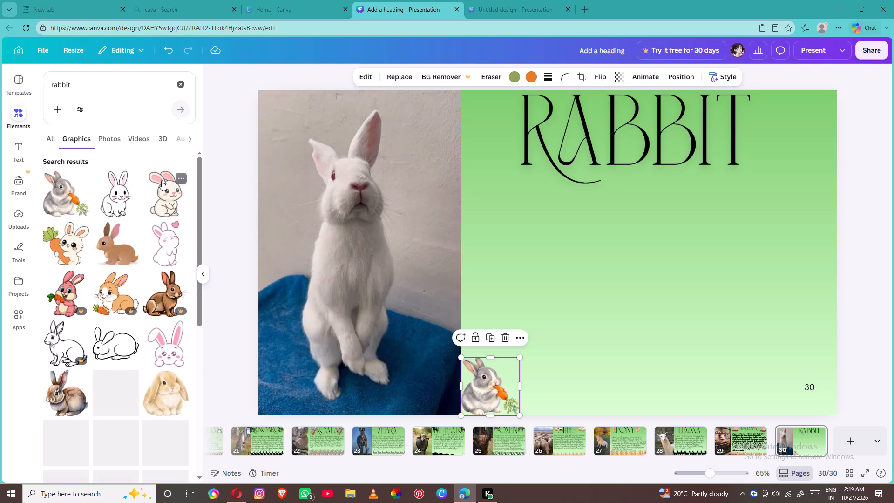
{"action": "left_click", "coordinate": [173, 405]}
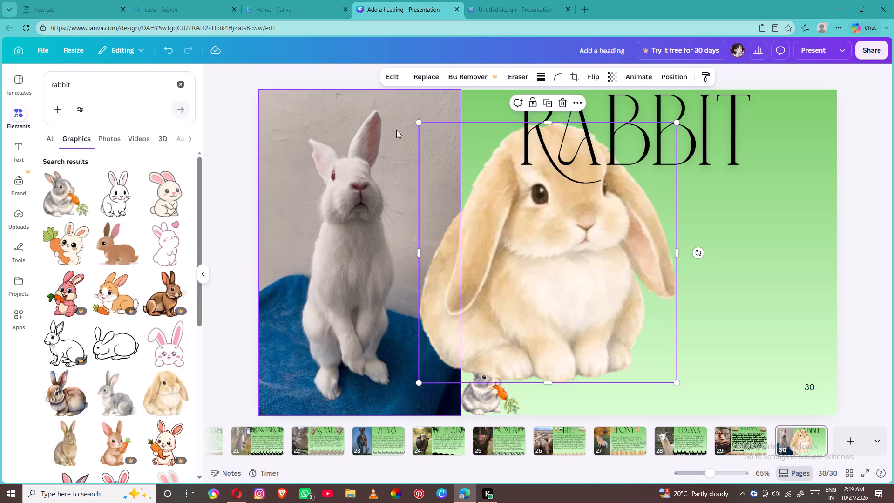
{"action": "left_click_drag", "start_coordinate": [420, 121], "coordinate": [522, 283]}
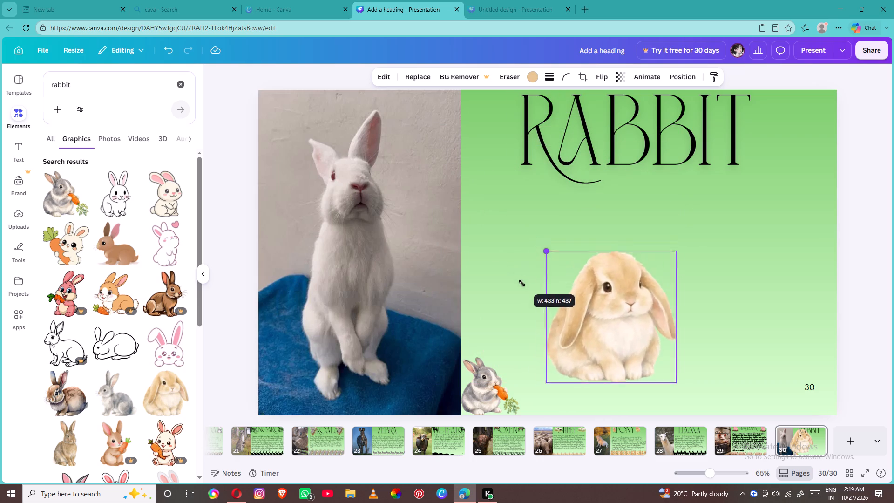
{"action": "left_click_drag", "start_coordinate": [522, 283], "coordinate": [545, 325]}
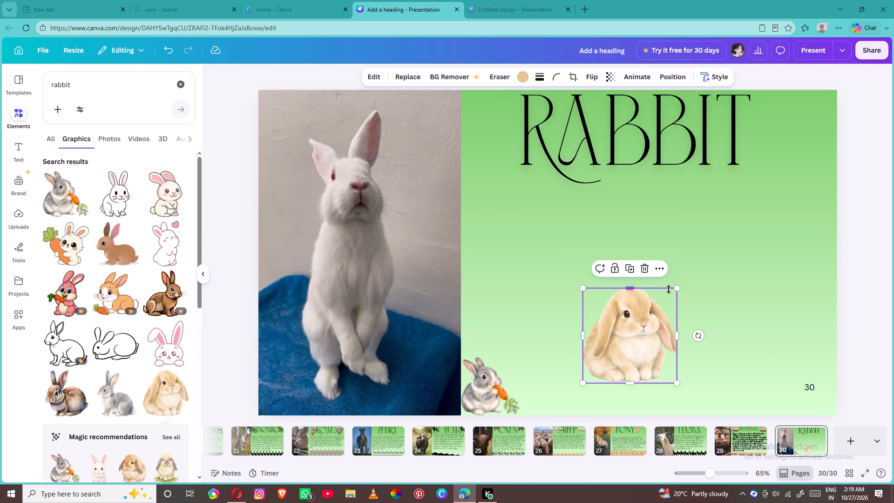
{"action": "left_click_drag", "start_coordinate": [674, 288], "coordinate": [660, 344]}
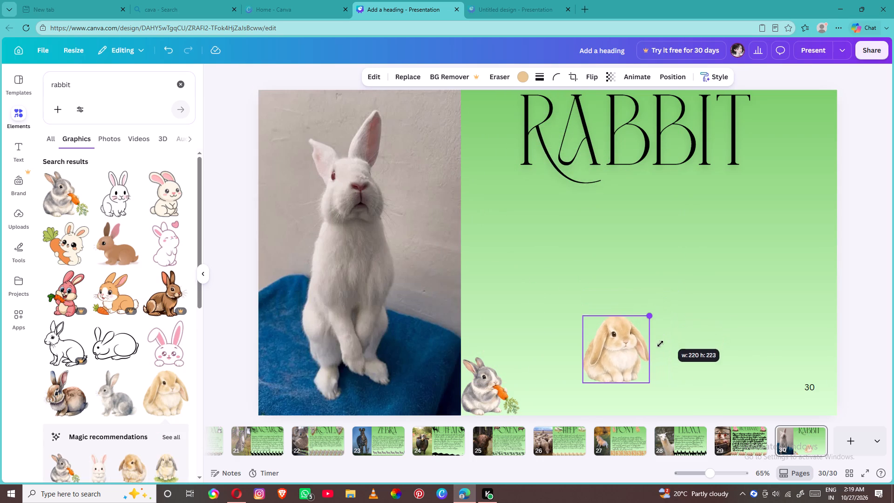
{"action": "left_click_drag", "start_coordinate": [660, 344], "coordinate": [660, 347]}
{"action": "left_click_drag", "start_coordinate": [622, 350], "coordinate": [686, 261]}
{"action": "left_click_drag", "start_coordinate": [713, 218], "coordinate": [721, 195]}
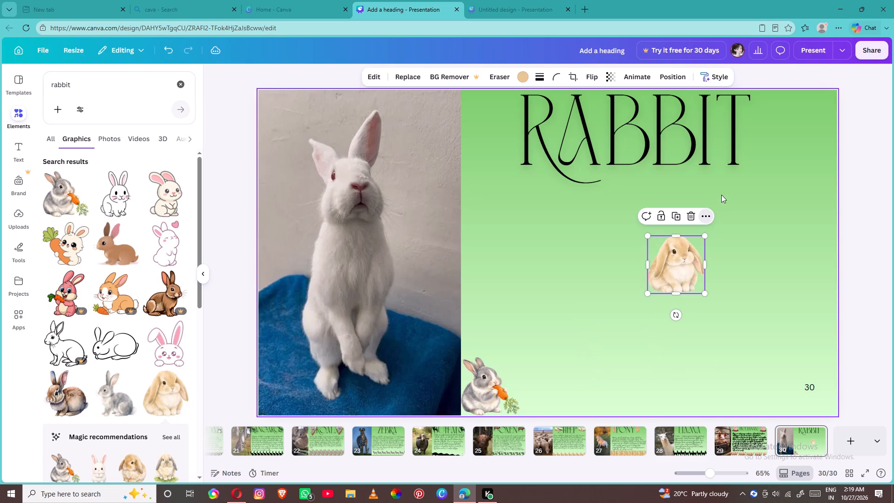
{"action": "left_click_drag", "start_coordinate": [721, 195], "coordinate": [726, 188]}
{"action": "left_click_drag", "start_coordinate": [684, 277], "coordinate": [792, 142]}
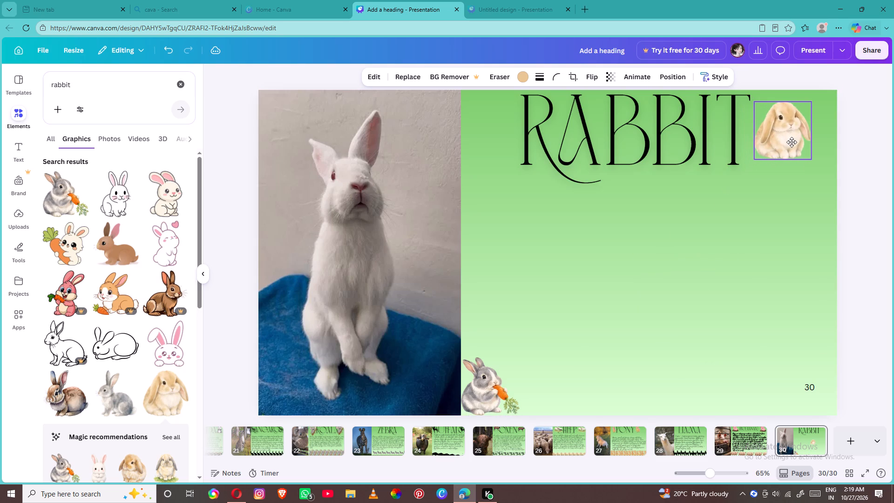
{"action": "left_click_drag", "start_coordinate": [792, 142], "coordinate": [795, 142]}
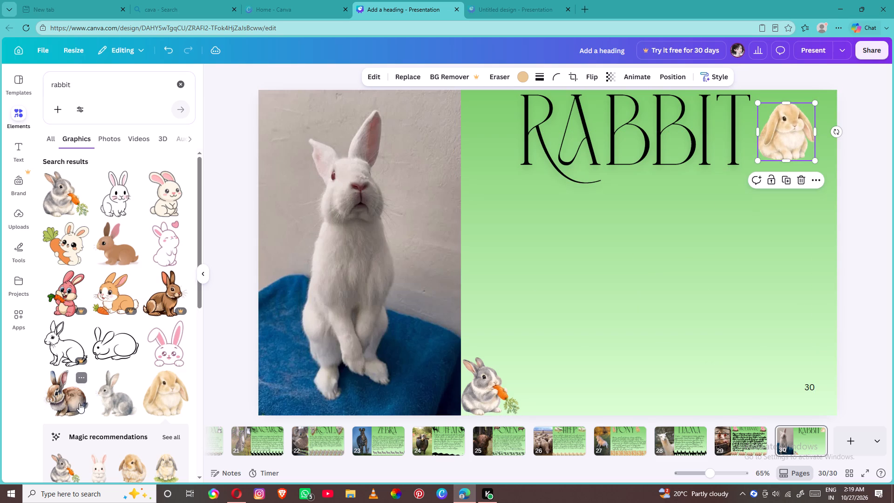
Insert the grey sitting rabbit graphic with upright ears, shrink it, and place it just before the RABBIT heading.
{"action": "left_click", "coordinate": [101, 402]}
{"action": "left_click", "coordinate": [109, 408]}
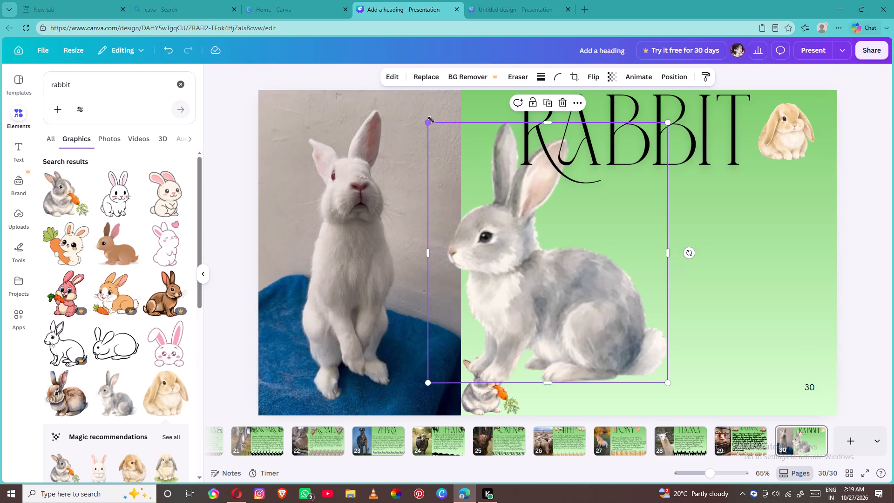
{"action": "left_click_drag", "start_coordinate": [431, 120], "coordinate": [605, 336]}
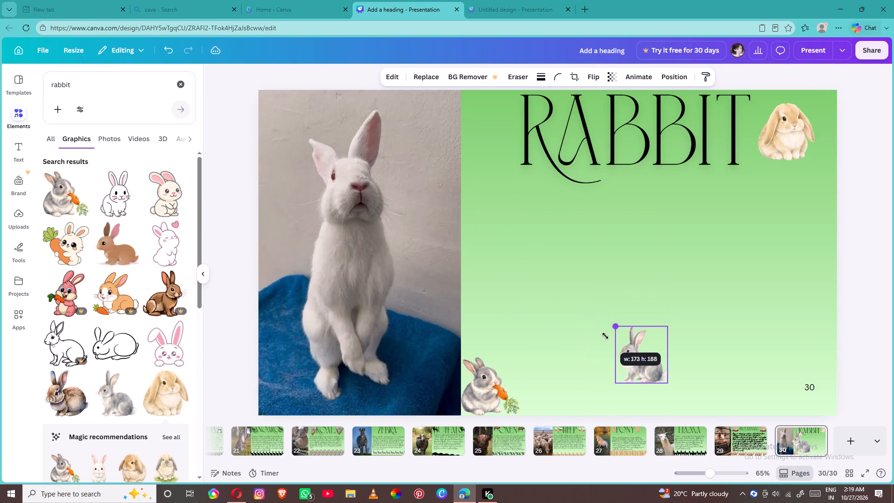
{"action": "left_click_drag", "start_coordinate": [605, 336], "coordinate": [590, 338]}
{"action": "left_click_drag", "start_coordinate": [629, 359], "coordinate": [490, 140]}
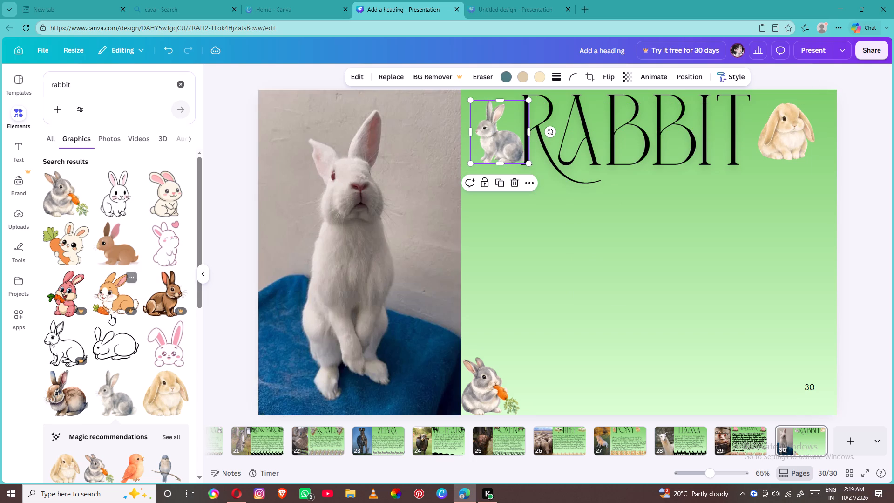
Insert the white lop-eared rabbit with pink flowers, shrink it, and place it at the page bottom beside the carrot-eating rabbit.
{"action": "scroll", "coordinate": [110, 314], "scroll_direction": "down", "scroll_amount": 4}
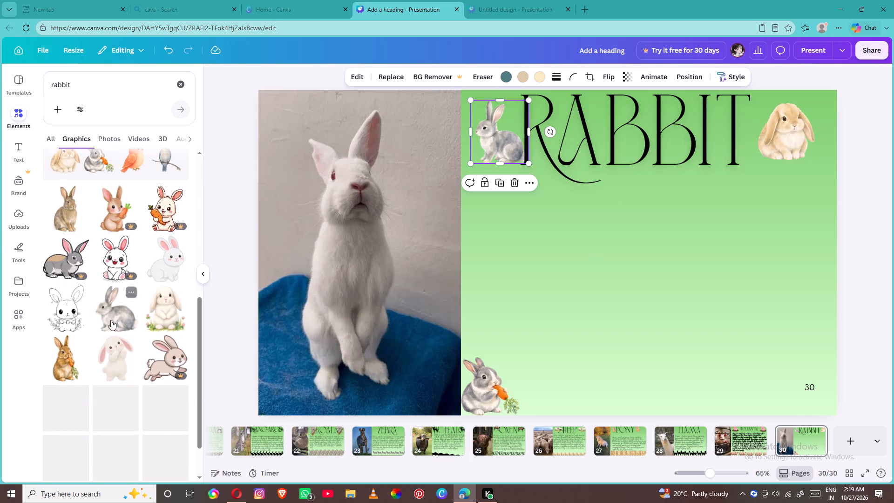
{"action": "left_click", "coordinate": [168, 317]}
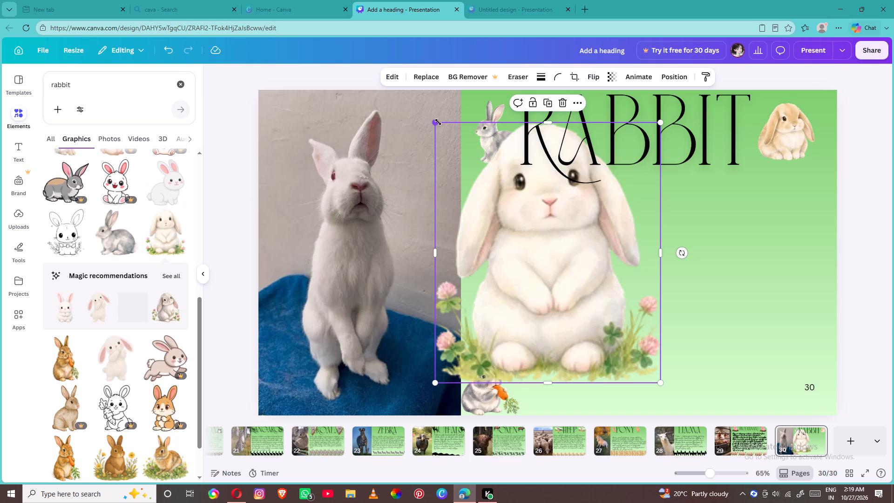
{"action": "left_click_drag", "start_coordinate": [438, 122], "coordinate": [535, 344]}
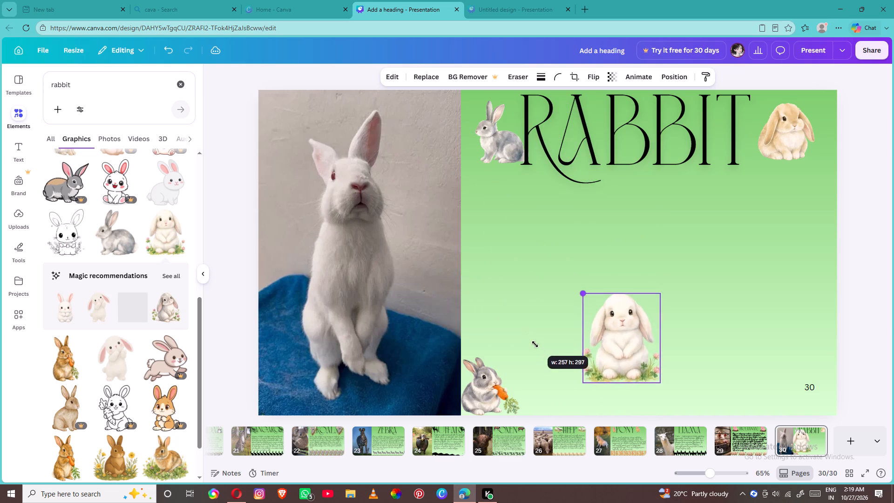
{"action": "left_click_drag", "start_coordinate": [535, 344], "coordinate": [552, 368]}
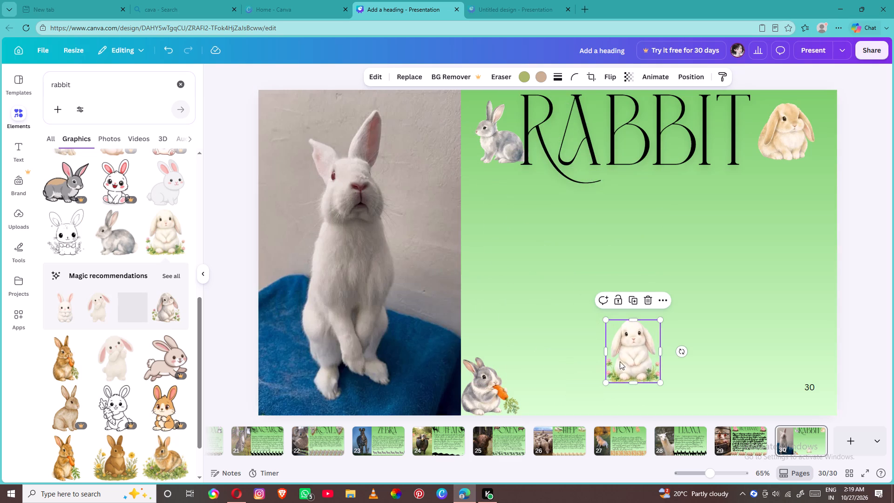
{"action": "left_click_drag", "start_coordinate": [623, 361], "coordinate": [532, 397]}
Duplicate the white lop-eared rabbit and place the copy further along the bottom row, leaving a gap for another rabbit.
{"action": "left_click", "coordinate": [541, 331]}
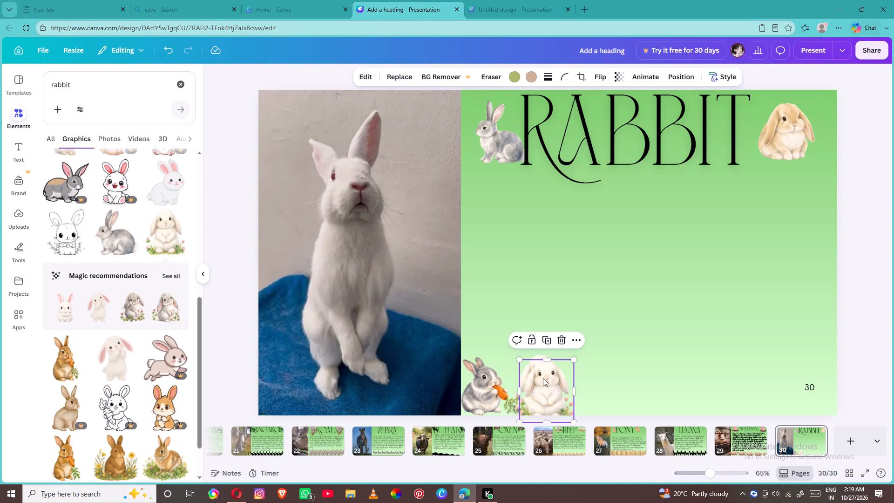
{"action": "left_click_drag", "start_coordinate": [543, 380], "coordinate": [644, 378]}
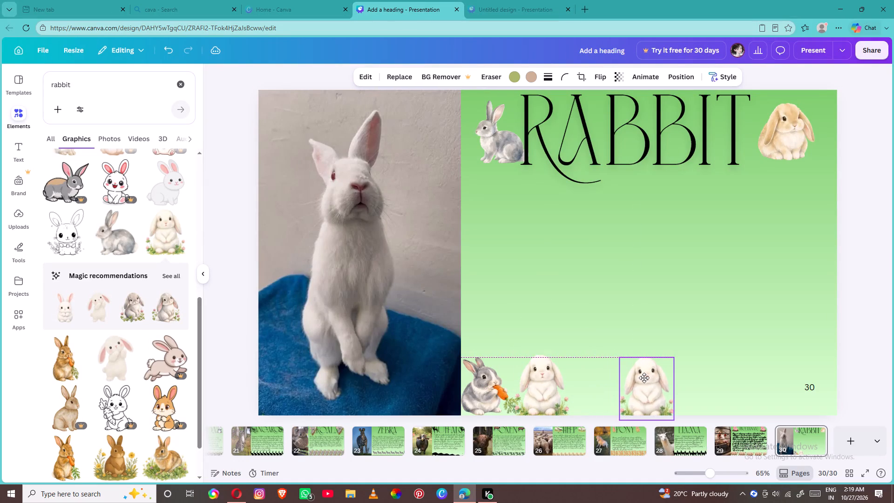
{"action": "left_click_drag", "start_coordinate": [644, 378], "coordinate": [644, 377]}
Delete the grey carrot-eating rabbit at the bottom of the page beside the photo.
{"action": "left_click", "coordinate": [483, 379]}
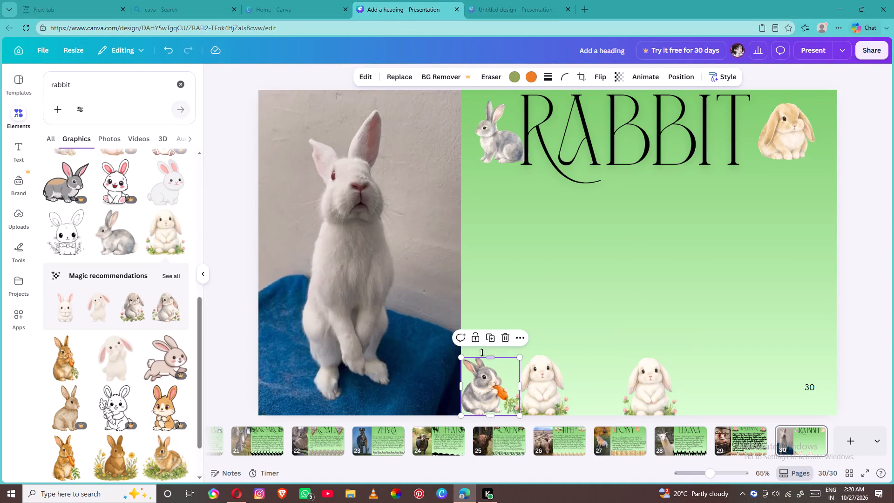
{"action": "left_click", "coordinate": [498, 338]}
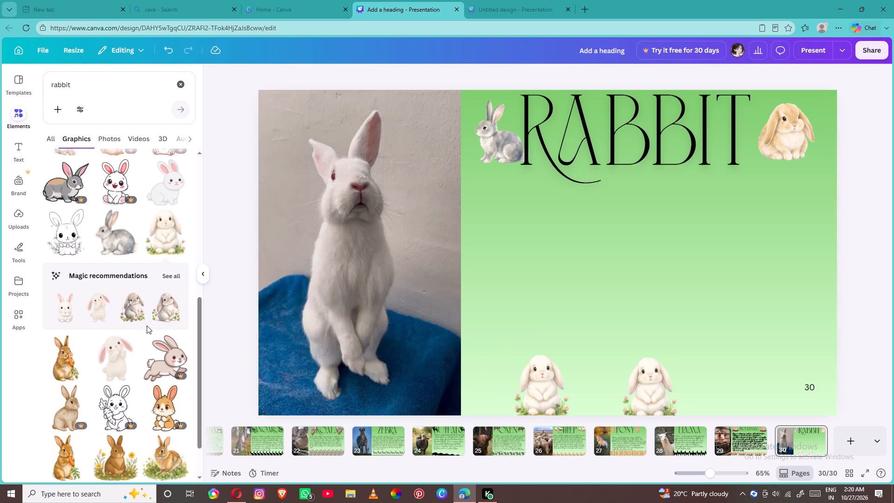
Insert the grey carrot-eating rabbit again, shrink it, and place it at the page bottom against the photo's edge.
{"action": "scroll", "coordinate": [107, 302], "scroll_direction": "up", "scroll_amount": 2}
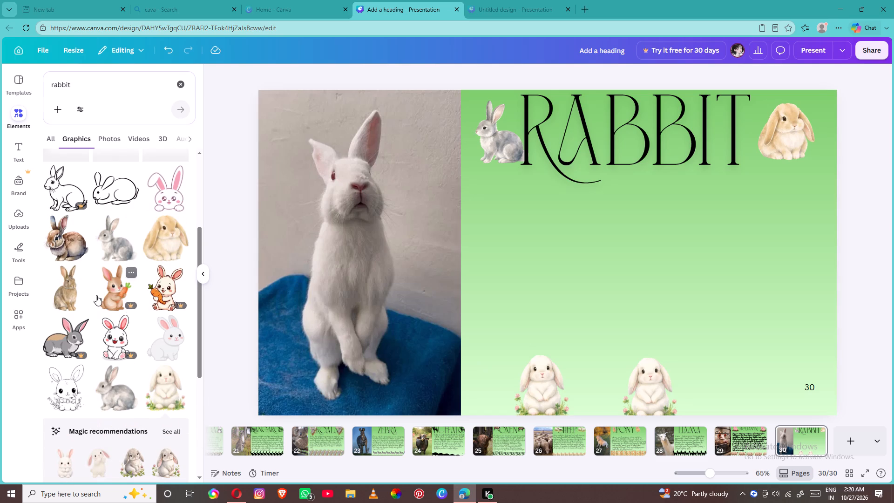
{"action": "scroll", "coordinate": [96, 295], "scroll_direction": "up", "scroll_amount": 3}
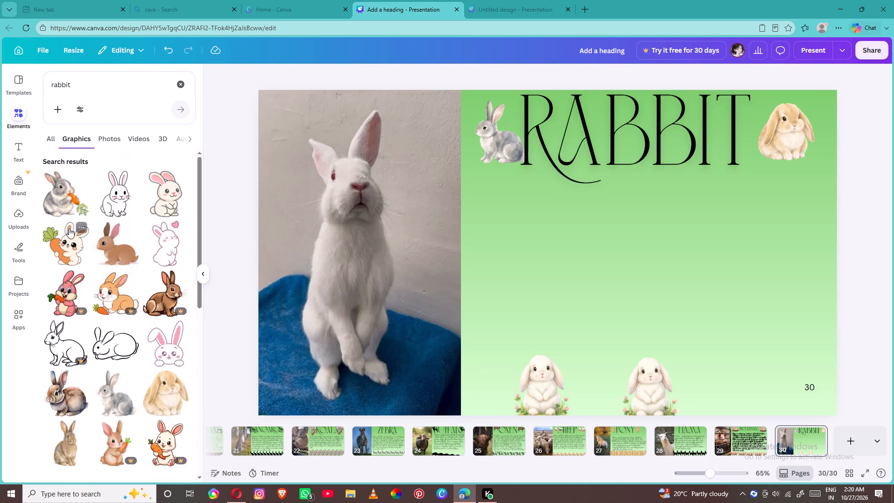
{"action": "left_click", "coordinate": [67, 208]}
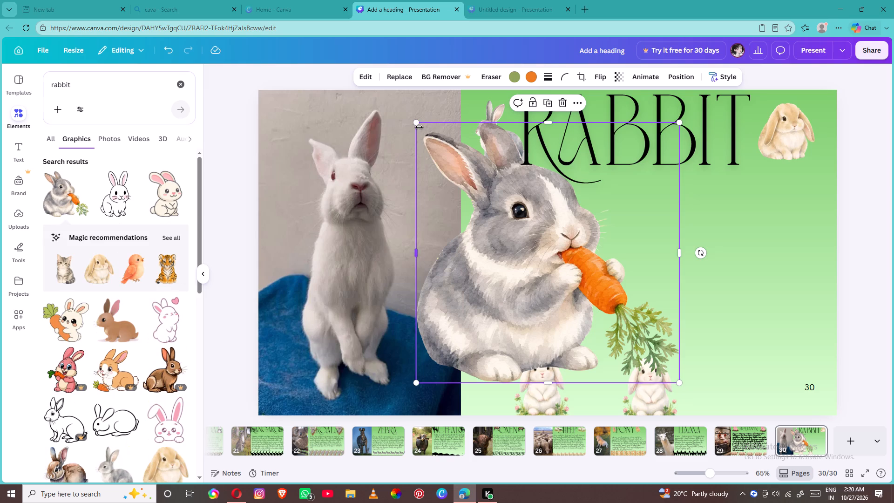
{"action": "left_click_drag", "start_coordinate": [419, 123], "coordinate": [474, 286]}
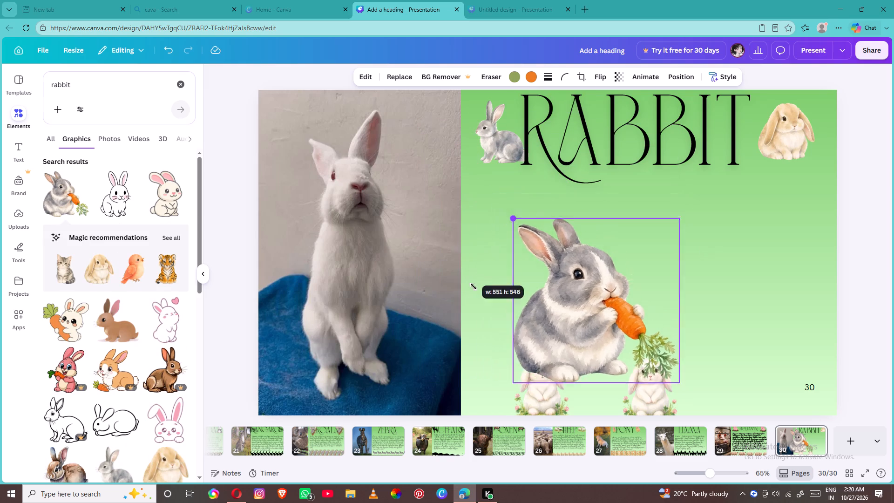
{"action": "left_click_drag", "start_coordinate": [474, 286], "coordinate": [533, 395]}
{"action": "left_click_drag", "start_coordinate": [633, 357], "coordinate": [481, 401]}
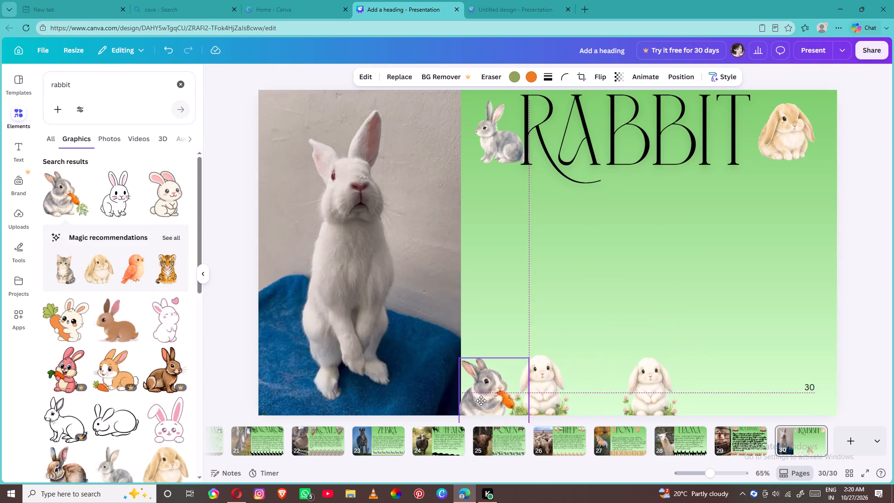
{"action": "left_click_drag", "start_coordinate": [481, 401], "coordinate": [485, 395]}
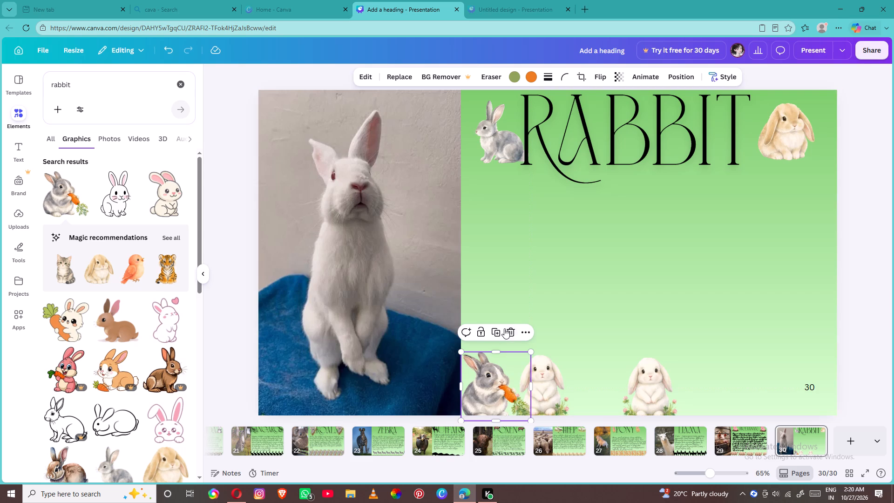
Duplicate the carrot-eating rabbit twice, placing one copy between the two white rabbits and one after the second white rabbit.
{"action": "left_click", "coordinate": [493, 333]}
{"action": "left_click_drag", "start_coordinate": [494, 369], "coordinate": [560, 365]}
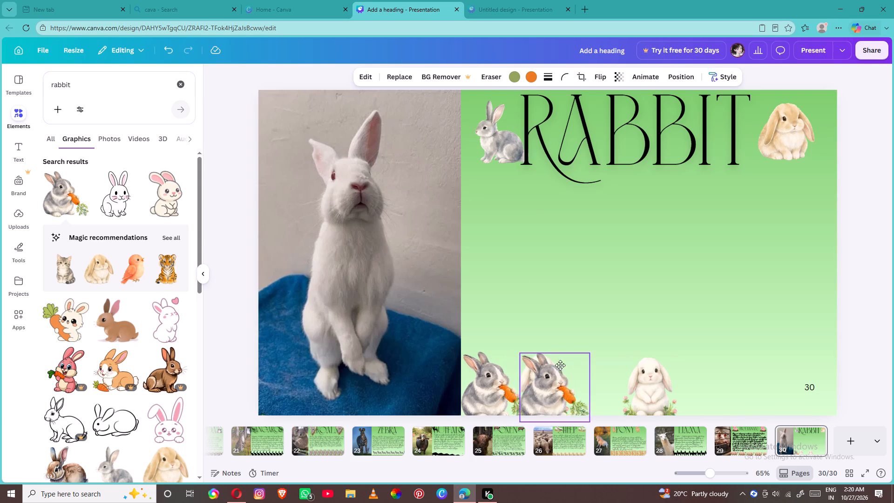
{"action": "left_click_drag", "start_coordinate": [560, 365], "coordinate": [588, 362]}
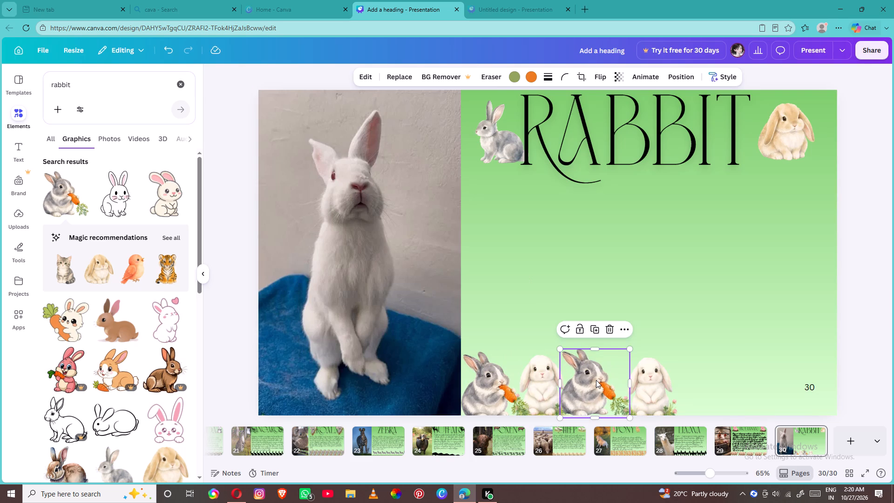
{"action": "left_click", "coordinate": [598, 327]}
{"action": "left_click_drag", "start_coordinate": [700, 377], "coordinate": [702, 383]}
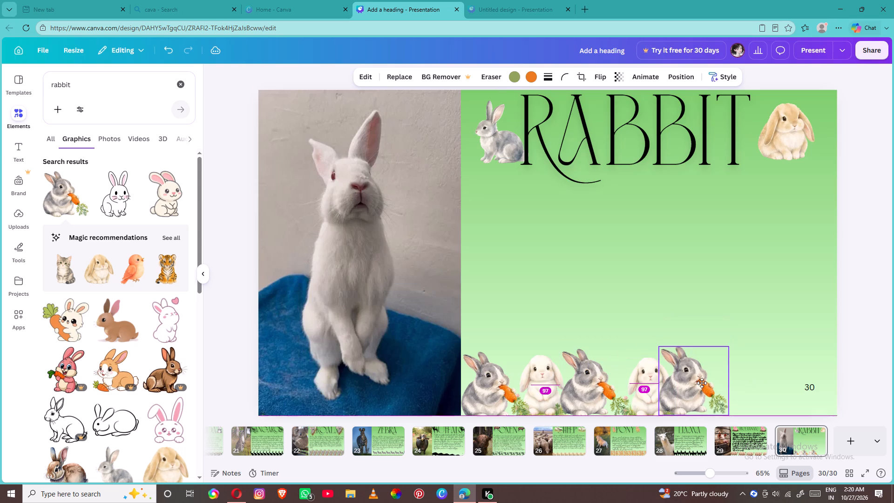
{"action": "left_click_drag", "start_coordinate": [702, 383], "coordinate": [711, 386]}
Shrink the three carrot-eating rabbits slightly so they match the height of the white rabbits in the bottom row.
{"action": "left_click_drag", "start_coordinate": [738, 356], "coordinate": [738, 358]}
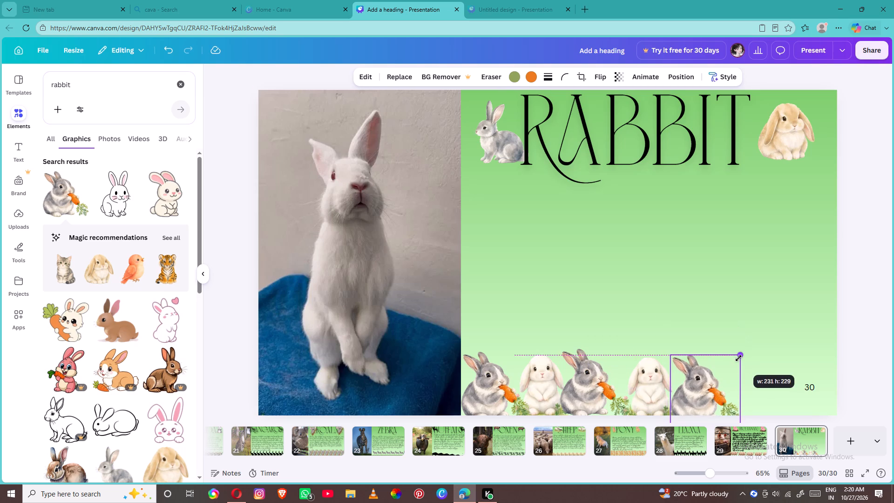
{"action": "left_click_drag", "start_coordinate": [738, 358], "coordinate": [738, 360]}
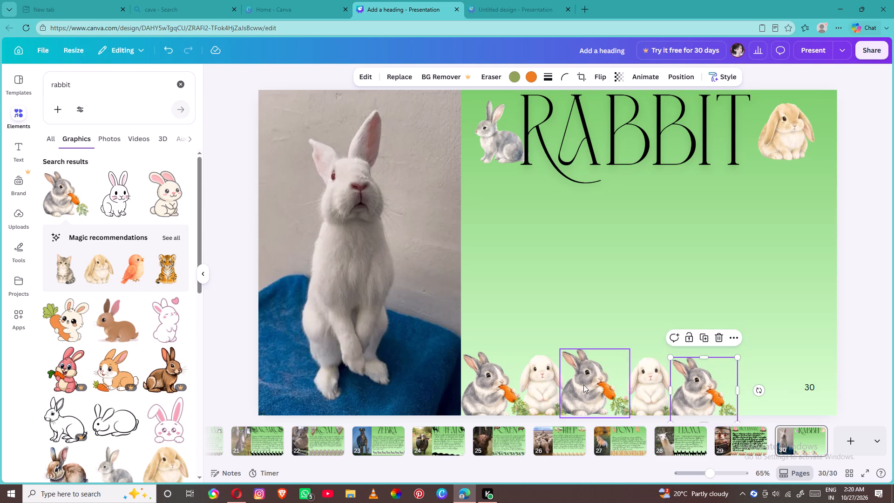
{"action": "left_click", "coordinate": [583, 385]}
{"action": "left_click_drag", "start_coordinate": [562, 350], "coordinate": [562, 354]}
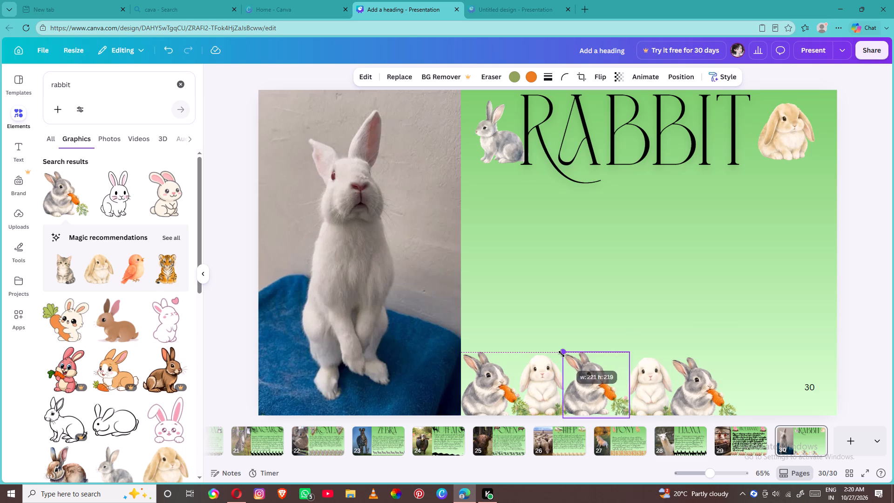
{"action": "left_click_drag", "start_coordinate": [562, 354], "coordinate": [564, 365]}
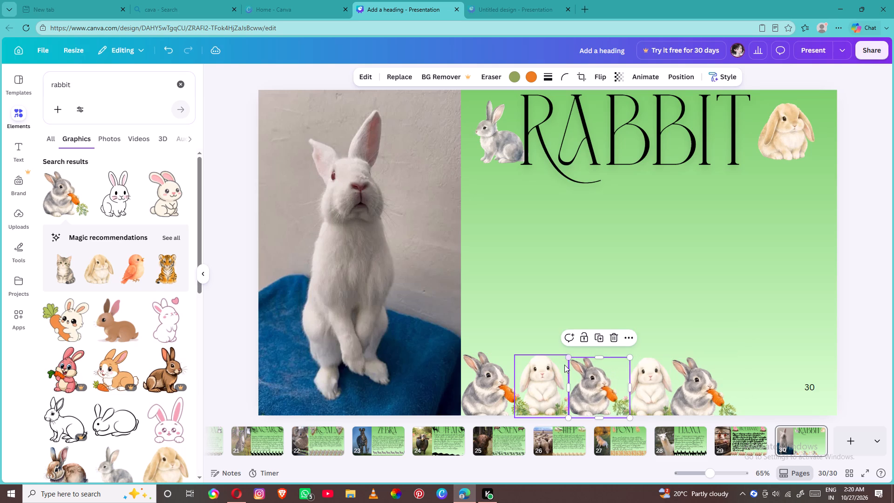
{"action": "left_click", "coordinate": [512, 377]}
{"action": "left_click_drag", "start_coordinate": [460, 354], "coordinate": [461, 358]}
{"action": "left_click", "coordinate": [461, 359]}
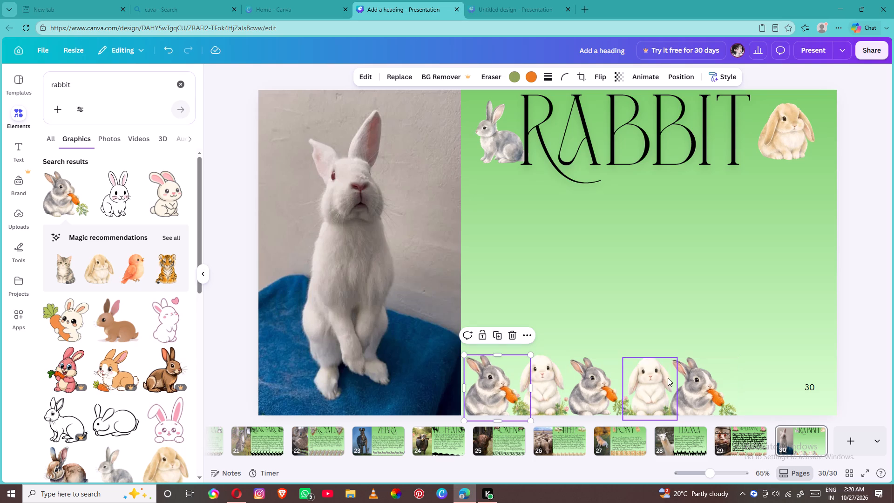
Duplicate the second white lop-eared rabbit and place the copy after the third carrot-eating rabbit in the bottom row.
{"action": "left_click", "coordinate": [666, 379]}
{"action": "left_click", "coordinate": [655, 345]}
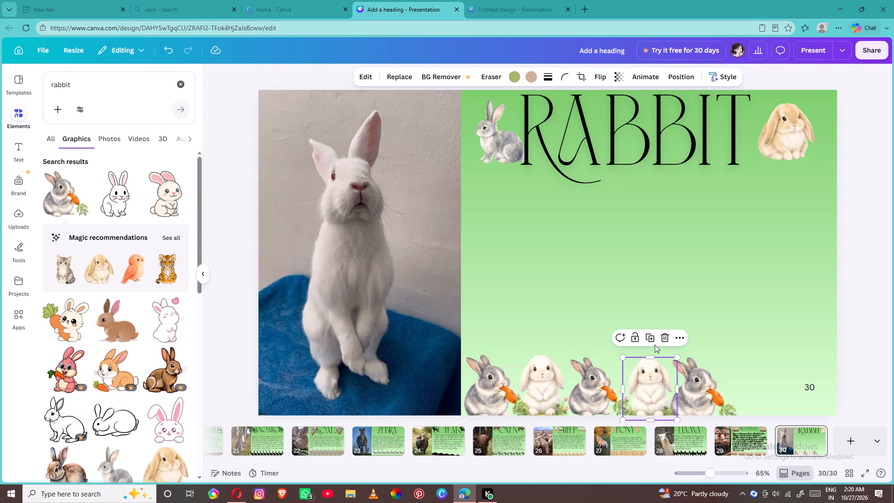
{"action": "left_click", "coordinate": [652, 340]}
{"action": "left_click_drag", "start_coordinate": [652, 378], "coordinate": [732, 373]}
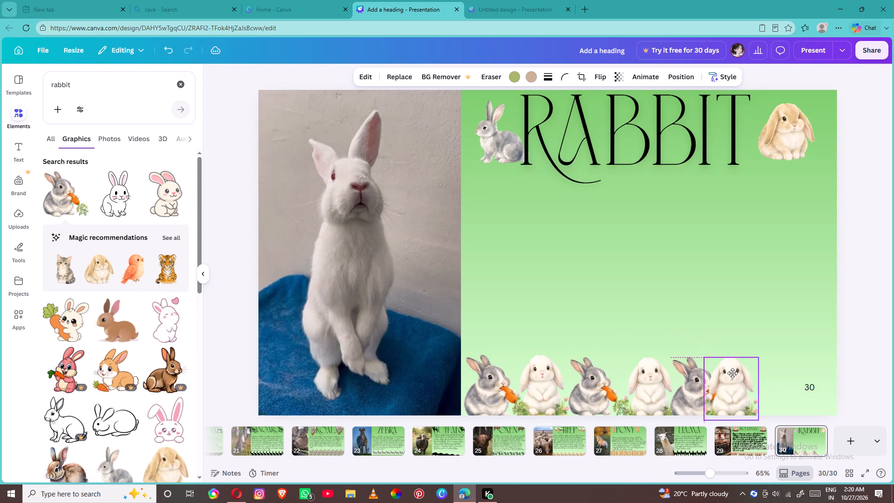
{"action": "left_click_drag", "start_coordinate": [732, 373], "coordinate": [745, 378]}
Duplicate the third carrot-eating rabbit and place the copy at the end of the bottom row, by the page's right edge.
{"action": "left_click", "coordinate": [709, 386]}
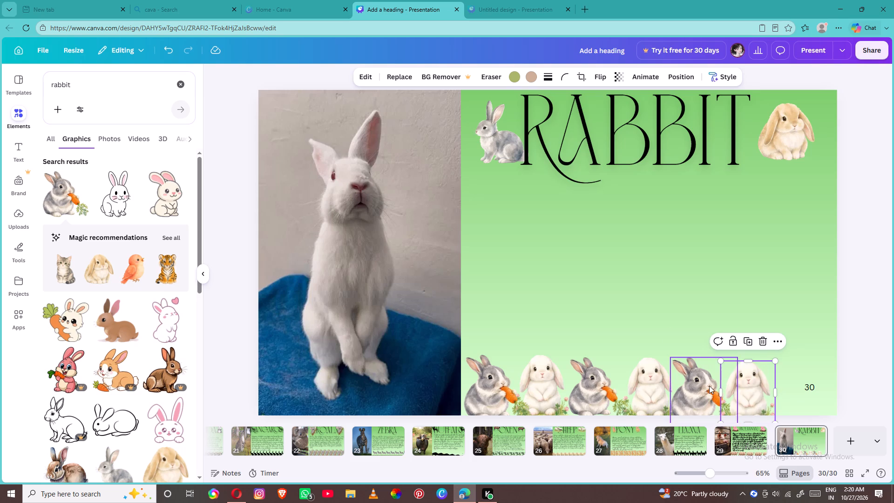
{"action": "left_click", "coordinate": [704, 337]}
{"action": "left_click_drag", "start_coordinate": [699, 391], "coordinate": [752, 381]}
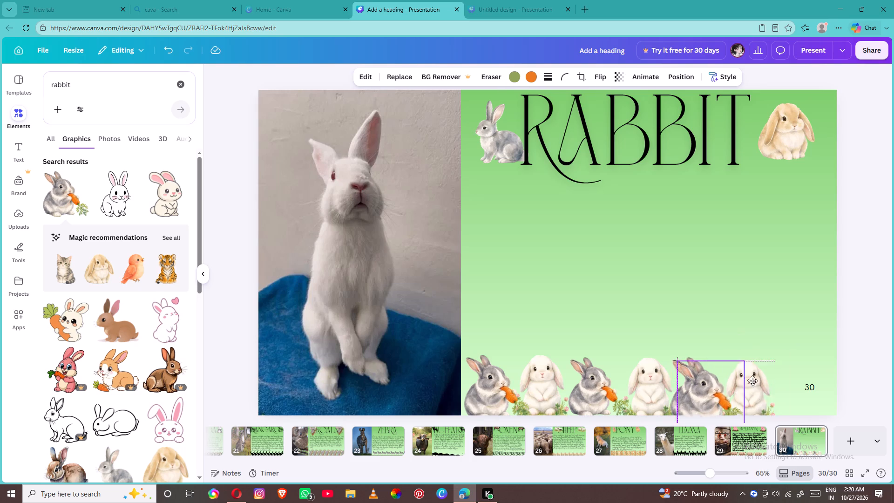
{"action": "left_click_drag", "start_coordinate": [752, 381], "coordinate": [806, 384]}
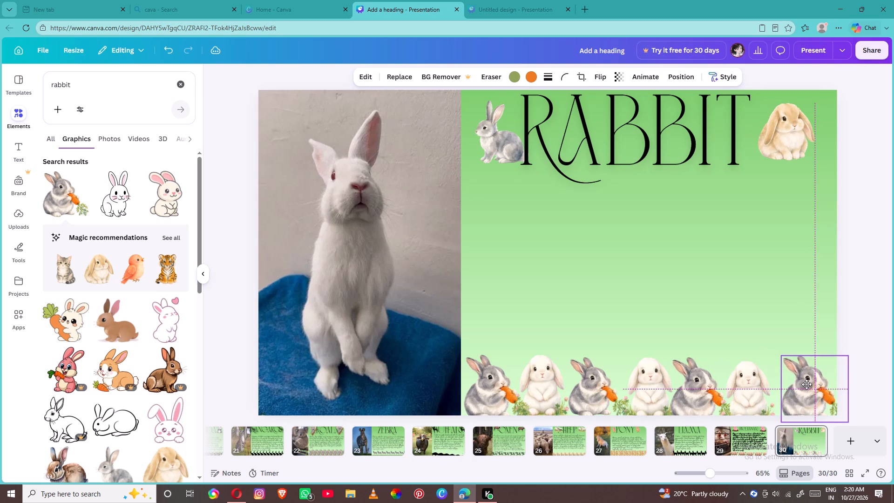
{"action": "left_click_drag", "start_coordinate": [806, 384], "coordinate": [806, 390]}
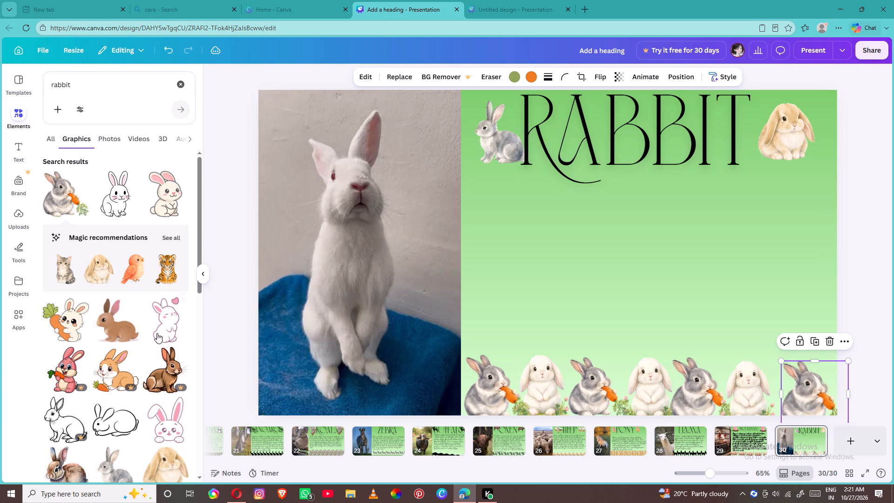
{"action": "left_click", "coordinate": [25, 148]}
{"action": "left_click", "coordinate": [83, 140]}
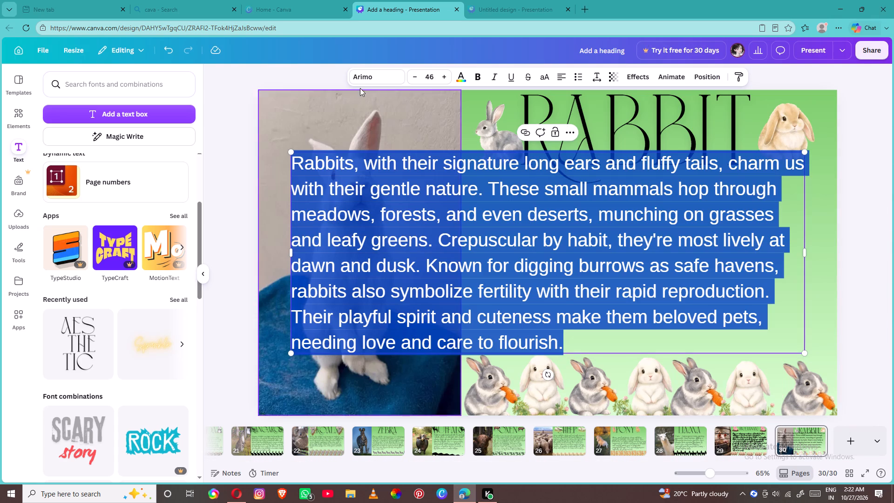
Set the rabbit description's font to Above the Beyond Script.
{"action": "left_click", "coordinate": [375, 75]}
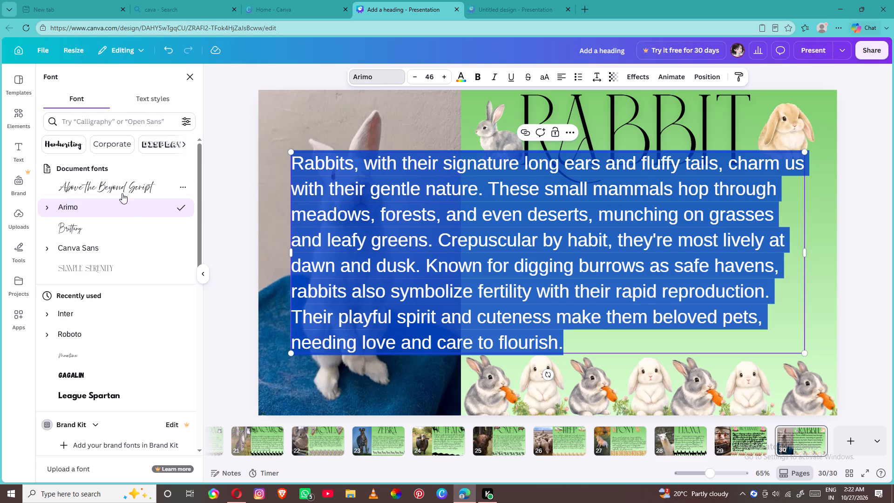
{"action": "left_click", "coordinate": [124, 184]}
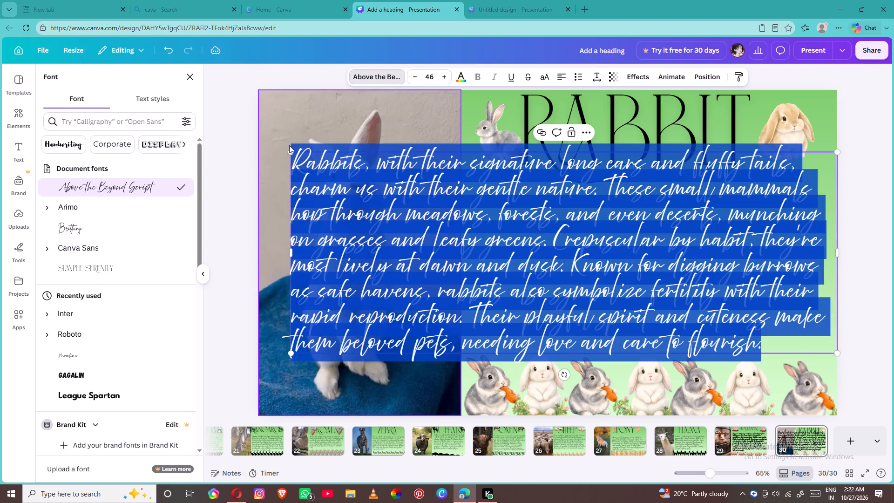
Shrink the description to fit between the RABBIT title and the bottom rabbit row, with its font size at 32.
{"action": "left_click_drag", "start_coordinate": [290, 149], "coordinate": [498, 171]}
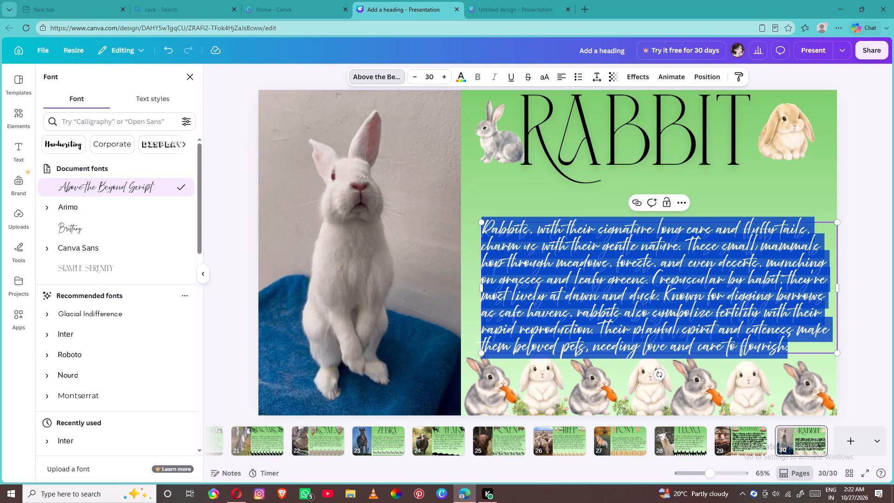
{"action": "left_click", "coordinate": [471, 251]}
{"action": "left_click_drag", "start_coordinate": [515, 247], "coordinate": [514, 215]}
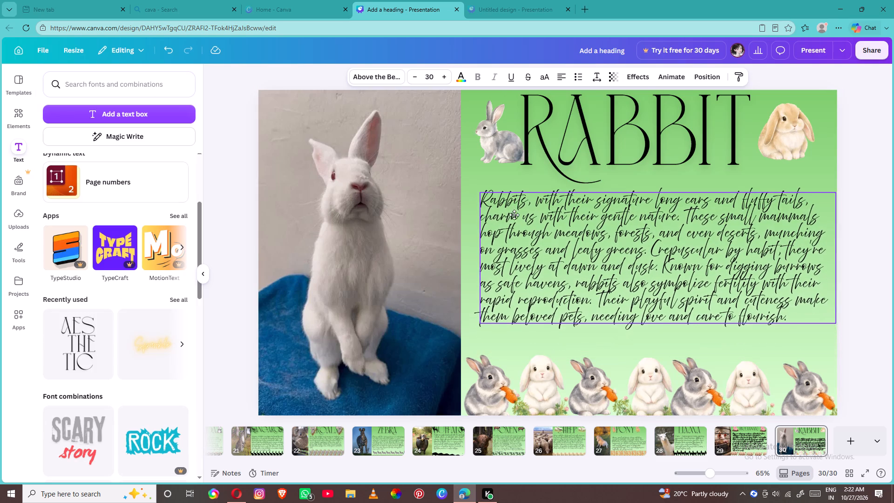
{"action": "left_click_drag", "start_coordinate": [514, 215], "coordinate": [508, 208]}
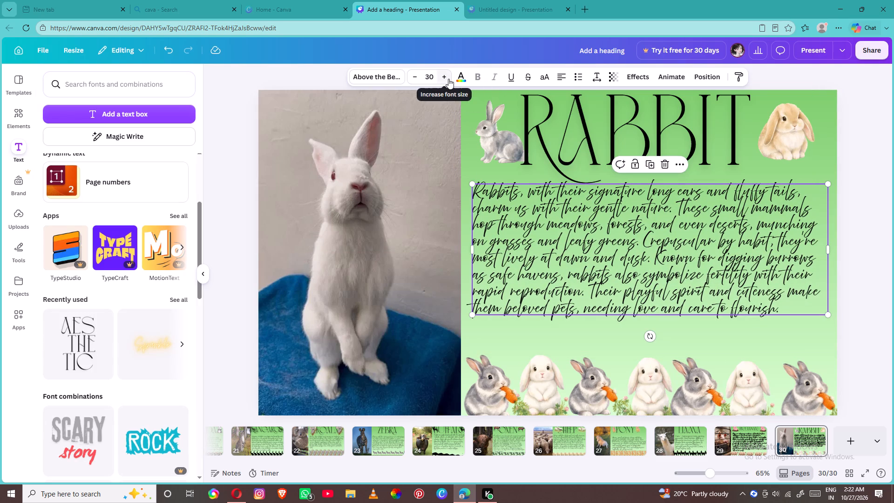
{"action": "double_click", "coordinate": [448, 79]}
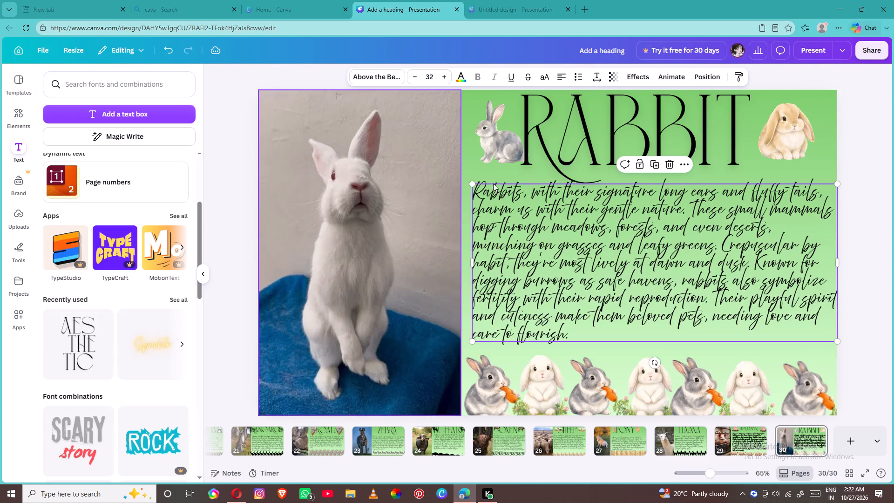
Add a new page after rabbit page 30.
{"action": "left_click", "coordinate": [848, 452]}
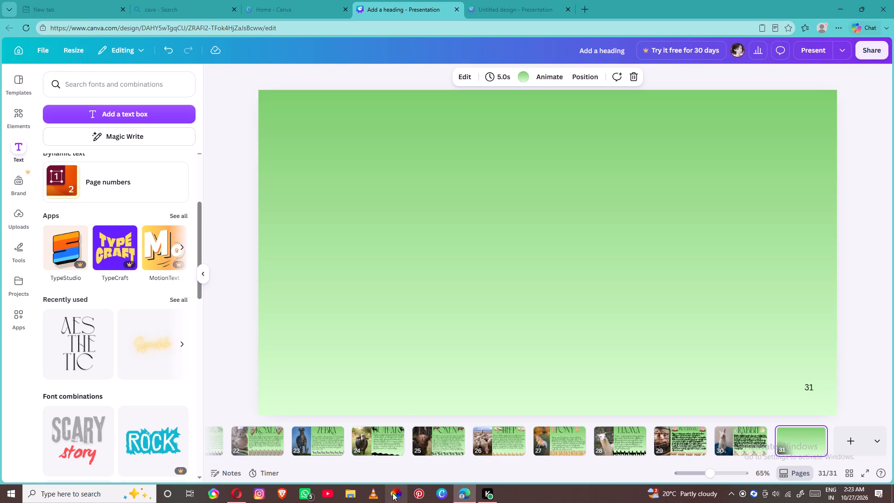
Switch to Opera, check the animal name list, and search Google Images for "chicken", looking for a photo of the live animal.
{"action": "left_click", "coordinate": [244, 502]}
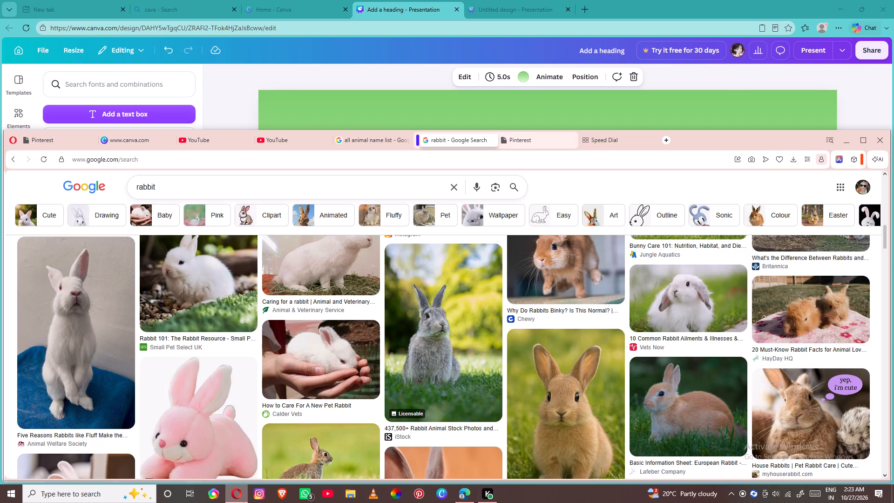
{"action": "left_click", "coordinate": [366, 142]}
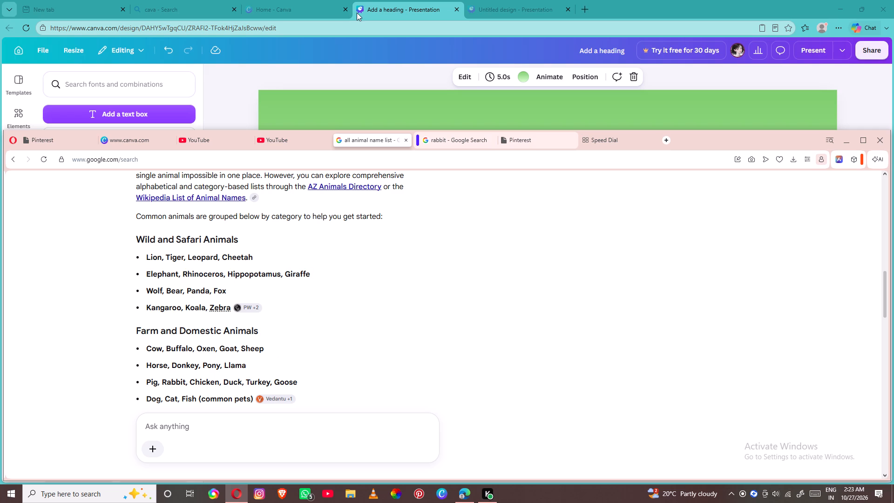
{"action": "left_click", "coordinate": [453, 143]}
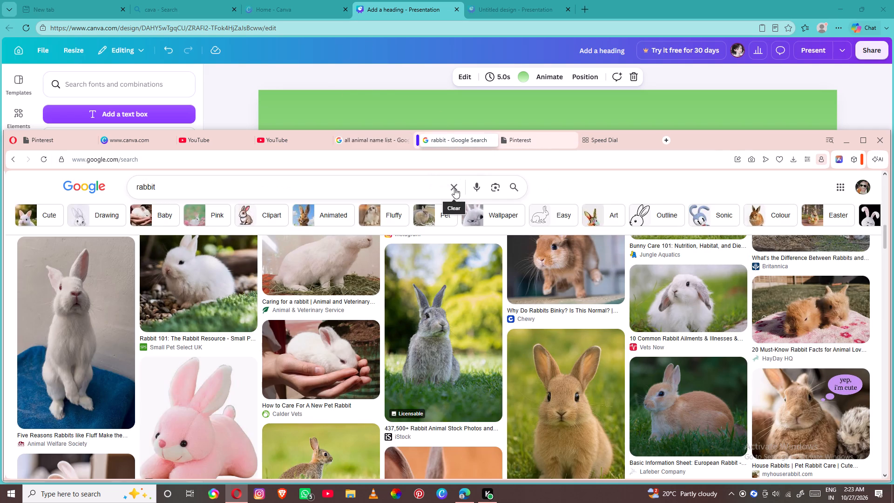
{"action": "left_click", "coordinate": [454, 188]}
{"action": "key", "text": "c"}
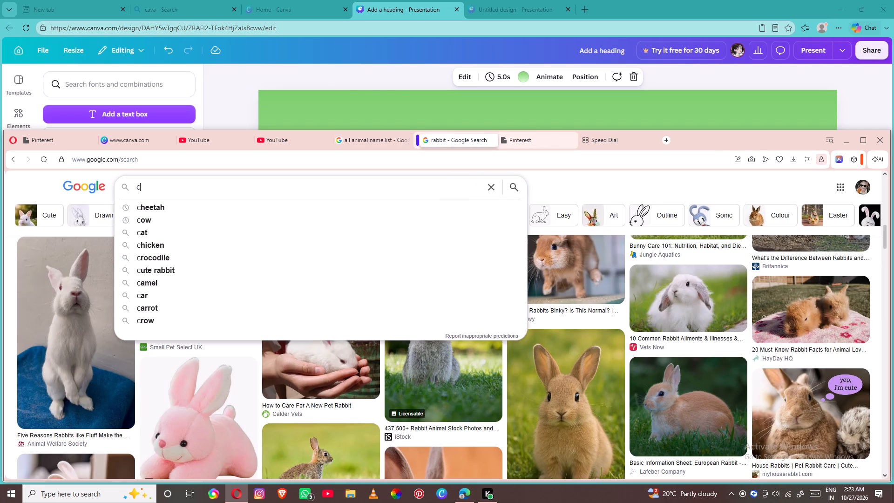
{"action": "key", "text": "h"}
{"action": "key", "text": "i"}
{"action": "type", "text": "cken"}
{"action": "key", "text": "Return"}
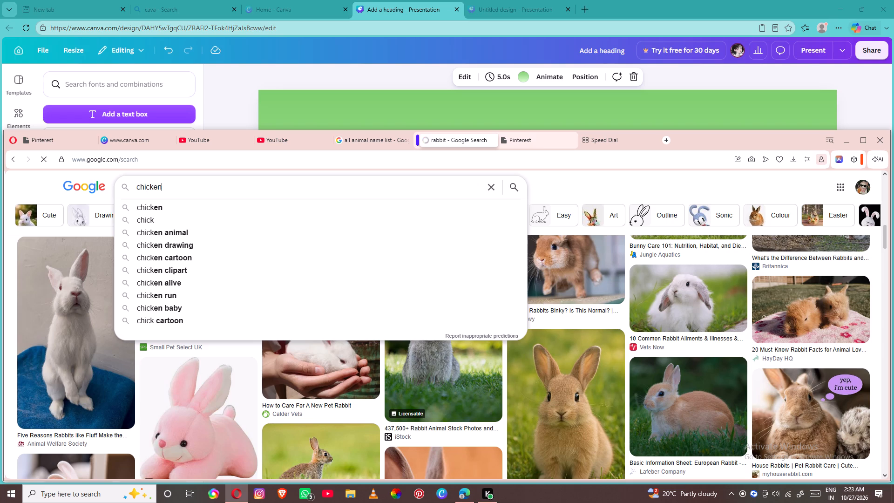
{"action": "left_click", "coordinate": [500, 208]}
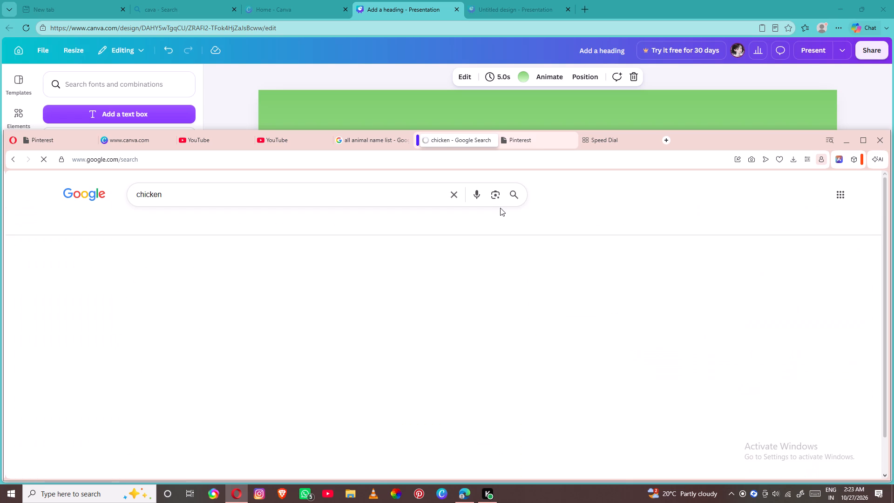
{"action": "scroll", "coordinate": [568, 344], "scroll_direction": "down", "scroll_amount": 4}
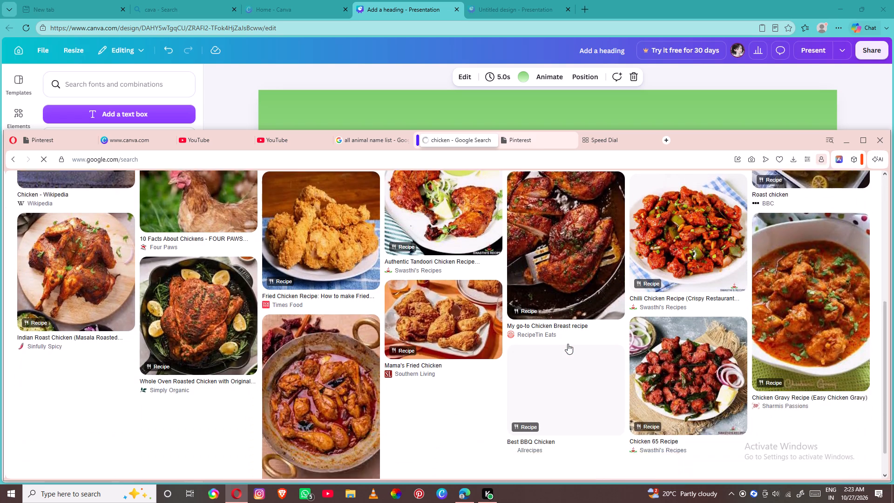
{"action": "scroll", "coordinate": [568, 344], "scroll_direction": "down", "scroll_amount": 2}
{"action": "scroll", "coordinate": [516, 215], "scroll_direction": "up", "scroll_amount": 6}
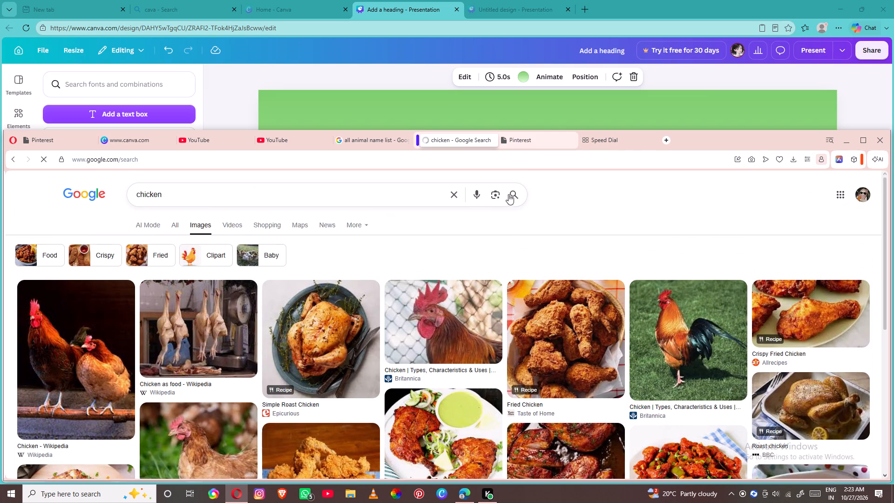
Replace the image search with "cock".
{"action": "left_click", "coordinate": [454, 194]}
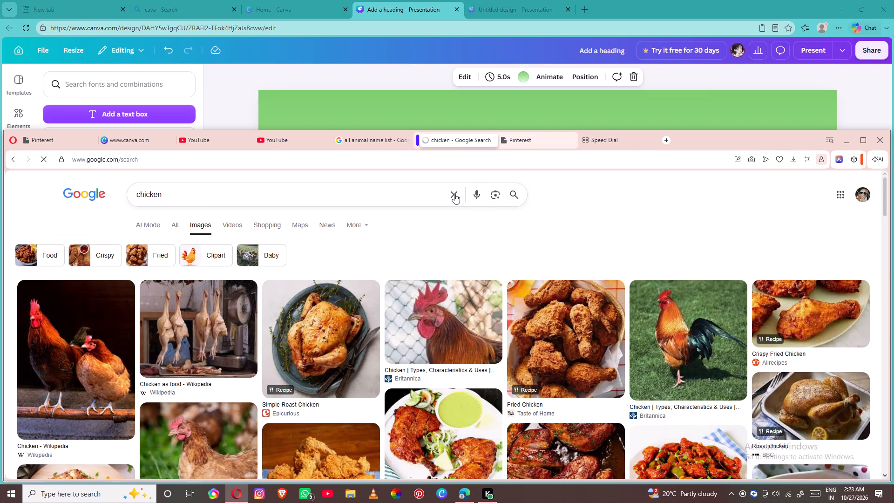
{"action": "left_click", "coordinate": [454, 194]}
{"action": "key", "text": "c"}
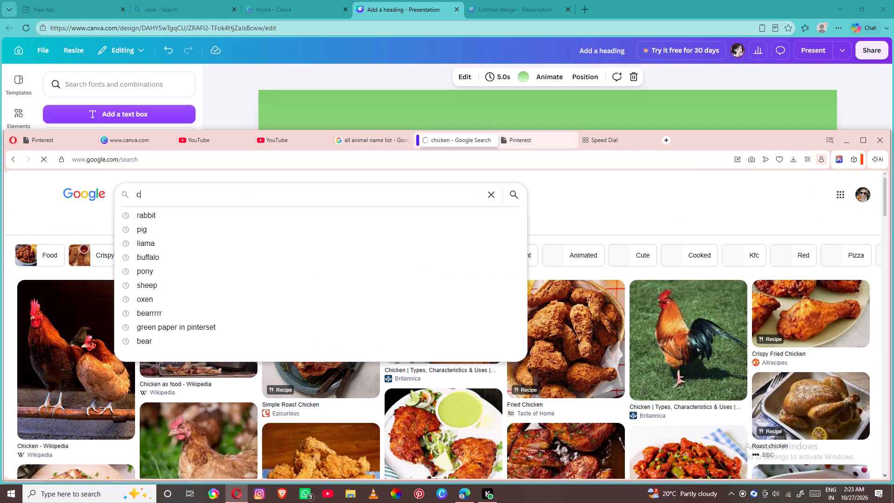
{"action": "type", "text": "ock"}
{"action": "key", "text": "Return"}
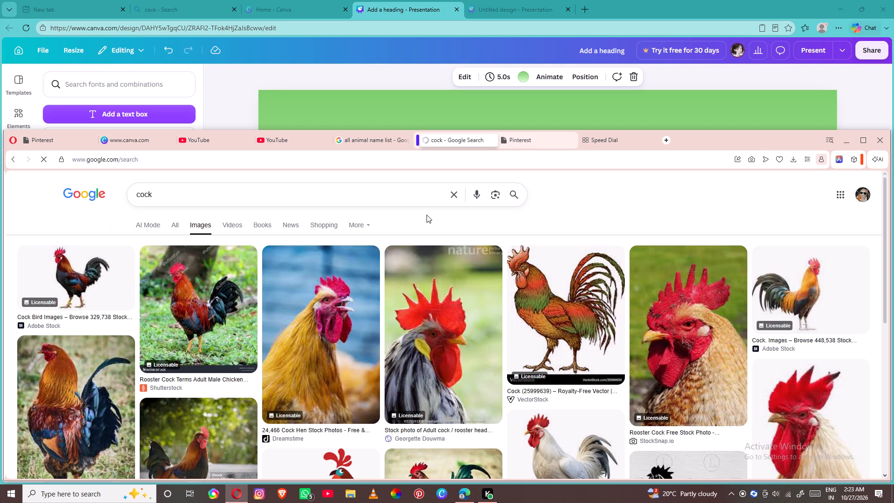
Browse the "cock" image results for a full-body photo of a live rooster.
{"action": "scroll", "coordinate": [424, 308], "scroll_direction": "down", "scroll_amount": 3}
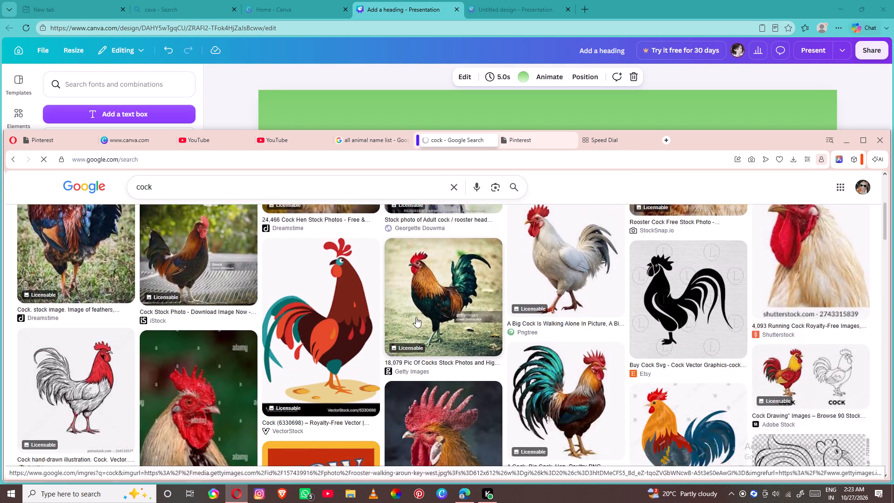
{"action": "scroll", "coordinate": [416, 317], "scroll_direction": "down", "scroll_amount": 5}
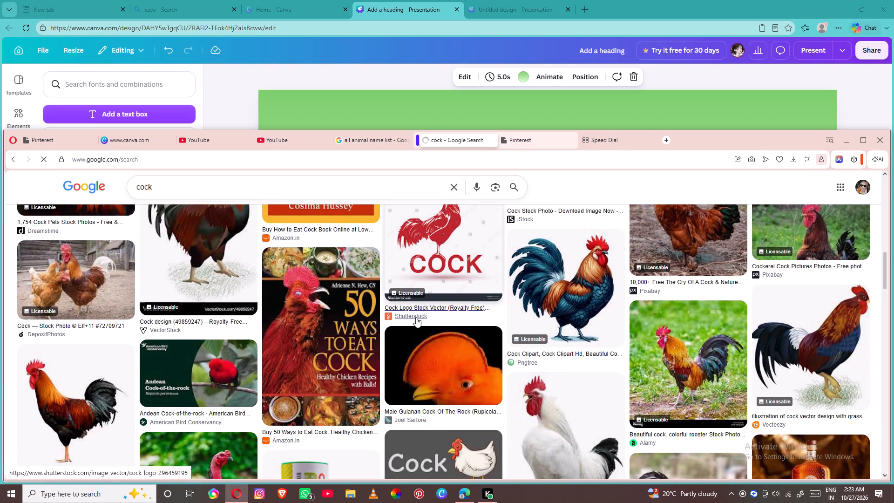
{"action": "scroll", "coordinate": [416, 317], "scroll_direction": "down", "scroll_amount": 7}
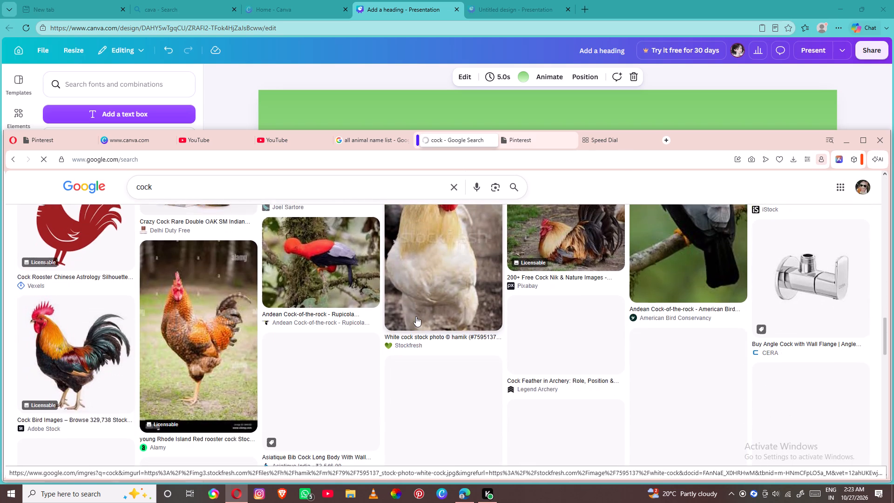
{"action": "scroll", "coordinate": [416, 316], "scroll_direction": "down", "scroll_amount": 2}
{"action": "scroll", "coordinate": [416, 316], "scroll_direction": "up", "scroll_amount": 3}
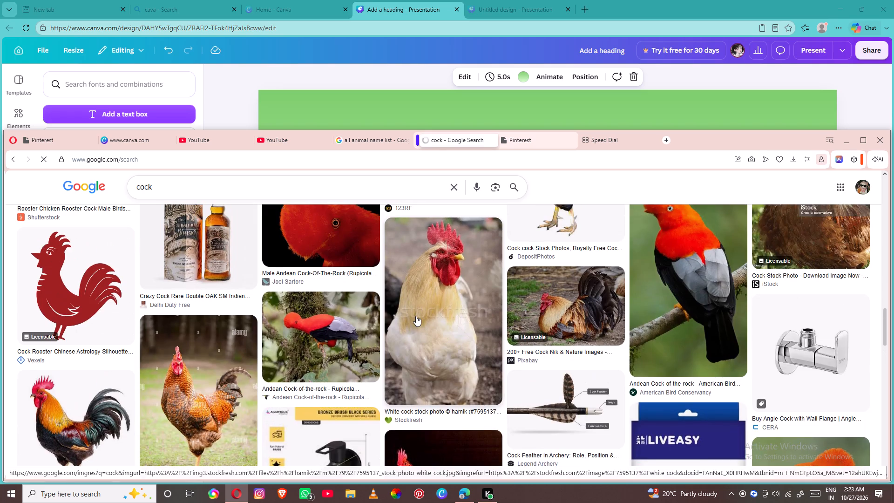
{"action": "scroll", "coordinate": [416, 316], "scroll_direction": "up", "scroll_amount": 8}
{"action": "scroll", "coordinate": [211, 314], "scroll_direction": "up", "scroll_amount": 5}
{"action": "scroll", "coordinate": [290, 313], "scroll_direction": "up", "scroll_amount": 3}
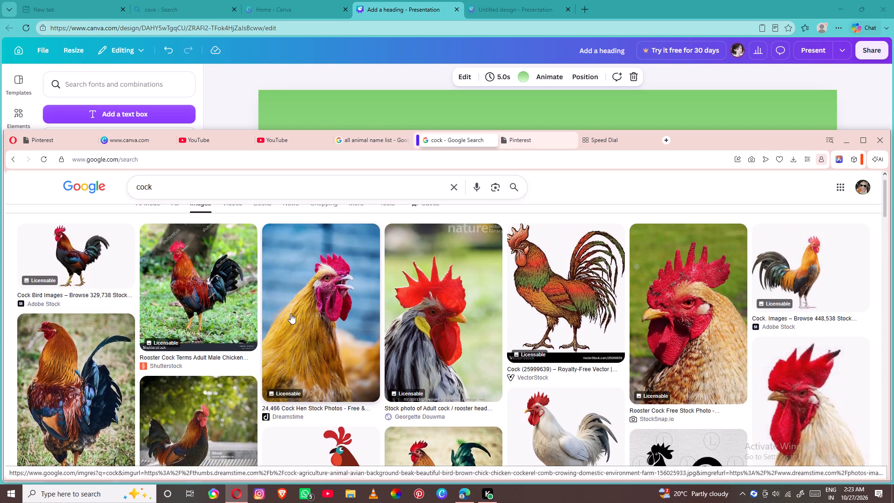
{"action": "scroll", "coordinate": [320, 306], "scroll_direction": "down", "scroll_amount": 5}
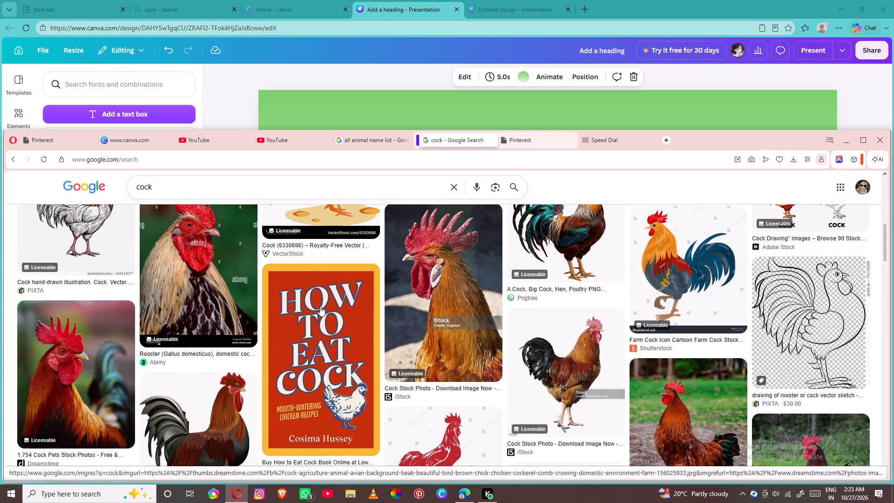
{"action": "scroll", "coordinate": [320, 306], "scroll_direction": "down", "scroll_amount": 10}
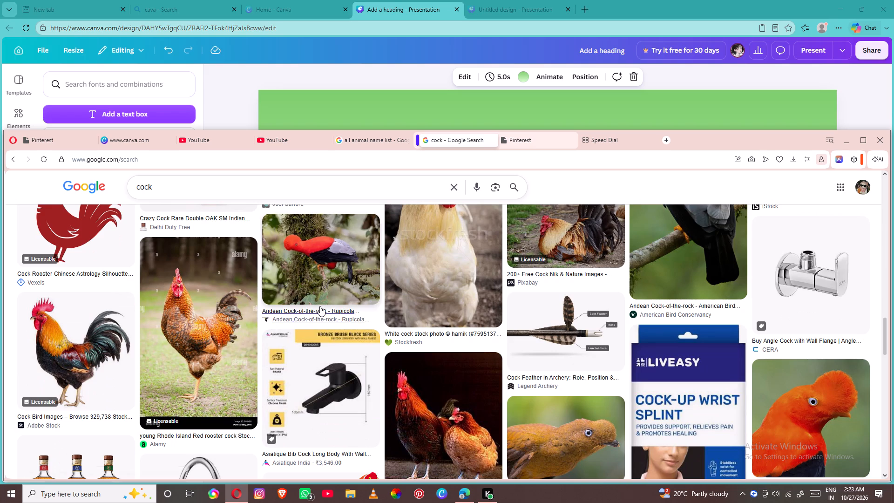
{"action": "scroll", "coordinate": [320, 306], "scroll_direction": "up", "scroll_amount": 4}
{"action": "scroll", "coordinate": [320, 306], "scroll_direction": "down", "scroll_amount": 4}
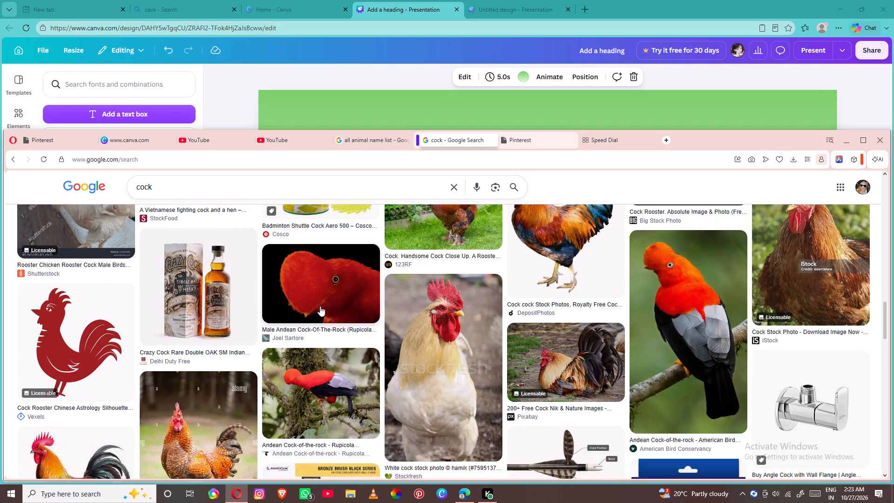
{"action": "scroll", "coordinate": [320, 306], "scroll_direction": "down", "scroll_amount": 6}
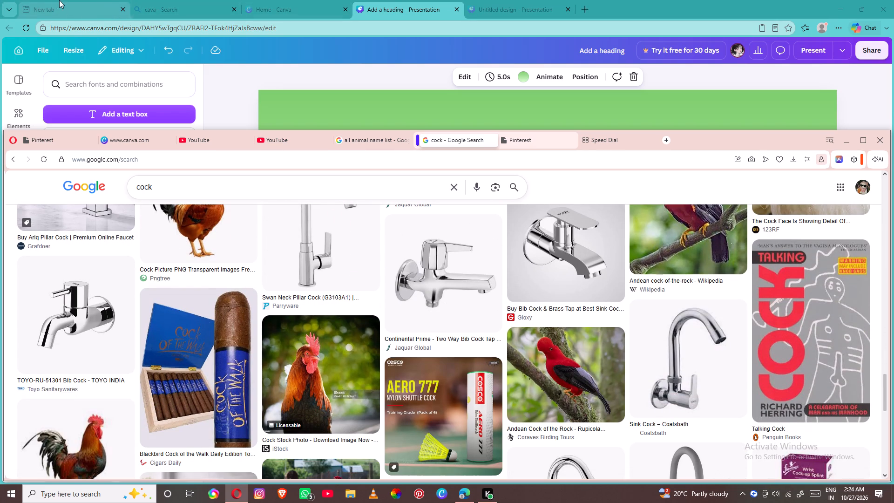
{"action": "scroll", "coordinate": [135, 292], "scroll_direction": "up", "scroll_amount": 2}
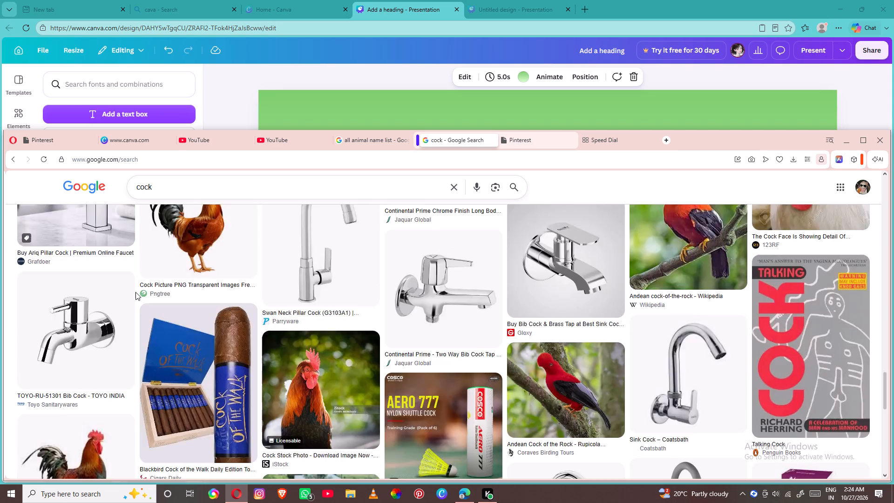
{"action": "scroll", "coordinate": [135, 292], "scroll_direction": "up", "scroll_amount": 10}
{"action": "scroll", "coordinate": [85, 300], "scroll_direction": "up", "scroll_amount": 6}
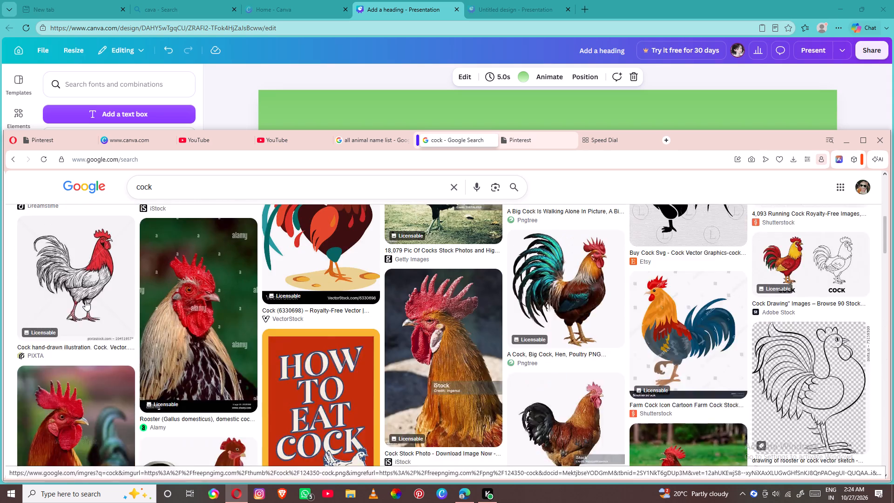
{"action": "scroll", "coordinate": [85, 300], "scroll_direction": "up", "scroll_amount": 6}
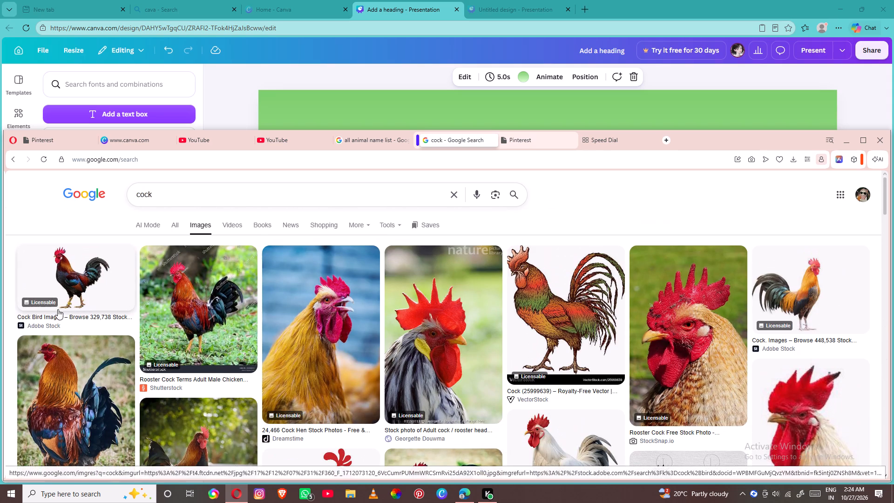
Copy the Dreamstime photo of the orange-and-blue rooster standing on grass and paste it onto page 31 in Canva in Edge.
{"action": "scroll", "coordinate": [88, 422], "scroll_direction": "up", "scroll_amount": 4}
{"action": "scroll", "coordinate": [88, 422], "scroll_direction": "down", "scroll_amount": 2}
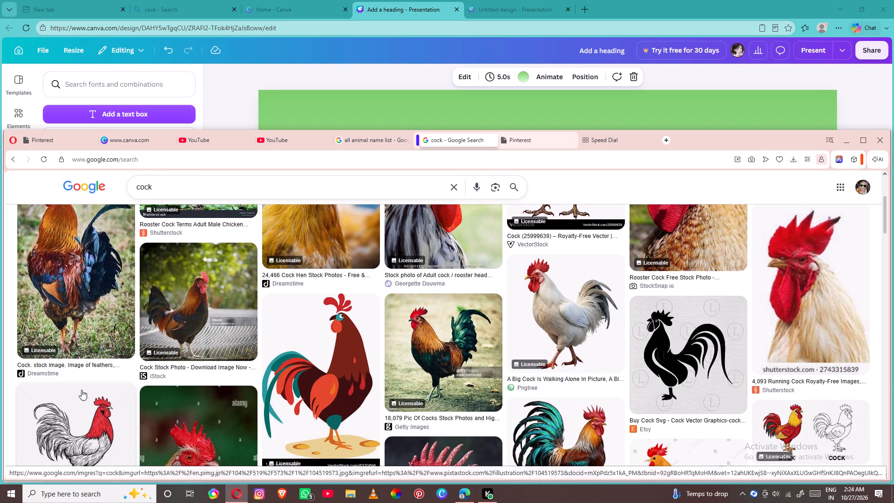
{"action": "right_click", "coordinate": [95, 291]}
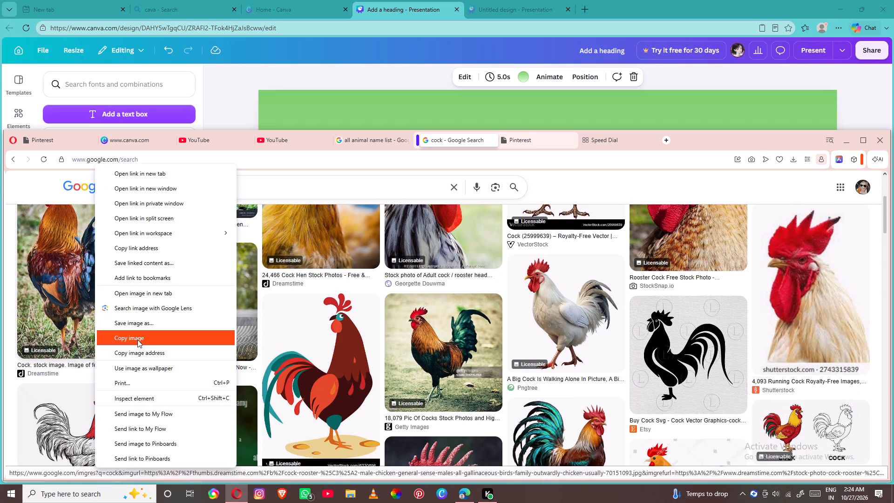
{"action": "left_click", "coordinate": [138, 340]}
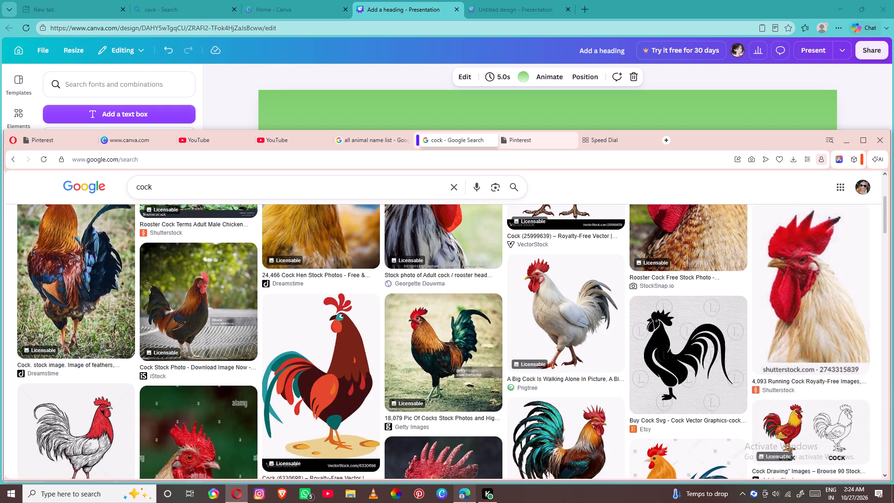
{"action": "left_click", "coordinate": [460, 499]}
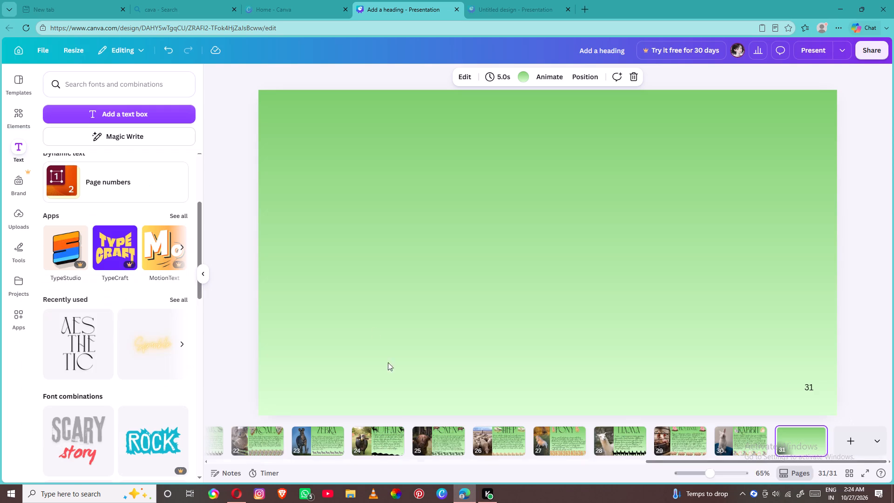
{"action": "right_click", "coordinate": [332, 197]}
{"action": "left_click", "coordinate": [353, 254]}
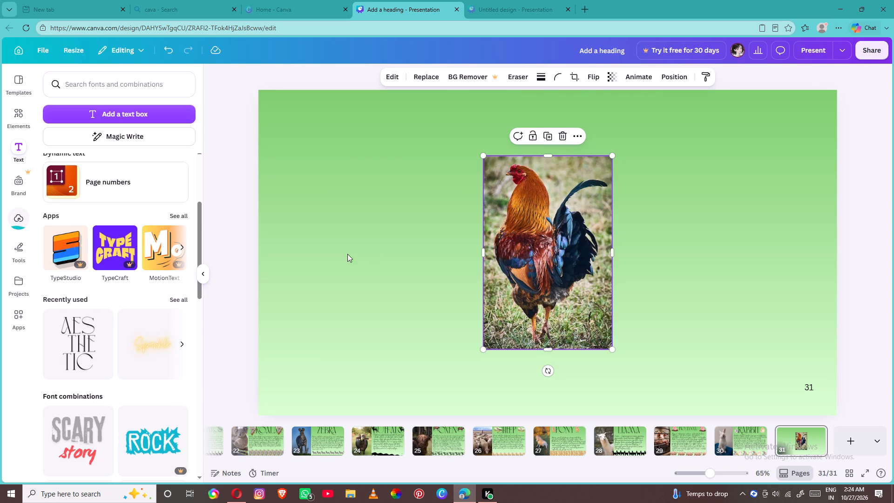
Align the rooster photo to the page's top-left corner and enlarge it to the full page height.
{"action": "left_click_drag", "start_coordinate": [525, 248], "coordinate": [301, 185]}
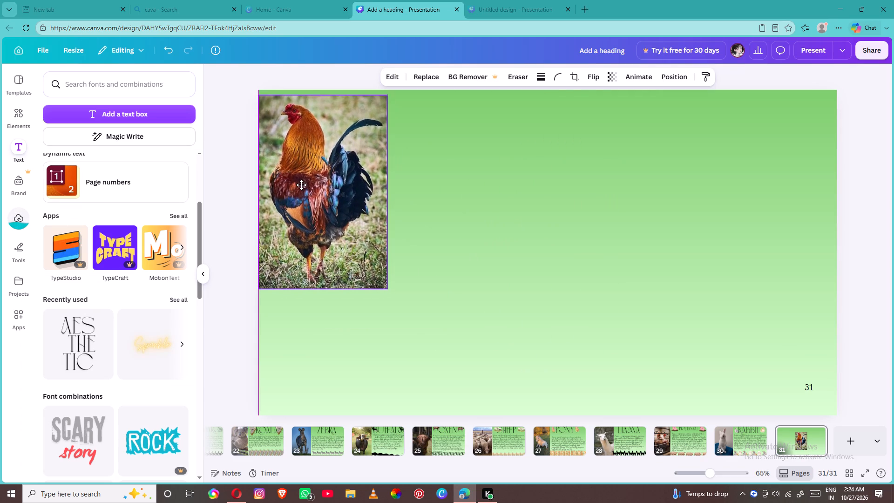
{"action": "left_click_drag", "start_coordinate": [301, 185], "coordinate": [301, 183]}
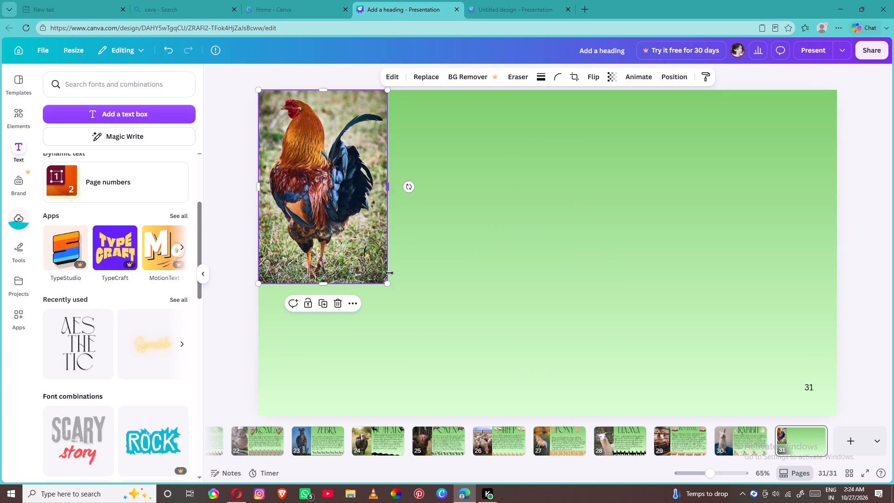
{"action": "left_click_drag", "start_coordinate": [386, 284], "coordinate": [433, 442]}
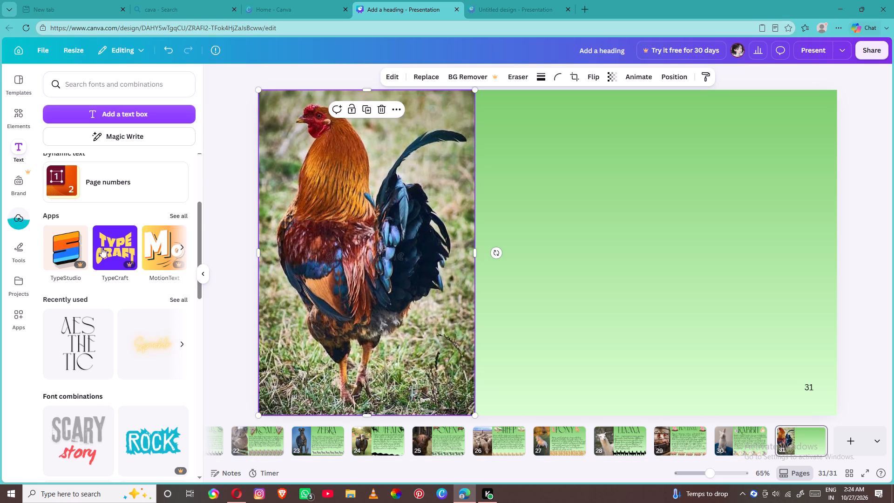
Add the recently used AESTHETIC text style to page 31 and replace its text with "cock".
{"action": "left_click", "coordinate": [61, 338]}
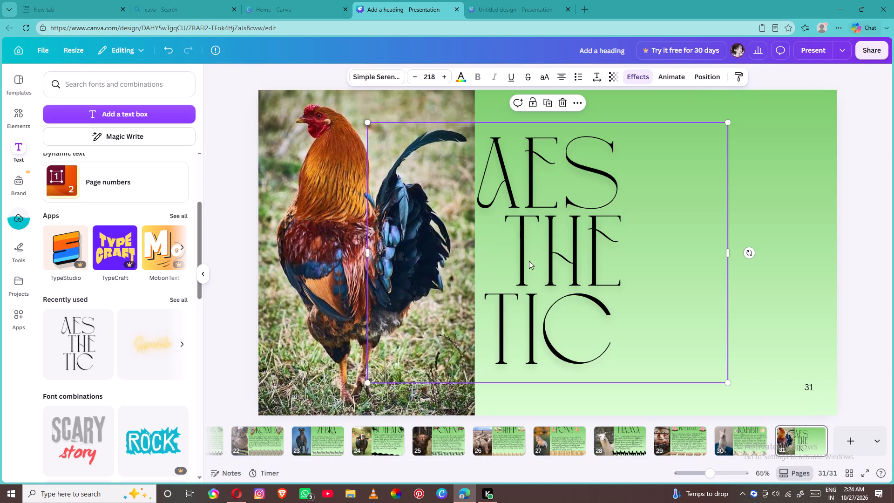
{"action": "left_click", "coordinate": [674, 258]}
{"action": "key", "text": "BackSpace"}
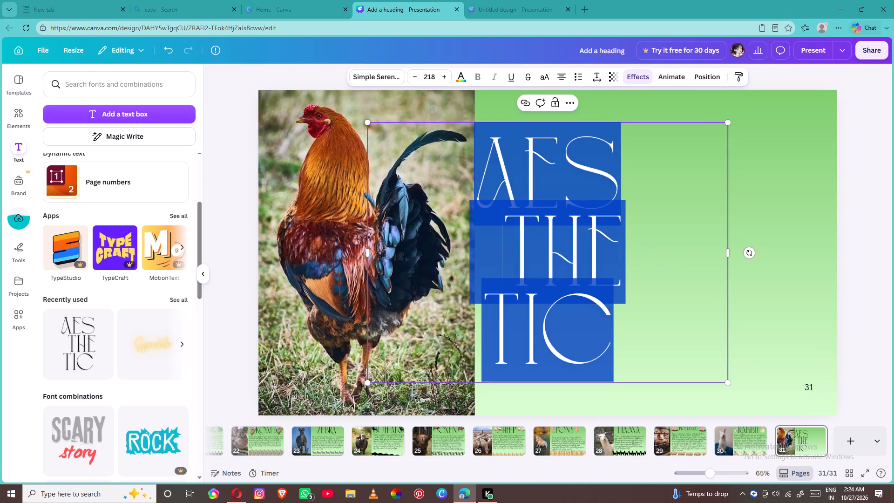
{"action": "type", "text": "coc"}
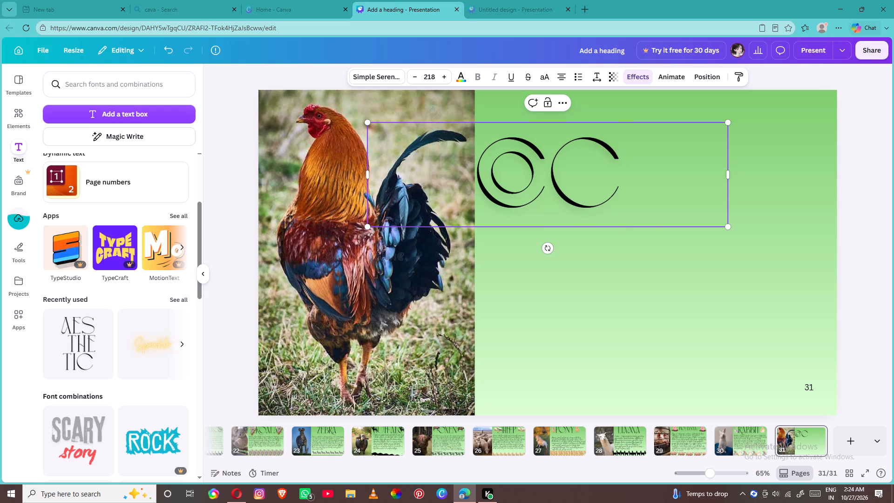
{"action": "key", "text": "k"}
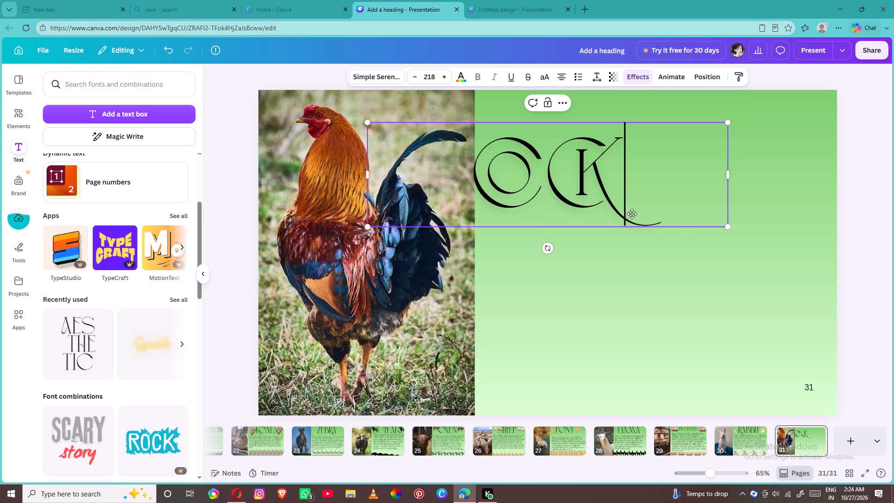
{"action": "left_click", "coordinate": [589, 267]}
Move the COCK title to the top of the green area beside the rooster photo.
{"action": "left_click_drag", "start_coordinate": [557, 197], "coordinate": [634, 164]}
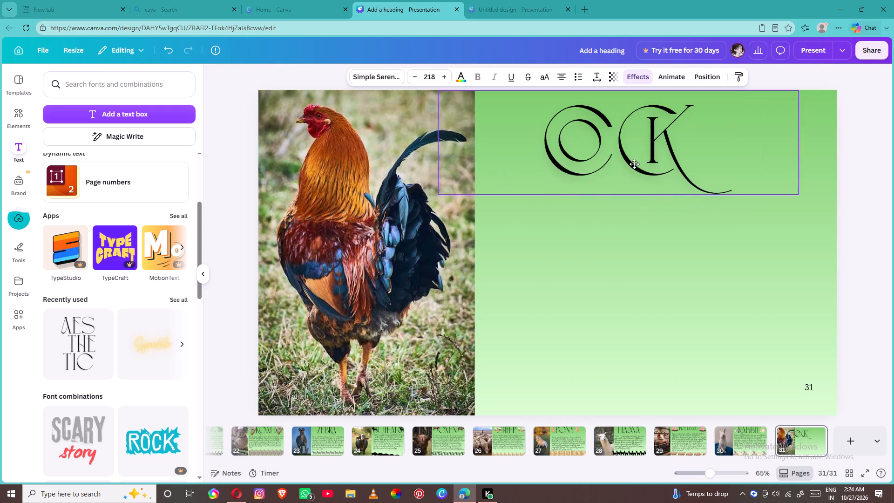
{"action": "left_click_drag", "start_coordinate": [634, 164], "coordinate": [647, 158]}
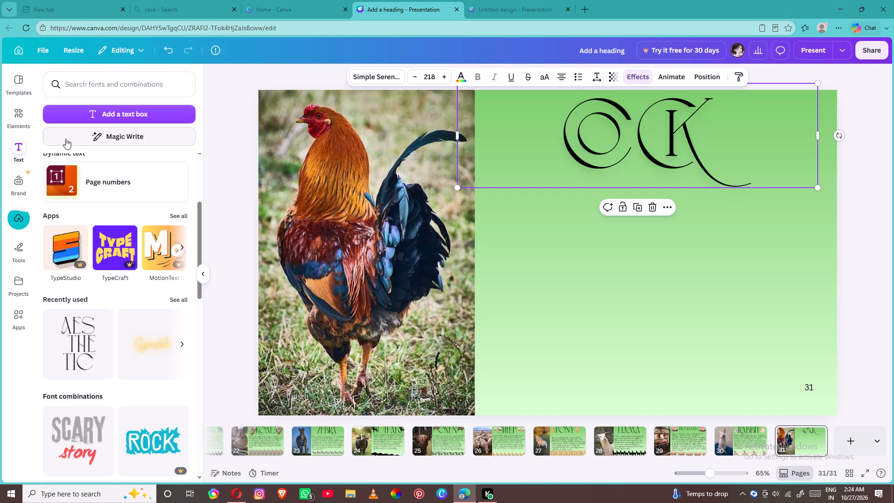
Replace the "rabbit" search in the Elements library with "cock" to look for graphics.
{"action": "left_click", "coordinate": [25, 121]}
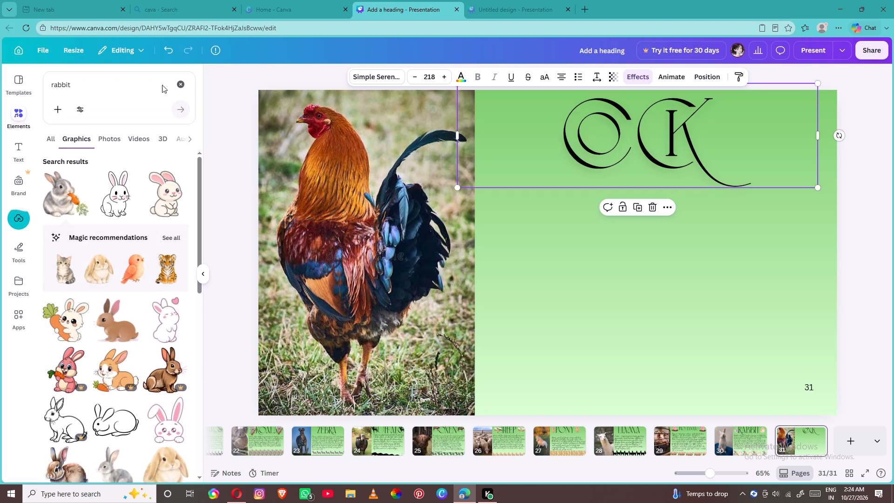
{"action": "left_click", "coordinate": [181, 81]}
{"action": "key", "text": "c"}
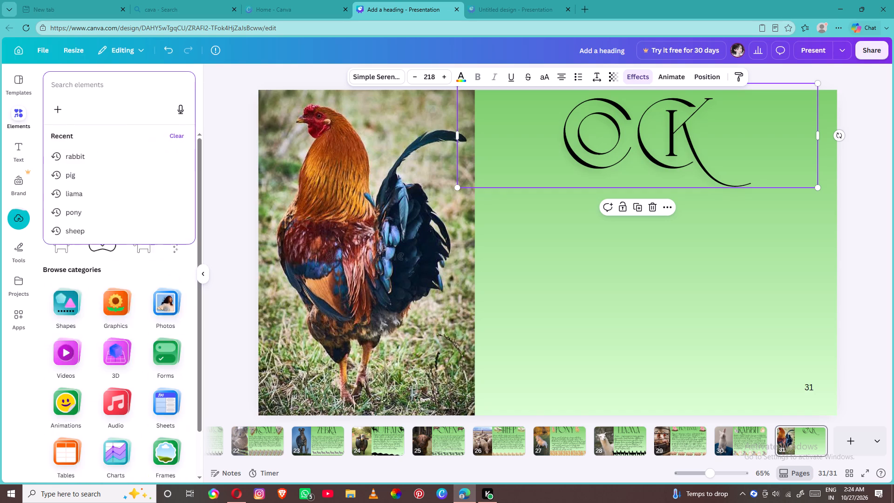
{"action": "type", "text": "ock"}
{"action": "key", "text": "Return"}
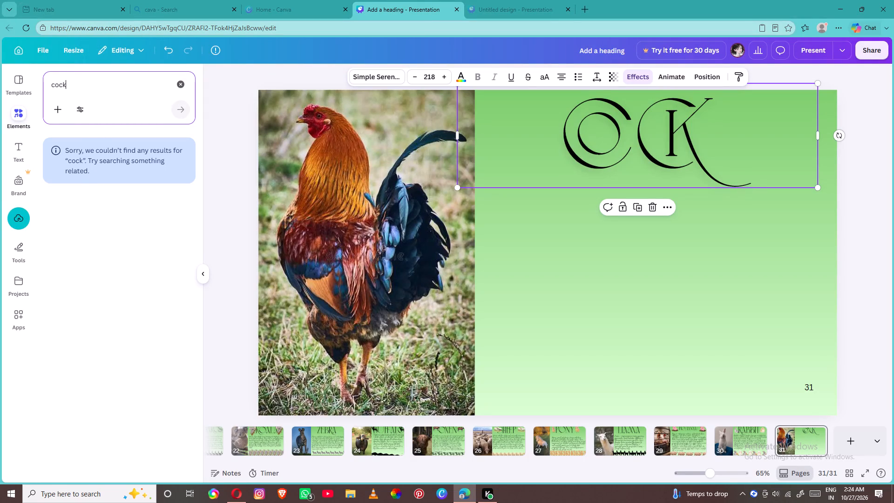
Clear the Elements search and search for "cock" again.
{"action": "left_click", "coordinate": [182, 87]}
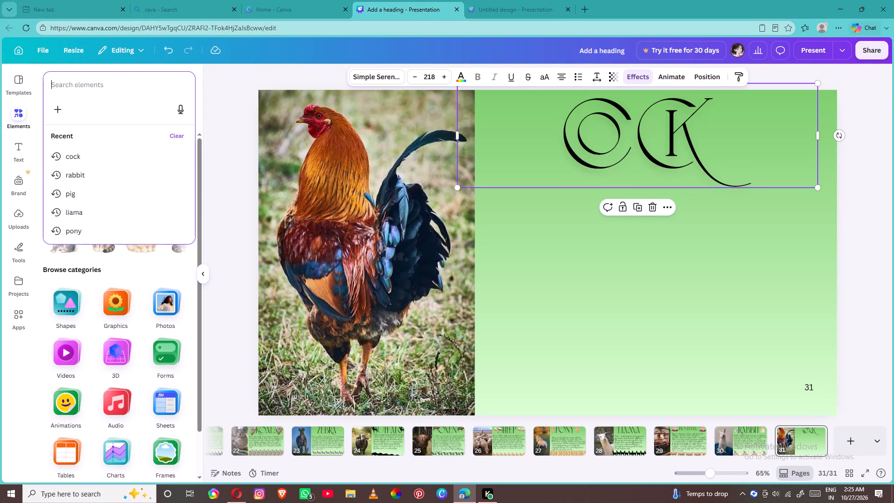
{"action": "key", "text": "c"}
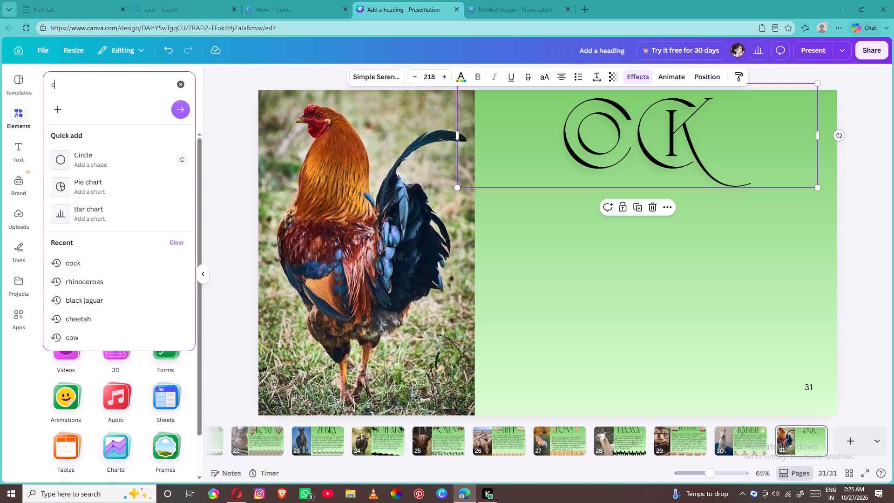
{"action": "key", "text": "o"}
{"action": "key", "text": "c"}
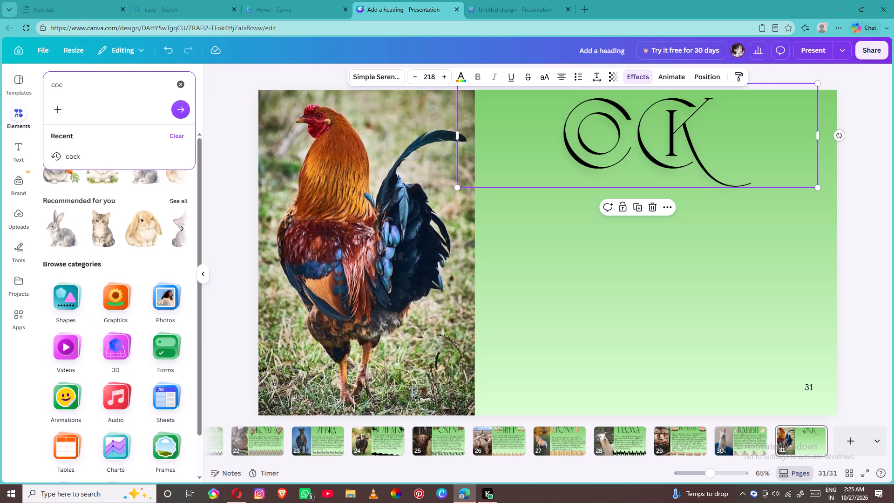
{"action": "key", "text": "k"}
{"action": "key", "text": "Return"}
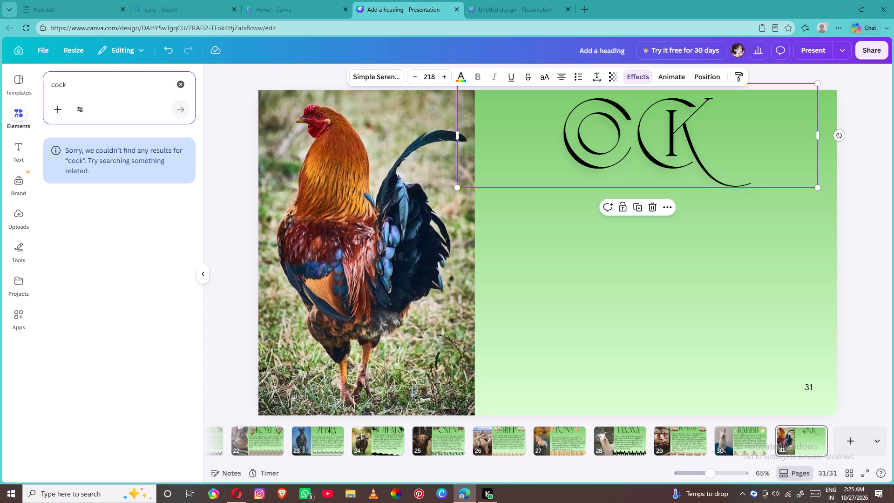
{"action": "left_click", "coordinate": [146, 168]}
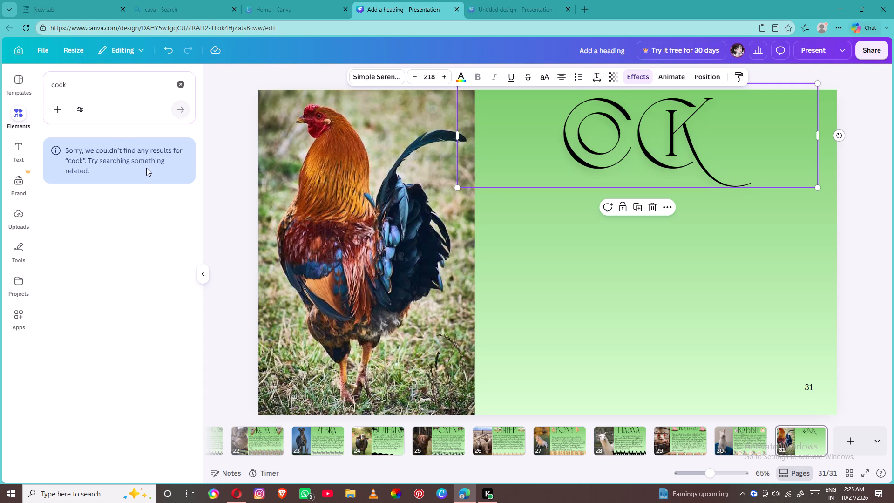
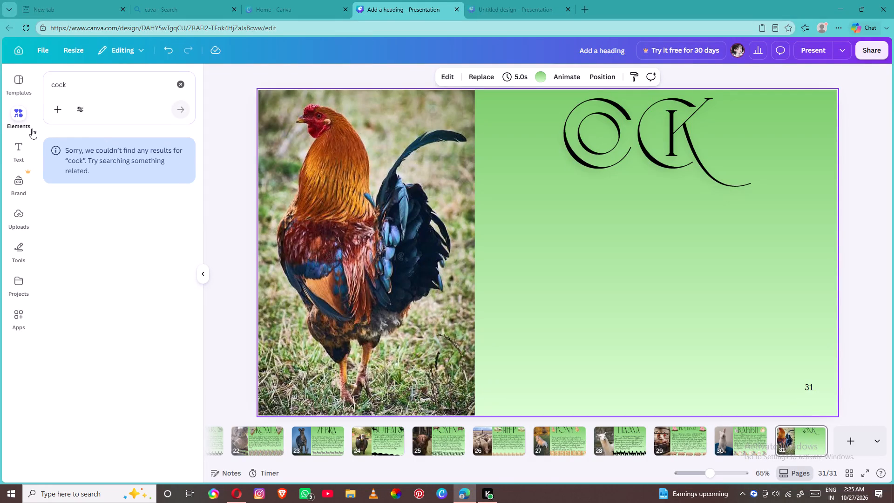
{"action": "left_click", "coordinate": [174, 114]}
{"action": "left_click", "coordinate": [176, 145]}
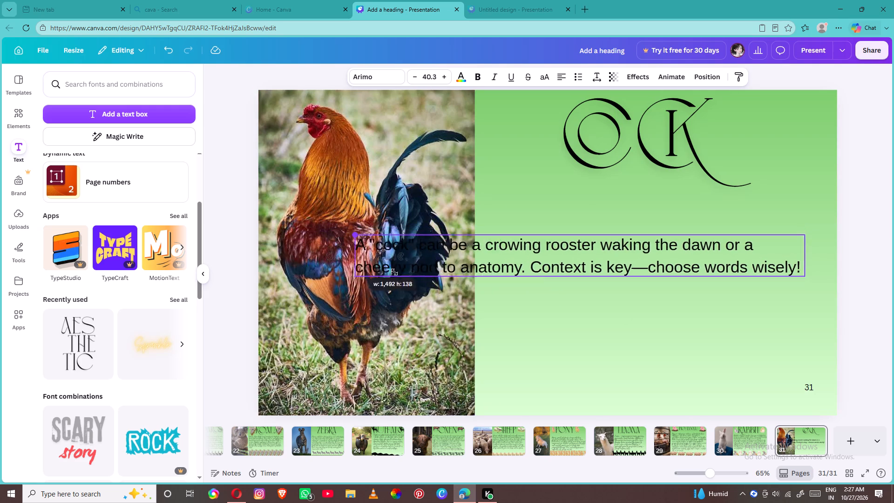
{"action": "left_click_drag", "start_coordinate": [394, 272], "coordinate": [489, 285]}
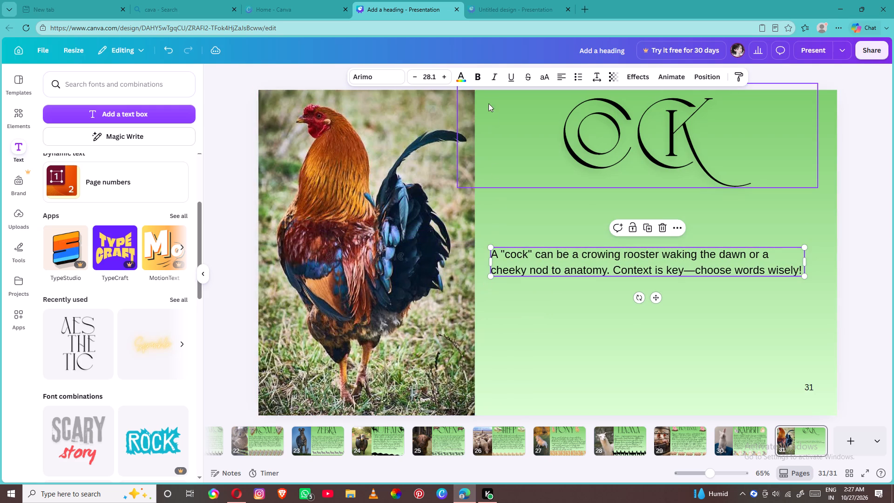
Increase the description's font size to 39.1.
{"action": "triple_click", "coordinate": [441, 76]}
{"action": "triple_click", "coordinate": [441, 76]}
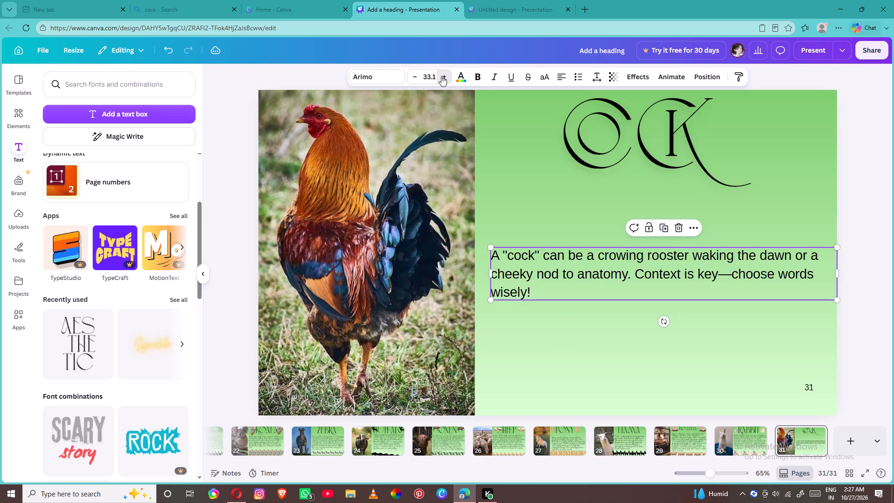
{"action": "triple_click", "coordinate": [441, 76]}
{"action": "double_click", "coordinate": [441, 76]}
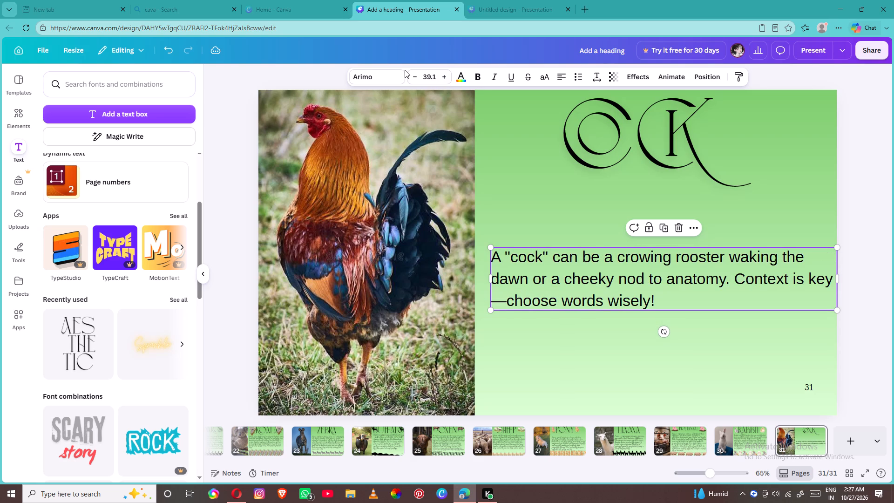
Change the description's font to the handwritten "Above the Be..." document font.
{"action": "left_click", "coordinate": [402, 72]}
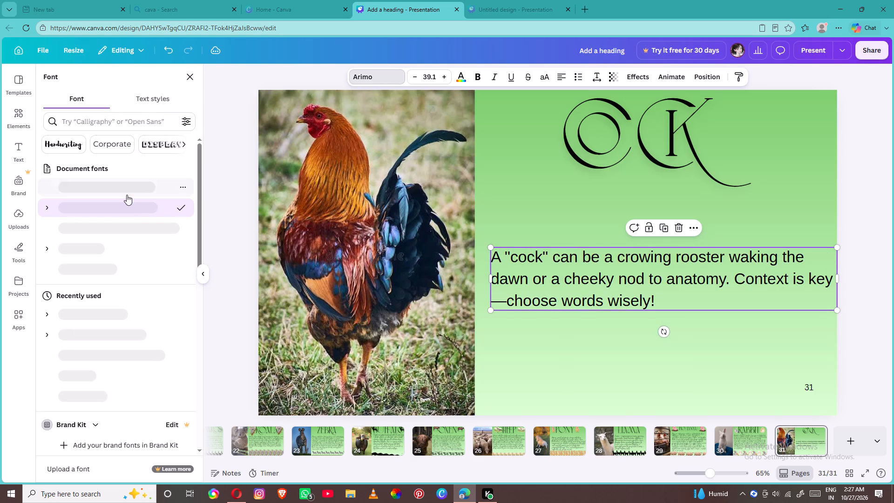
{"action": "left_click", "coordinate": [127, 195]}
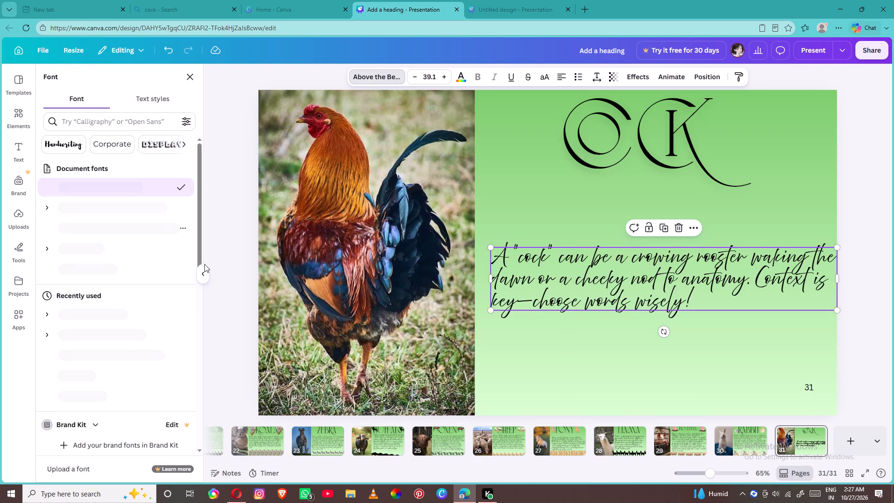
{"action": "left_click", "coordinate": [588, 375]}
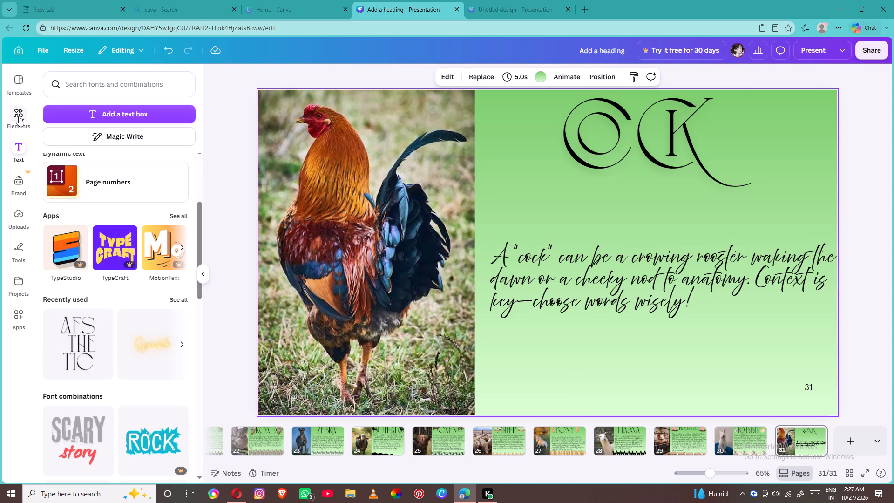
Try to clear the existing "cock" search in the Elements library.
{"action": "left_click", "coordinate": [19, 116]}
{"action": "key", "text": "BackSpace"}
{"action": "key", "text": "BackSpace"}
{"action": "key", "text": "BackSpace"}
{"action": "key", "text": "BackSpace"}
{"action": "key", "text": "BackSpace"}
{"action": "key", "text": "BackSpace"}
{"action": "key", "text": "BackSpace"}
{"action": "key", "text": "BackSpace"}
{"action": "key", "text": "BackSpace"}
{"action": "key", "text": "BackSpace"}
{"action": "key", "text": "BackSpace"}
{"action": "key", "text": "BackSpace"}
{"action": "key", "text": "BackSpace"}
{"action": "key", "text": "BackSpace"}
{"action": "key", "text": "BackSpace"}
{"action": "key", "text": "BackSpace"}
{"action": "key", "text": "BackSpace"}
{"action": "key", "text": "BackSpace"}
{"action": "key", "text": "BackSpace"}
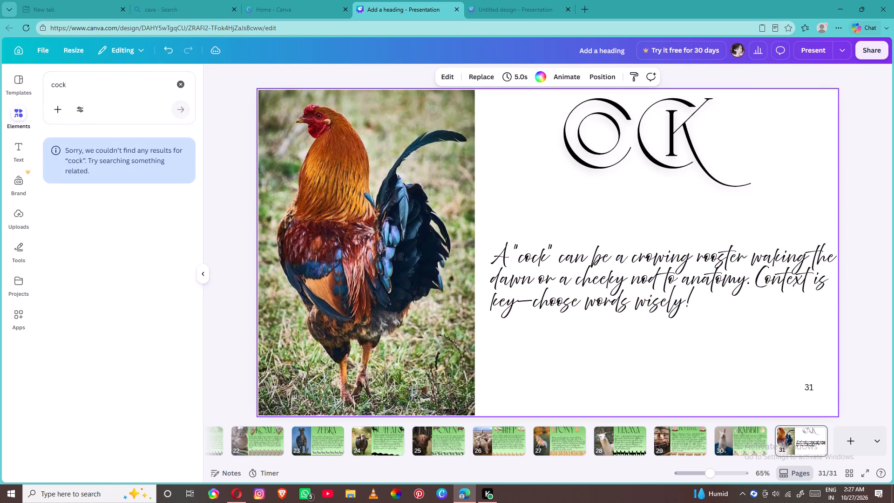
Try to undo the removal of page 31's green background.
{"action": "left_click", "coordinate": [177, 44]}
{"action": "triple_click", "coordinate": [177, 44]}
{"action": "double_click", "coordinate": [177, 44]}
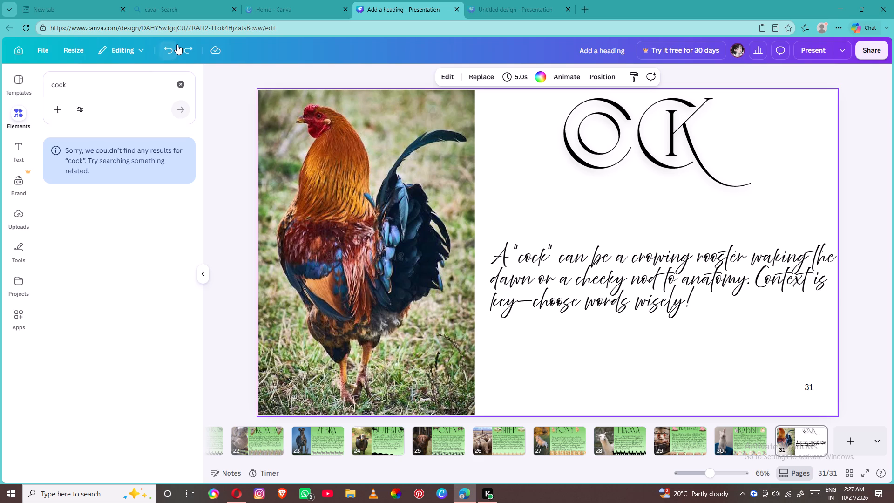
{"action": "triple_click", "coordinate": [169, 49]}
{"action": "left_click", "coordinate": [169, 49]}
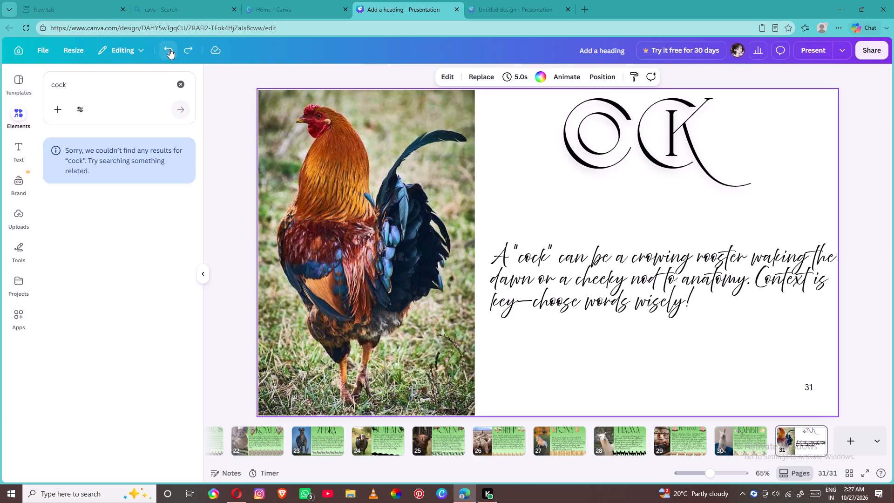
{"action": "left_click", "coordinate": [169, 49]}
Check page 30's background colour and apply the same green gradient to page 31's background.
{"action": "left_click", "coordinate": [759, 437]}
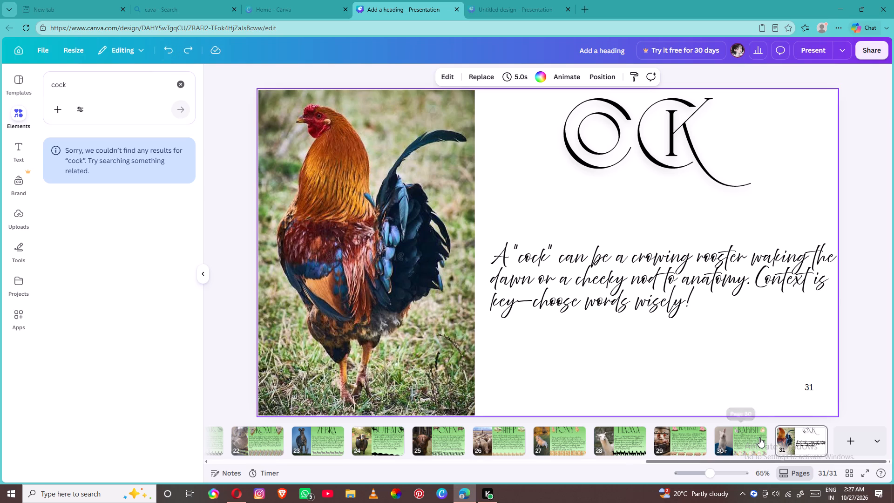
{"action": "left_click", "coordinate": [758, 444]}
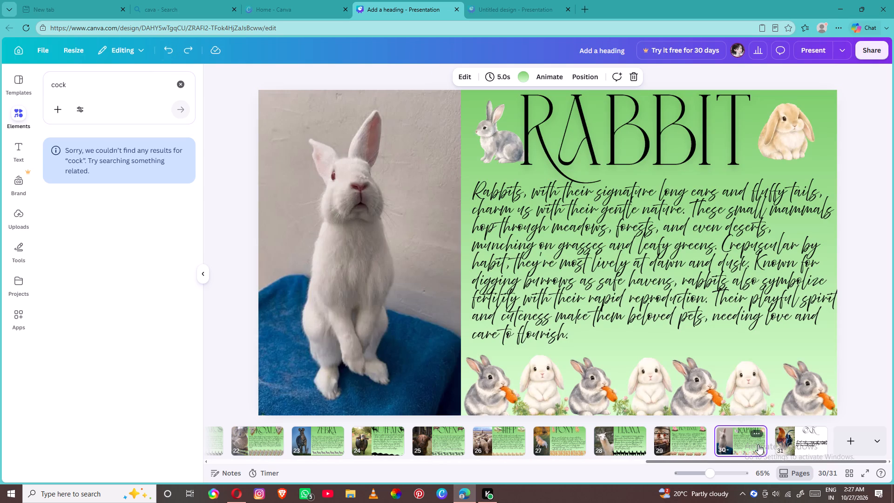
{"action": "double_click", "coordinate": [758, 444]}
{"action": "left_click", "coordinate": [792, 441]}
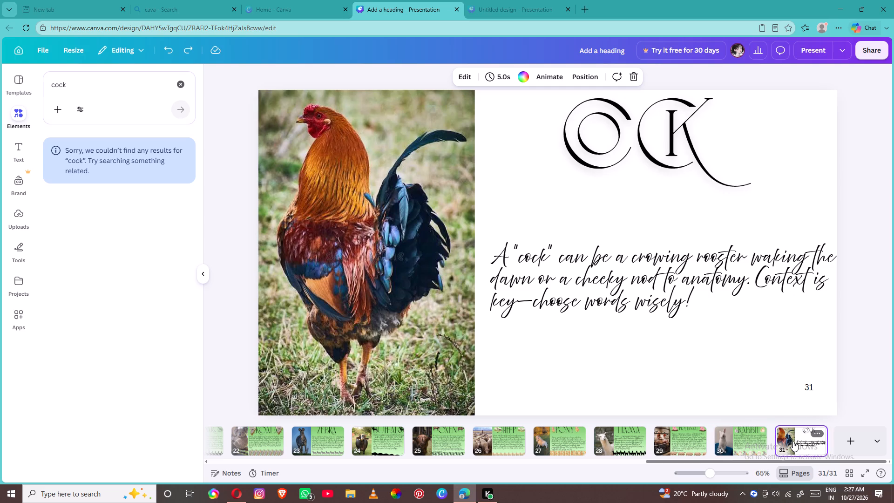
{"action": "left_click", "coordinate": [793, 441]}
{"action": "left_click", "coordinate": [793, 442]}
{"action": "left_click", "coordinate": [740, 449]}
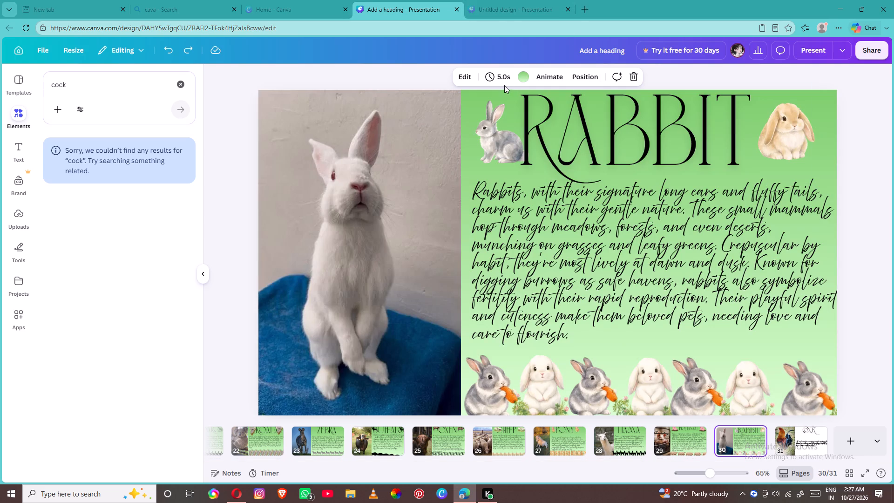
{"action": "left_click", "coordinate": [520, 77]}
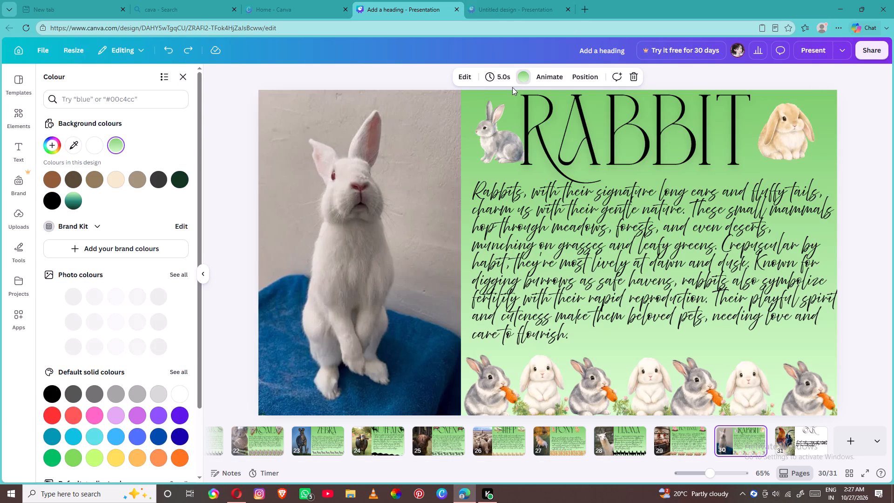
{"action": "left_click", "coordinate": [796, 443]}
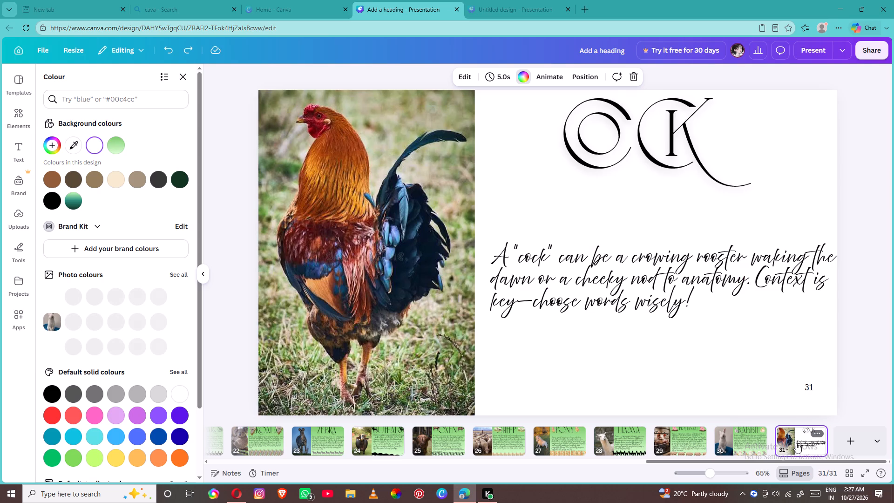
{"action": "left_click", "coordinate": [521, 81]}
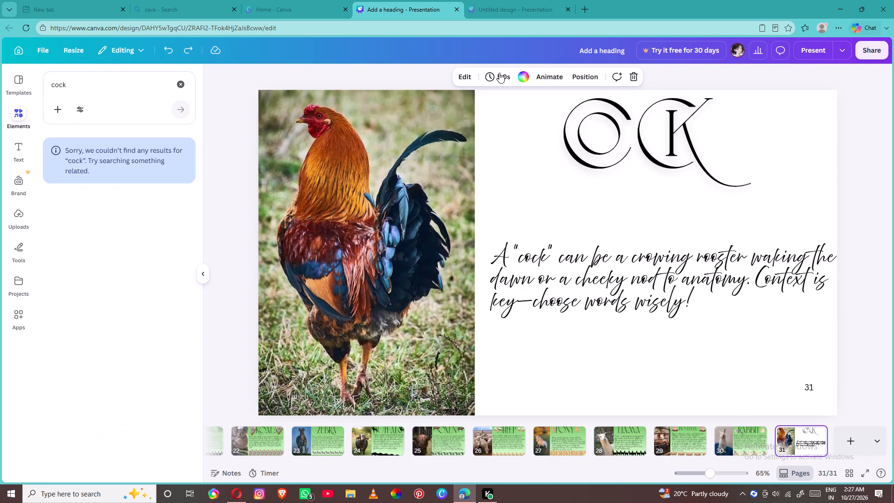
{"action": "left_click", "coordinate": [516, 76]}
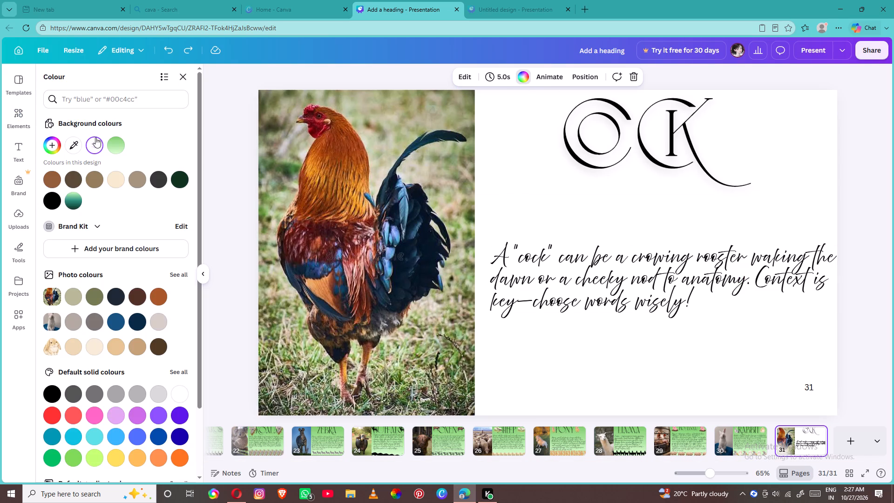
{"action": "left_click", "coordinate": [115, 142]}
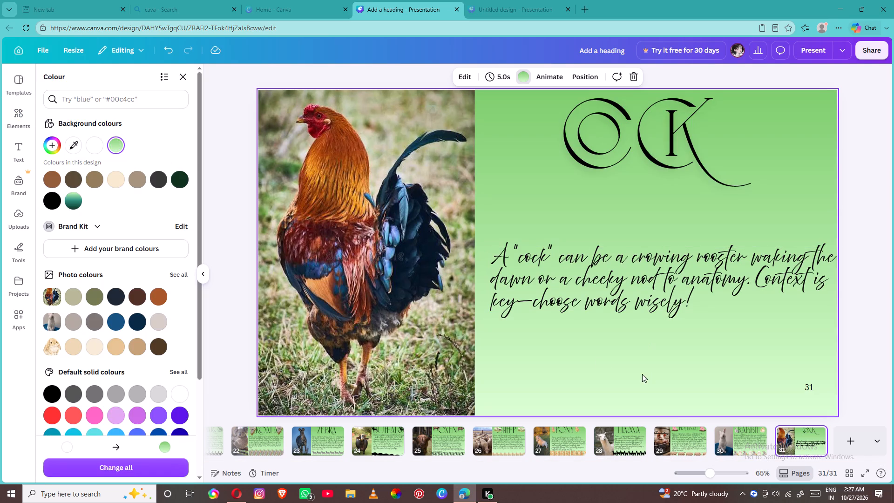
{"action": "left_click", "coordinate": [586, 353]}
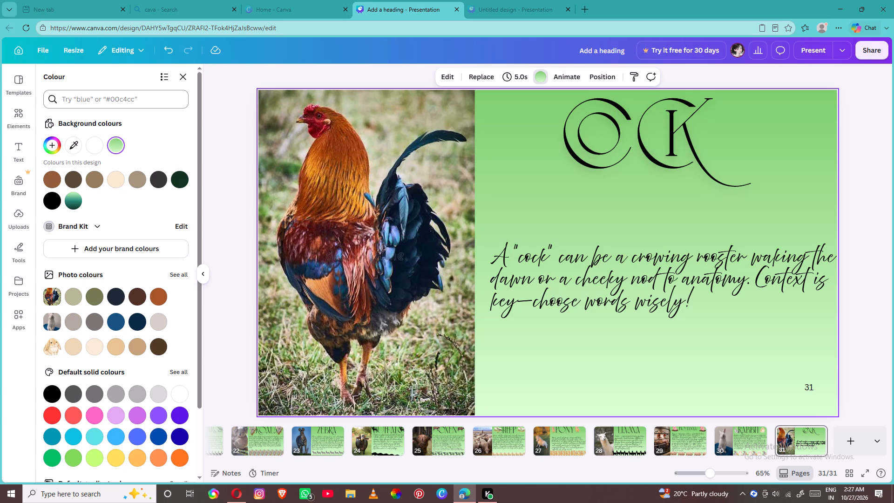
Replace the "cock" search in the Elements library with a search for "chicken".
{"action": "left_click", "coordinate": [34, 122]}
{"action": "left_click", "coordinate": [120, 85]}
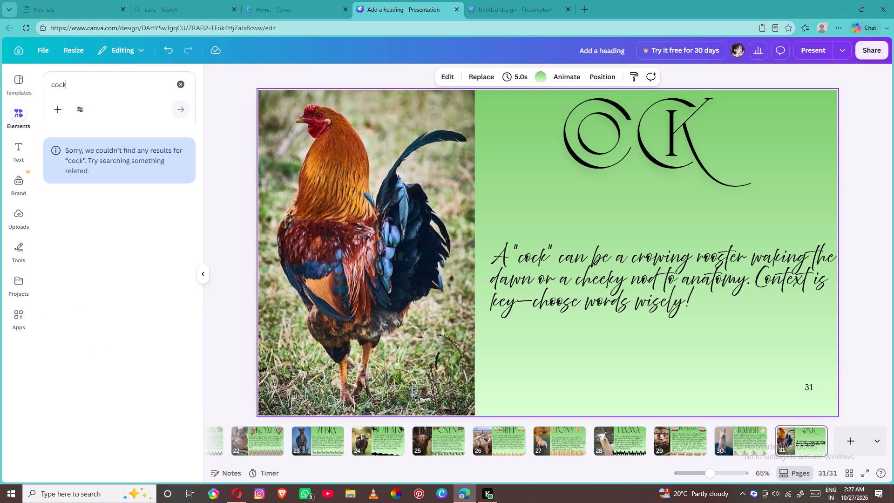
{"action": "key", "text": "BackSpace"}
{"action": "key", "text": "BackSpace"}
{"action": "key", "text": "BackSpace"}
{"action": "key", "text": "BackSpace"}
{"action": "key", "text": "BackSpace"}
{"action": "key", "text": "BackSpace"}
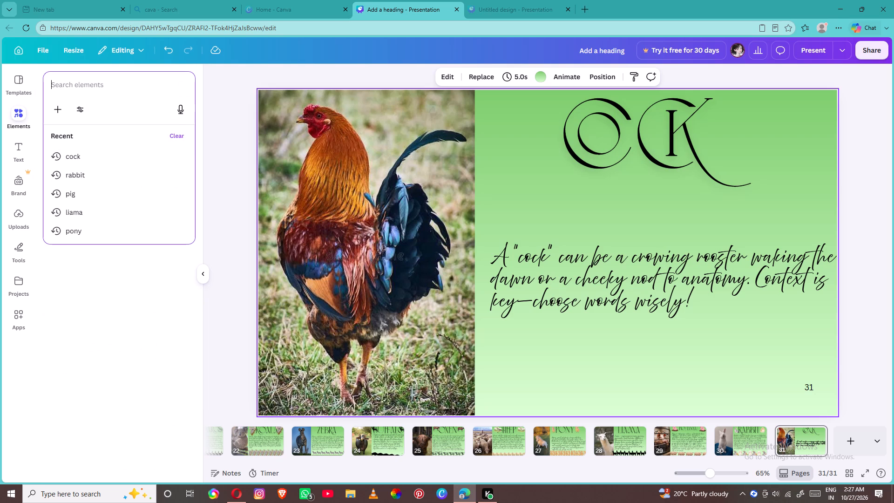
{"action": "type", "text": "ch"}
{"action": "type", "text": "icken"}
{"action": "key", "text": "Return"}
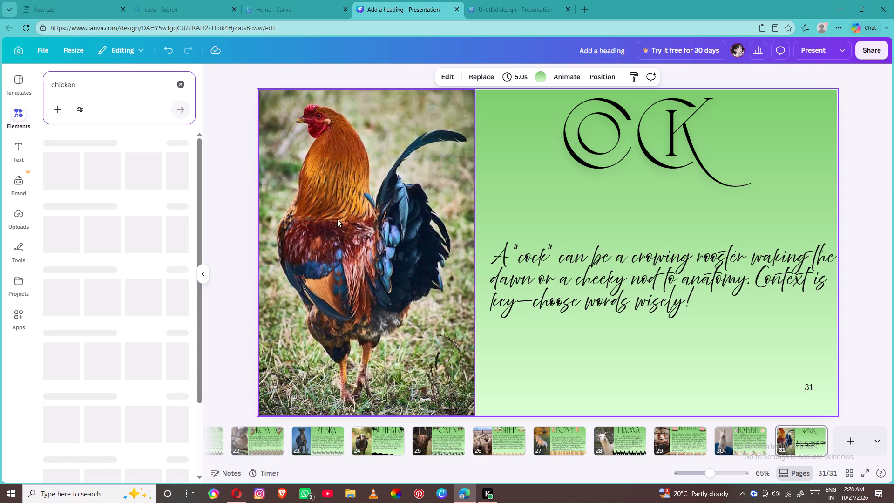
Add a new page 32 after the cock page.
{"action": "left_click", "coordinate": [841, 440]}
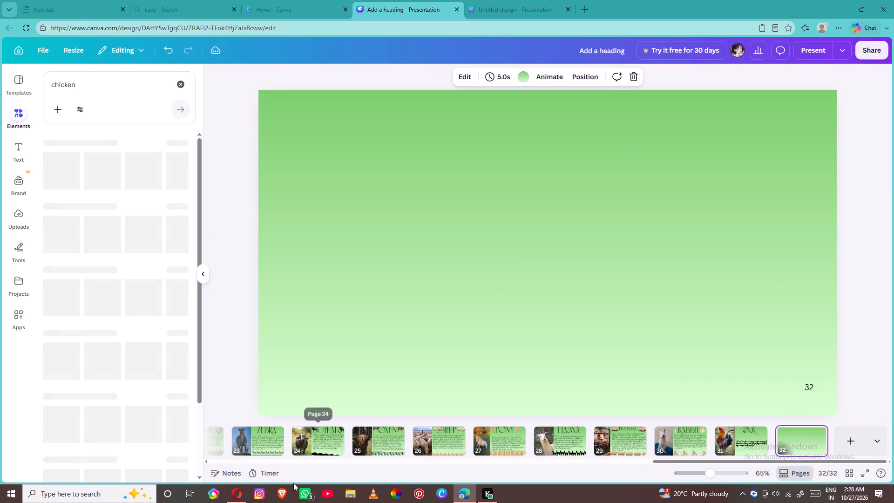
Switch to Opera, check the animal name list, search Google Images for "turkey" and copy the close-up Wild Turkey photo from American Bird Conservancy.
{"action": "left_click", "coordinate": [243, 492]}
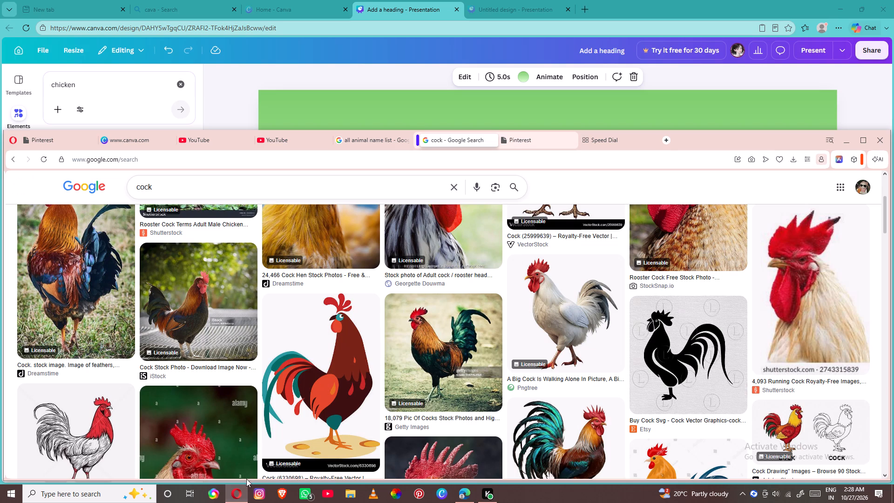
{"action": "left_click", "coordinate": [352, 140]}
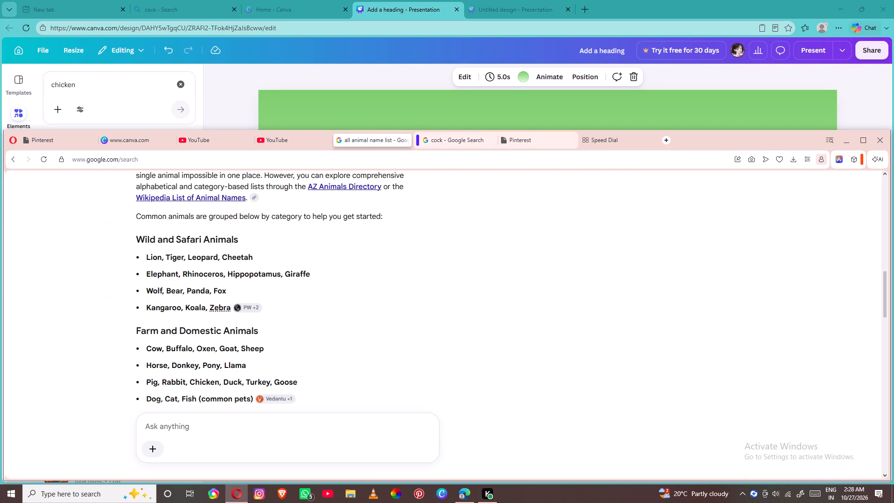
{"action": "left_click", "coordinate": [452, 143]}
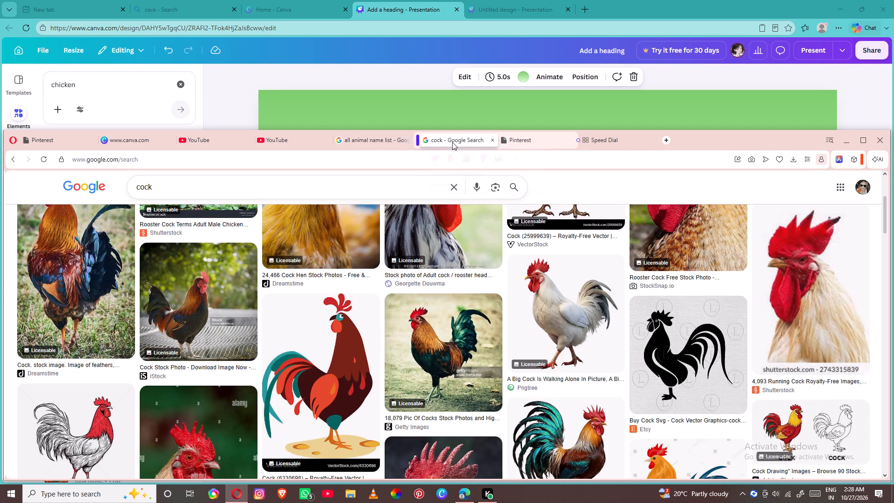
{"action": "left_click", "coordinate": [458, 188]}
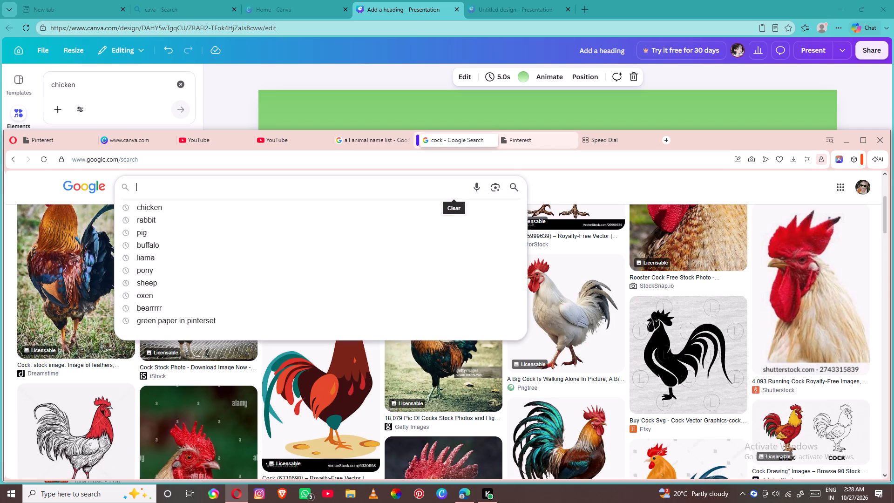
{"action": "type", "text": "tu"}
{"action": "type", "text": "rkey"}
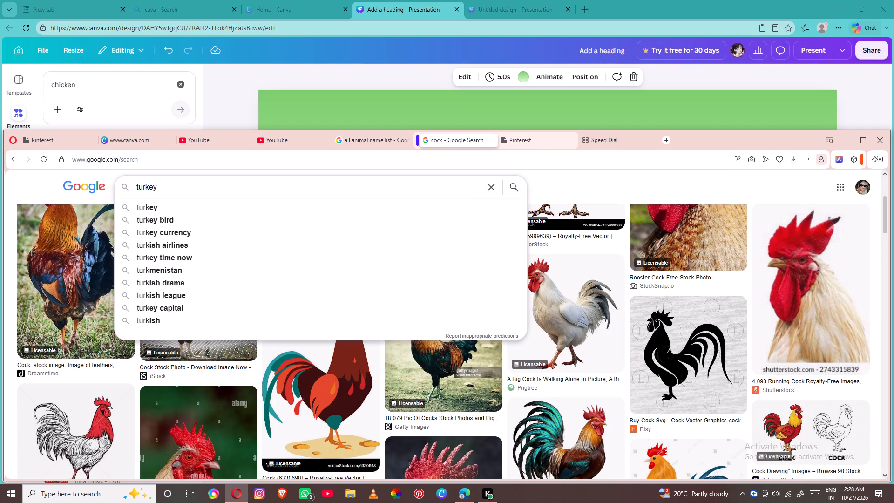
{"action": "key", "text": "Return"}
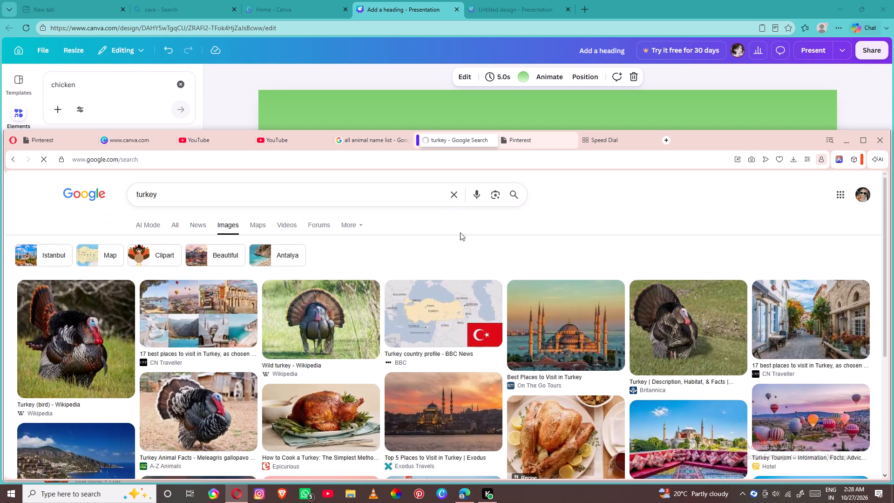
{"action": "scroll", "coordinate": [469, 280], "scroll_direction": "down", "scroll_amount": 4}
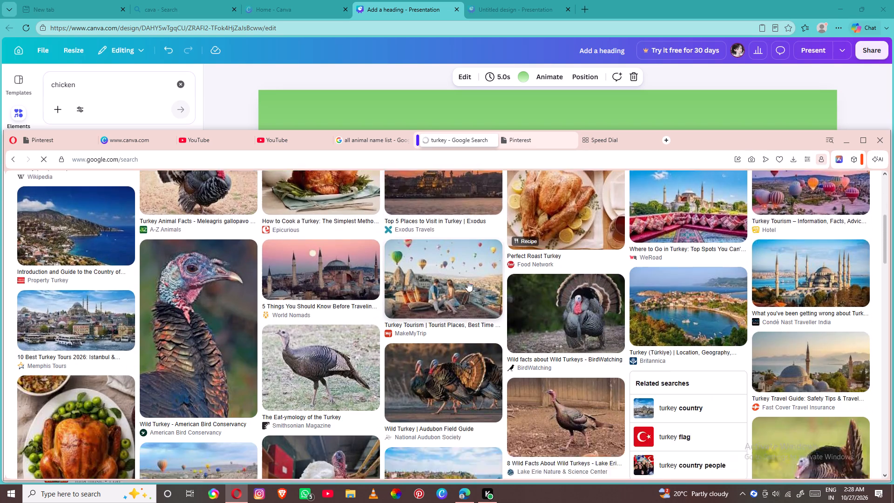
{"action": "right_click", "coordinate": [168, 254]}
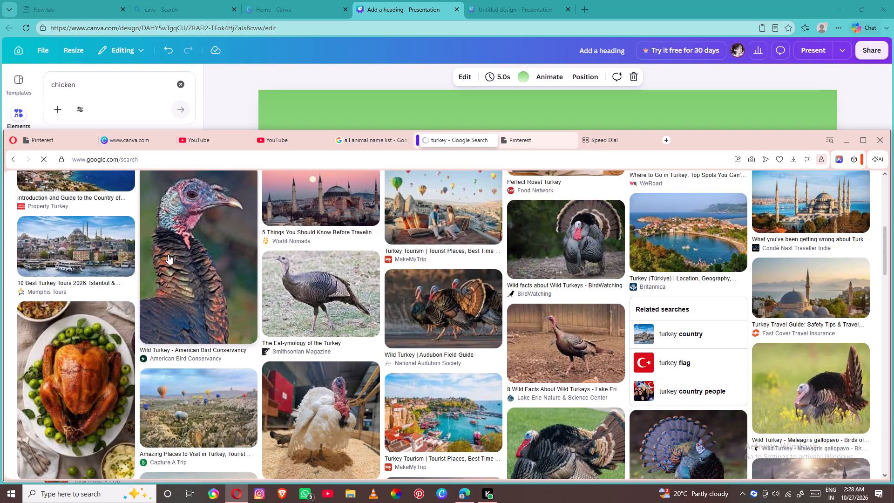
{"action": "left_click", "coordinate": [216, 334]}
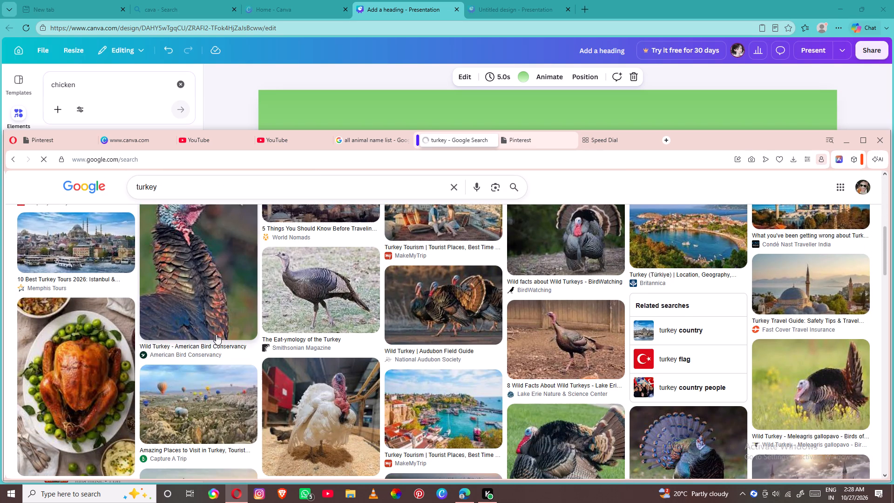
Back in the Canva presentation in Edge, paste the copied turkey photo and get it onto page 32 by way of page 31.
{"action": "left_click", "coordinate": [467, 502]}
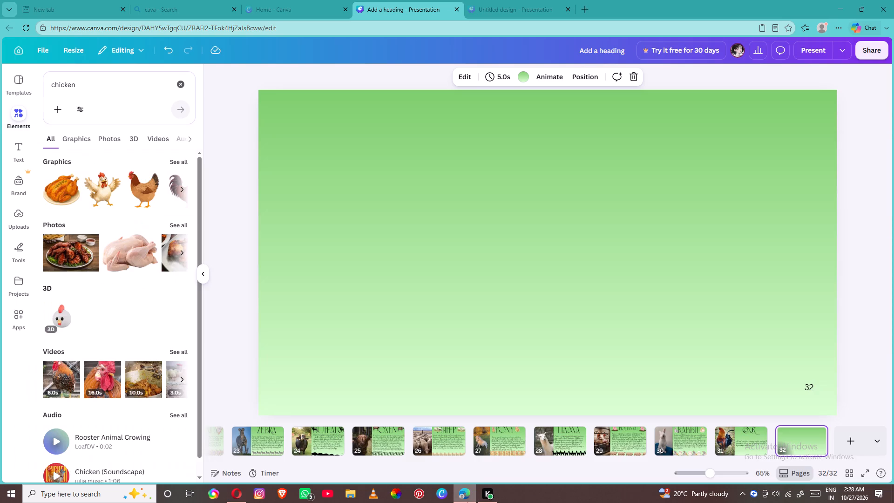
{"action": "right_click", "coordinate": [395, 211]}
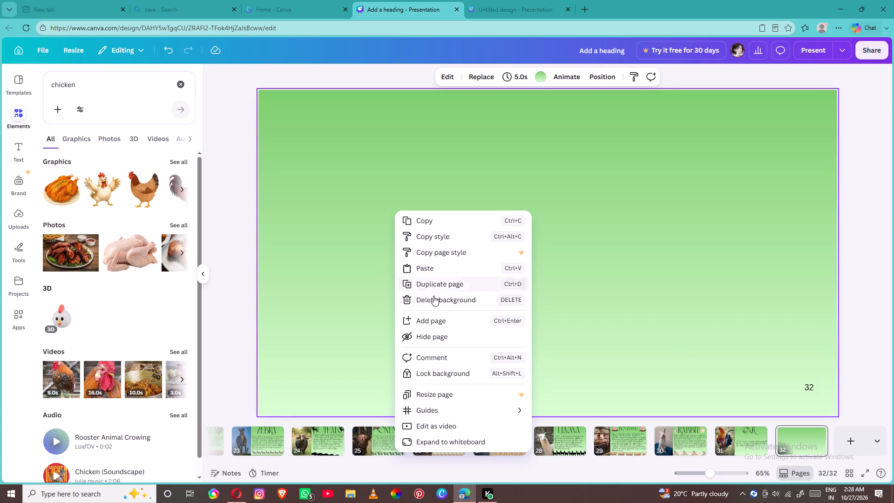
{"action": "left_click", "coordinate": [440, 267]}
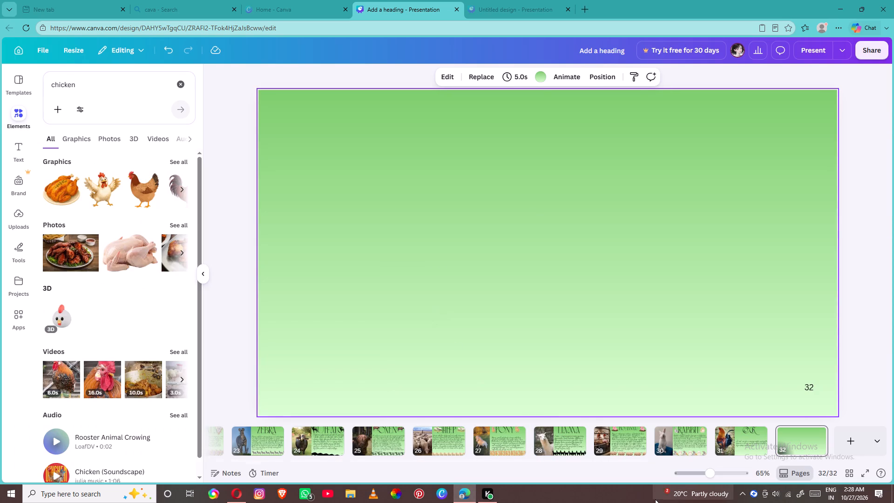
{"action": "left_click", "coordinate": [717, 436]}
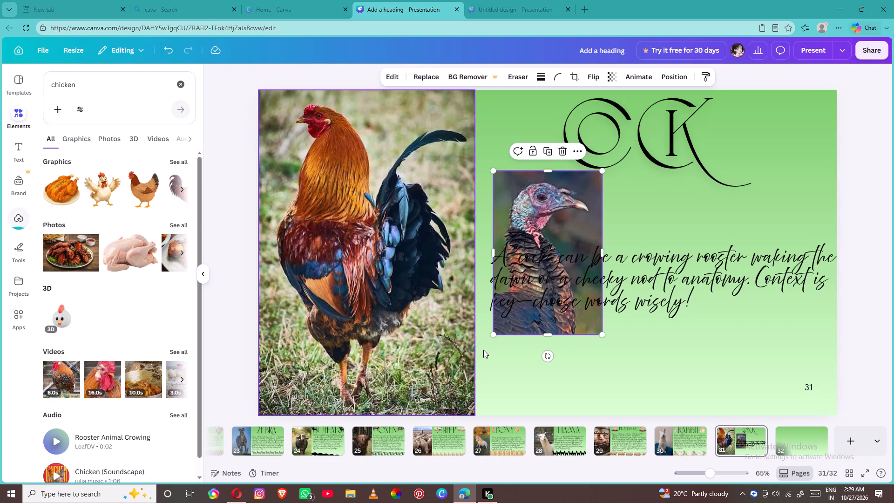
{"action": "right_click", "coordinate": [568, 327]}
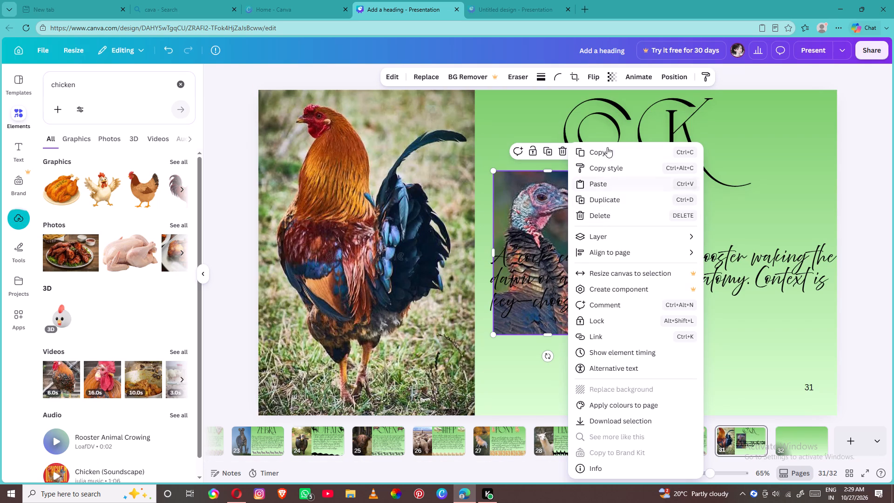
{"action": "left_click", "coordinate": [608, 147]}
{"action": "left_click", "coordinate": [799, 452]}
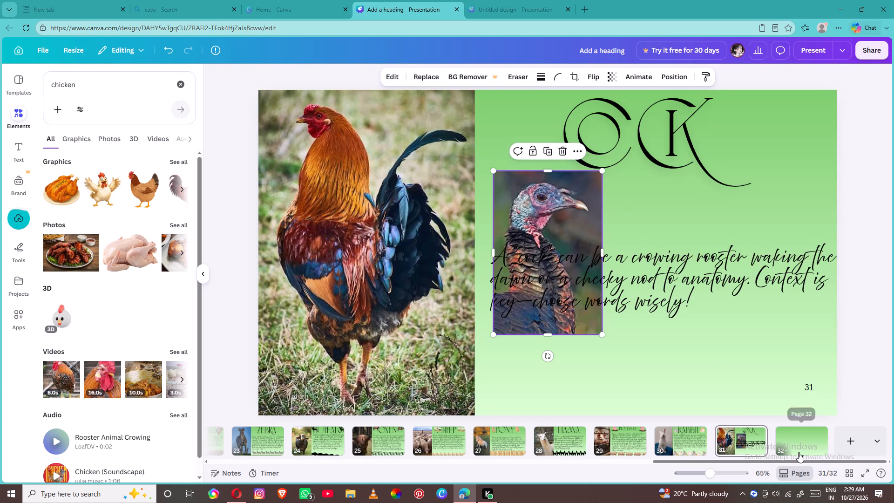
{"action": "right_click", "coordinate": [629, 347]}
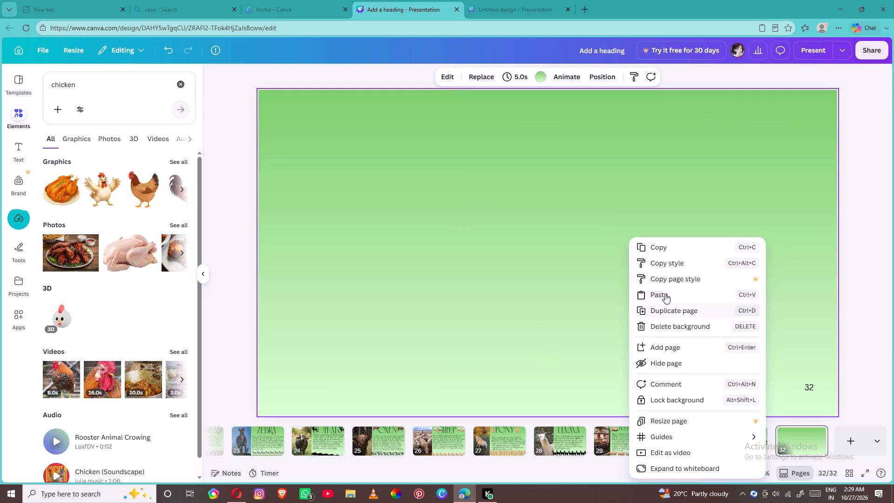
{"action": "left_click", "coordinate": [665, 293]}
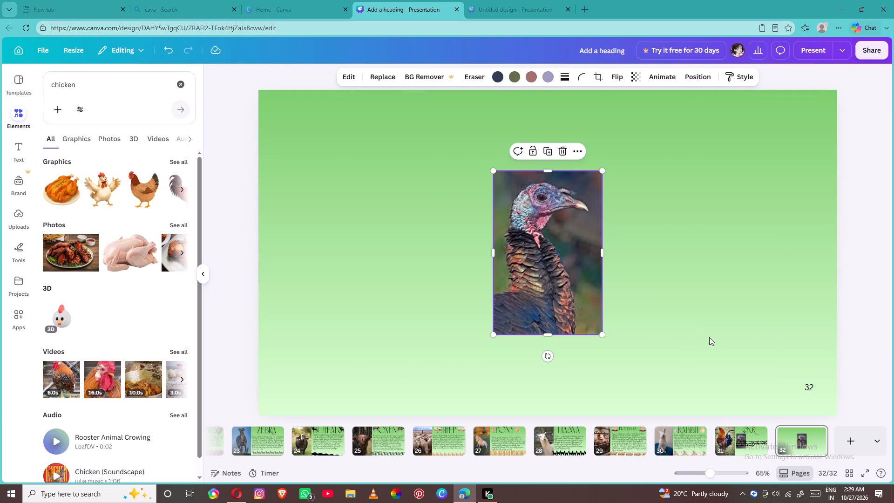
Delete the stray turkey photo from page 31.
{"action": "left_click", "coordinate": [745, 449]}
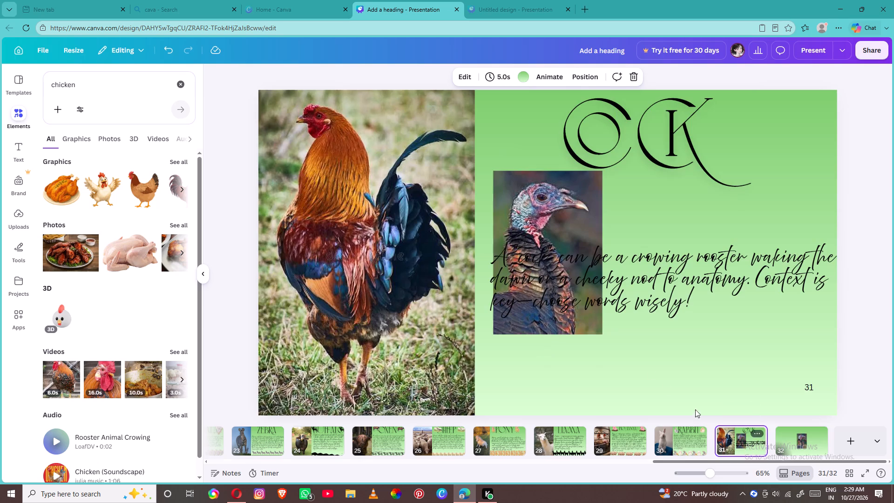
{"action": "left_click", "coordinate": [571, 322]}
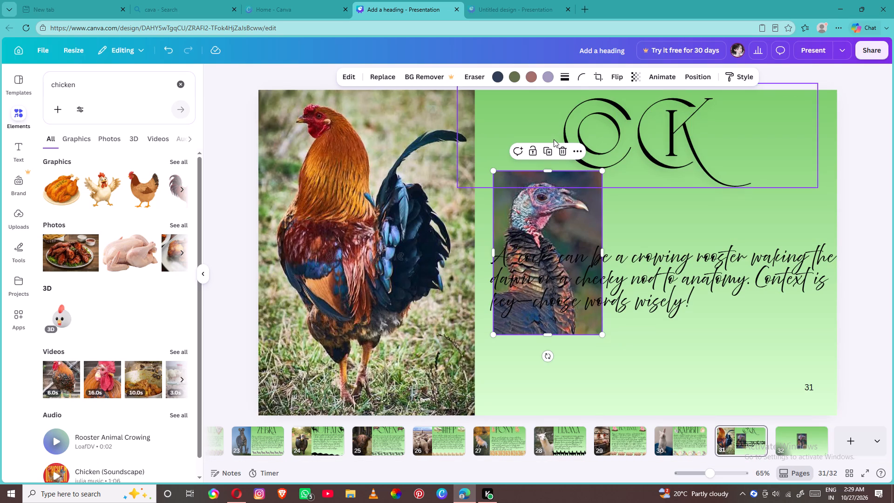
{"action": "left_click", "coordinate": [561, 147]}
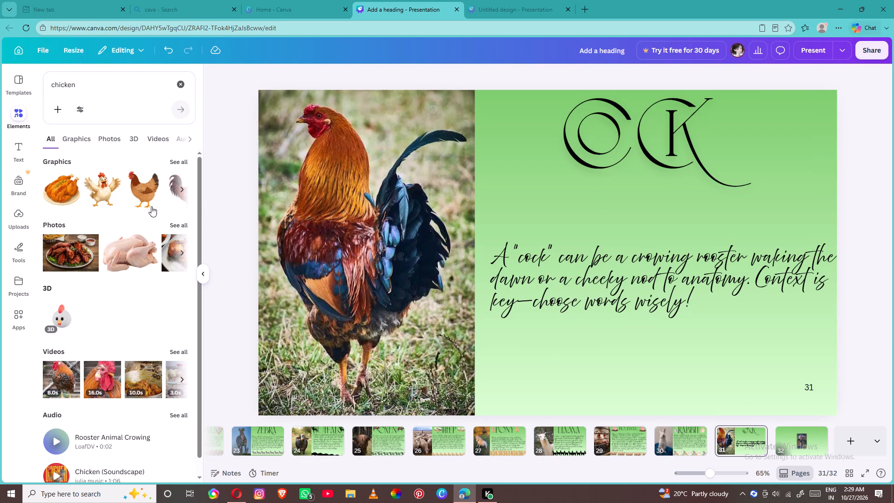
Add the cartoon chicken graphic with spread wings to page 31, shrink it and place it just before the title.
{"action": "left_click", "coordinate": [111, 197]}
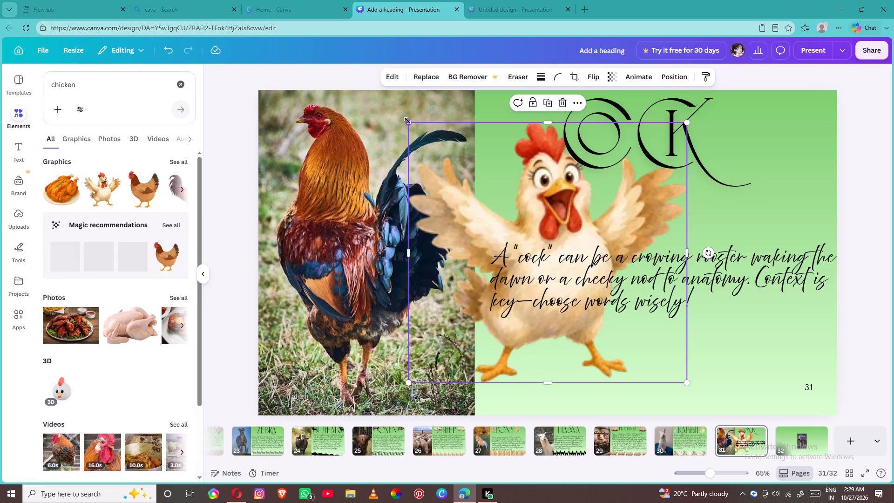
{"action": "left_click_drag", "start_coordinate": [407, 121], "coordinate": [550, 325]}
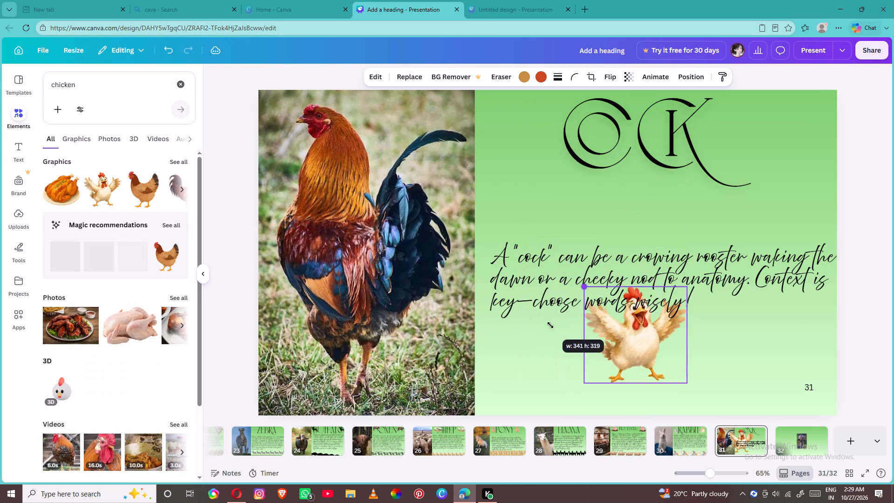
{"action": "left_click_drag", "start_coordinate": [550, 325], "coordinate": [558, 334]}
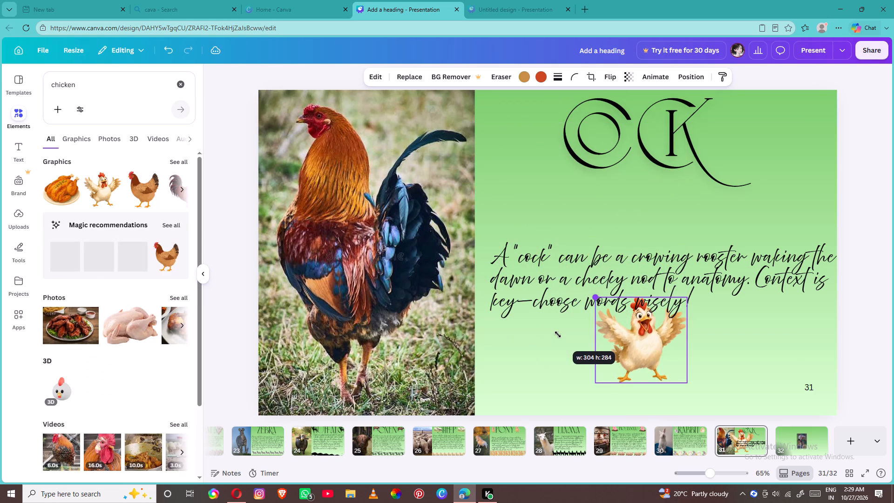
{"action": "left_click_drag", "start_coordinate": [558, 334], "coordinate": [558, 336]}
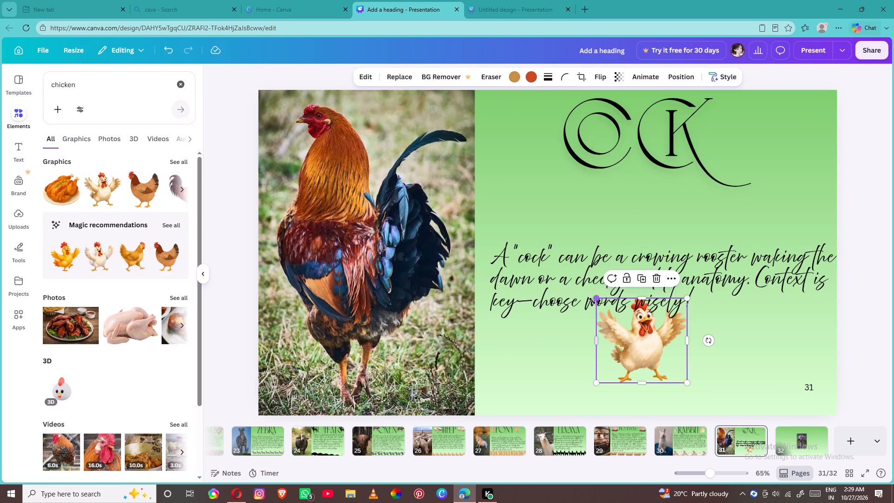
{"action": "left_click_drag", "start_coordinate": [594, 300], "coordinate": [605, 313]}
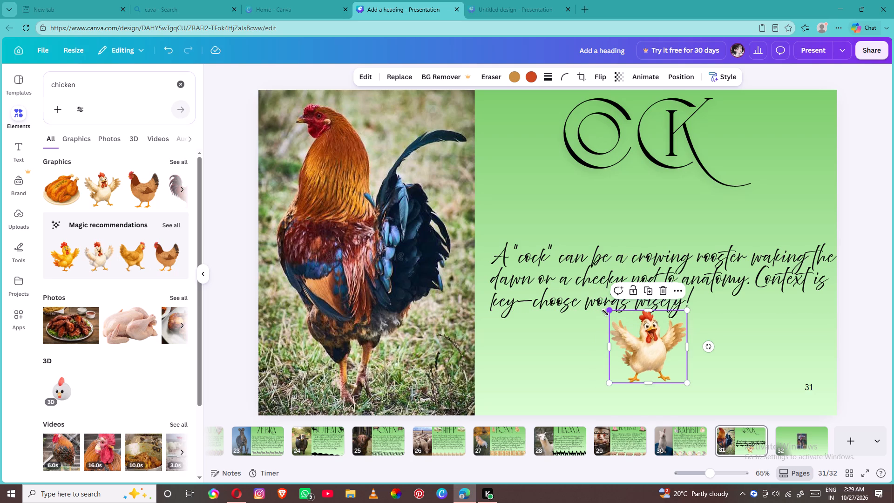
{"action": "left_click", "coordinate": [605, 313]}
{"action": "left_click_drag", "start_coordinate": [608, 312], "coordinate": [615, 316]}
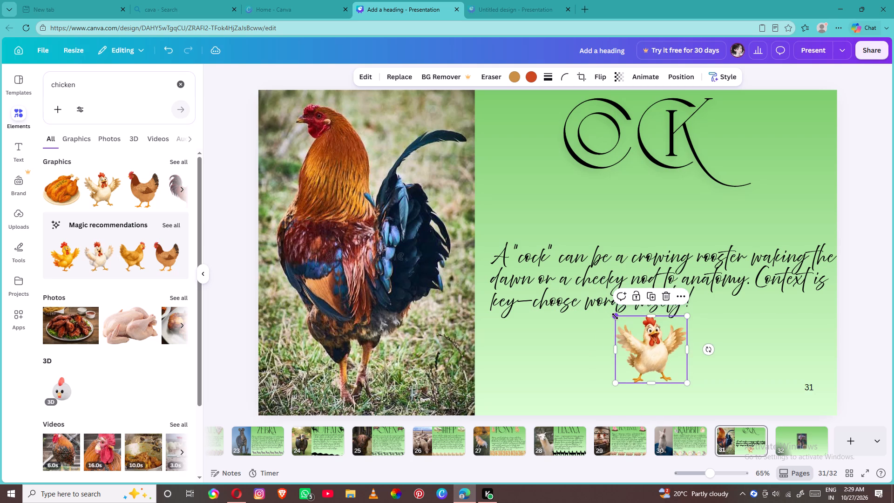
{"action": "left_click_drag", "start_coordinate": [618, 316], "coordinate": [628, 328]}
{"action": "left_click", "coordinate": [605, 341]}
{"action": "left_click_drag", "start_coordinate": [661, 353], "coordinate": [574, 143]}
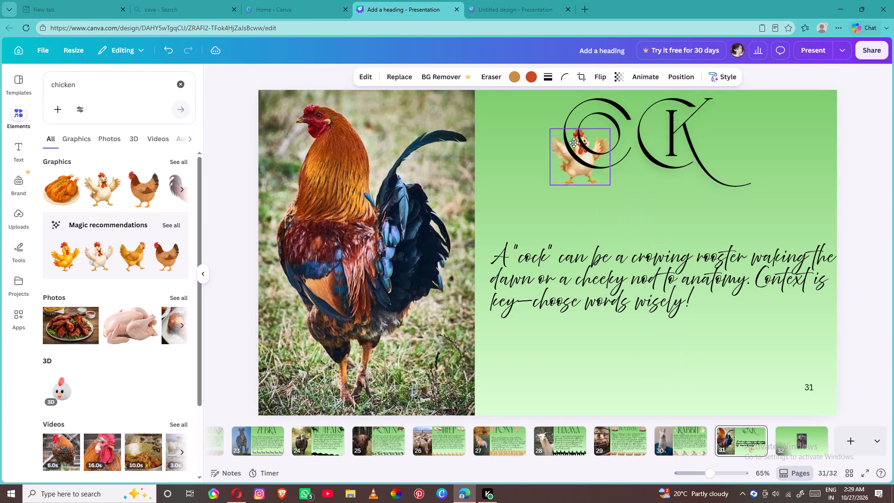
{"action": "left_click_drag", "start_coordinate": [574, 143], "coordinate": [534, 133]}
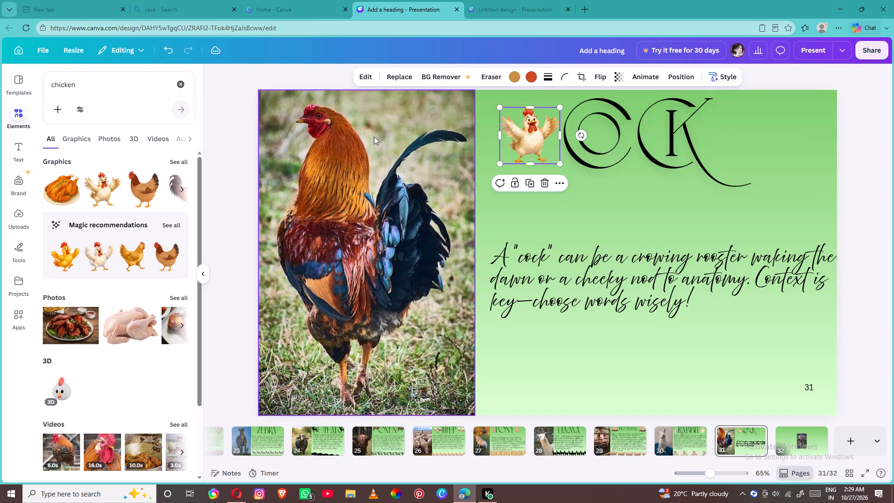
Add the brown hen graphic to page 31, shrink it to about 201 by 241, and place it just after the title.
{"action": "left_click", "coordinate": [183, 158]}
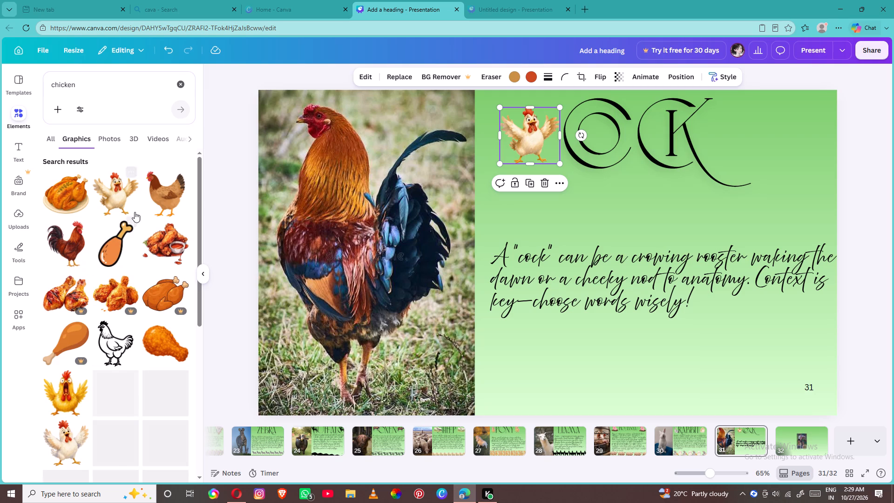
{"action": "left_click", "coordinate": [159, 211]}
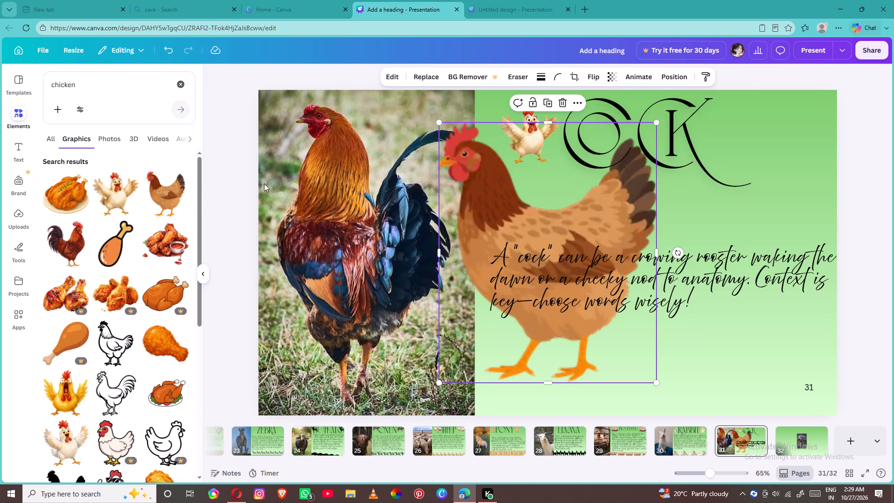
{"action": "left_click_drag", "start_coordinate": [440, 126], "coordinate": [541, 360]}
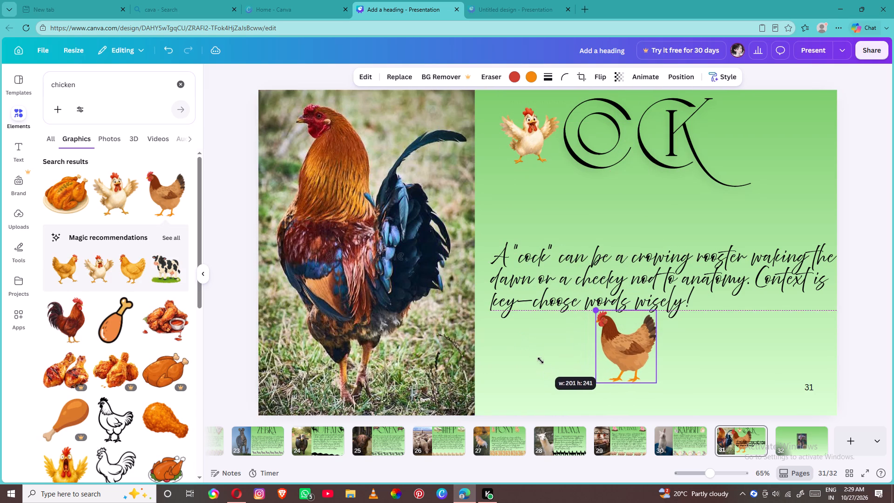
{"action": "left_click_drag", "start_coordinate": [541, 360], "coordinate": [541, 360]}
{"action": "left_click_drag", "start_coordinate": [623, 348], "coordinate": [757, 151]}
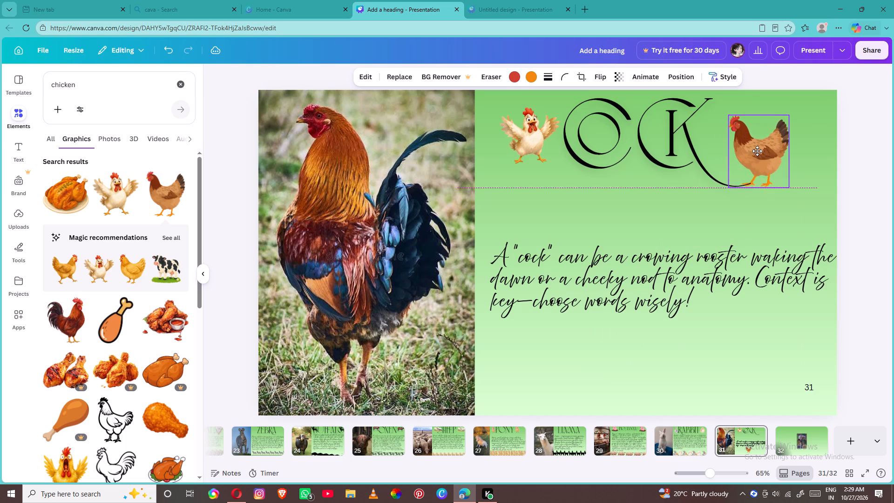
{"action": "left_click_drag", "start_coordinate": [757, 151], "coordinate": [766, 143]}
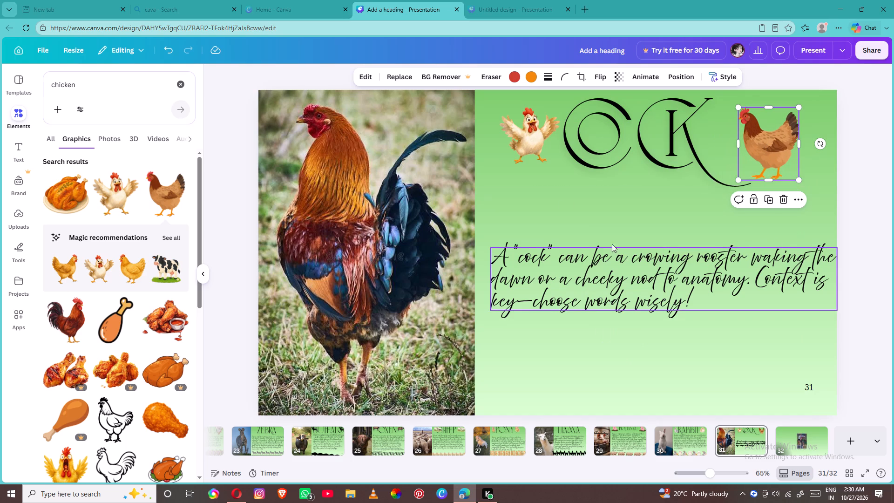
{"action": "left_click_drag", "start_coordinate": [778, 135], "coordinate": [776, 129]}
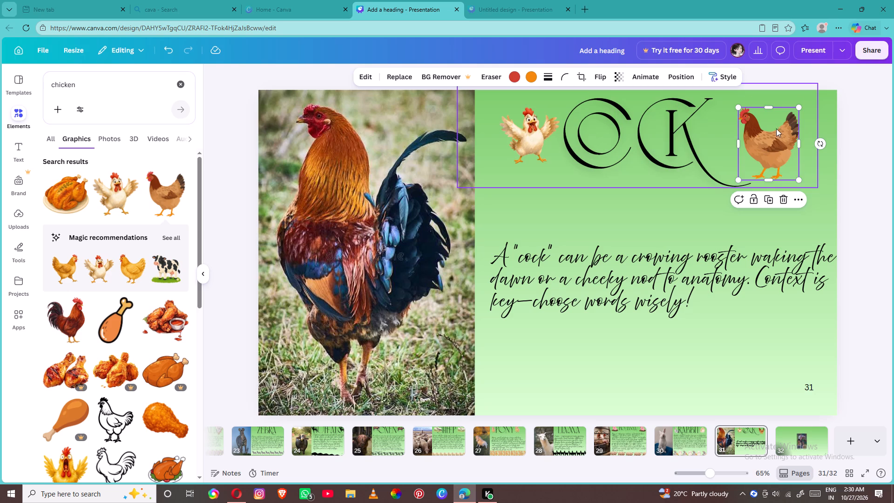
{"action": "left_click_drag", "start_coordinate": [776, 129], "coordinate": [778, 122]}
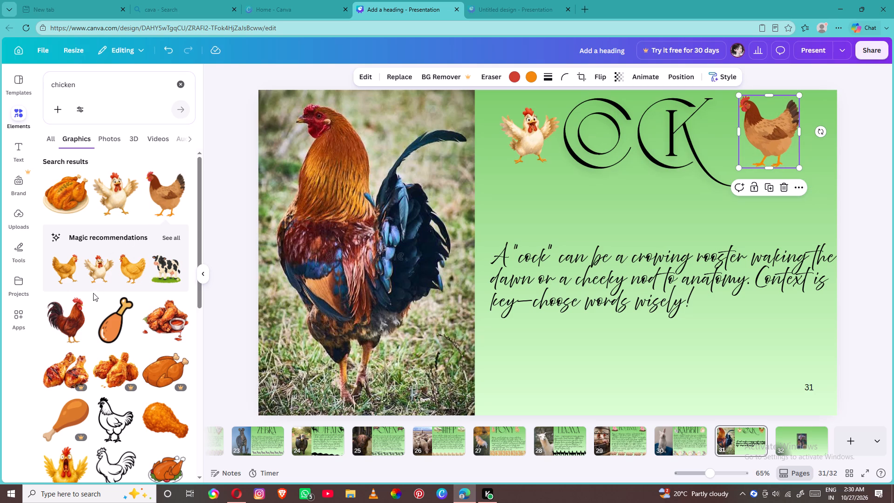
Add the red-brown rooster graphic with the dark tail to page 31, keeping the cock photo in its original place.
{"action": "left_click", "coordinate": [74, 321]}
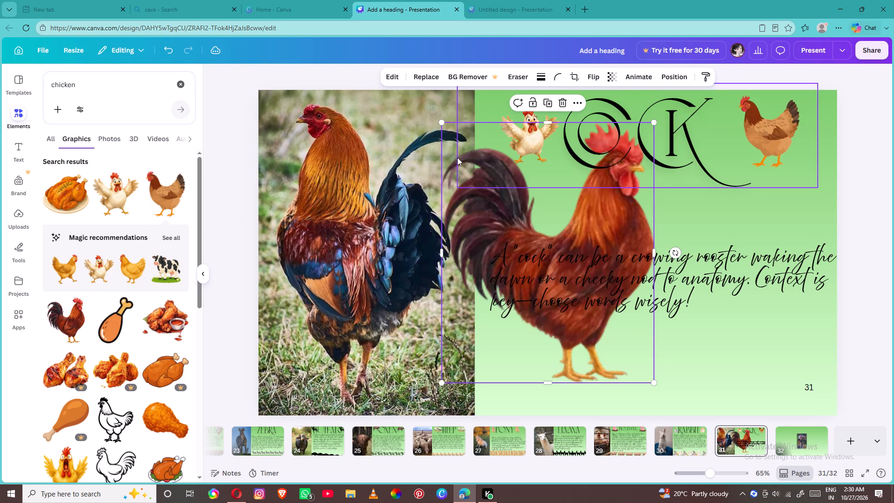
{"action": "left_click_drag", "start_coordinate": [444, 116], "coordinate": [447, 121]}
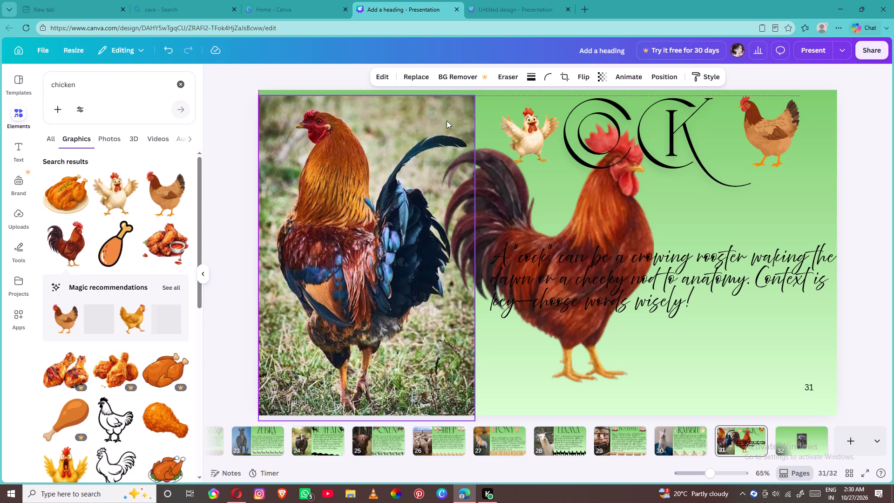
{"action": "left_click_drag", "start_coordinate": [447, 121], "coordinate": [448, 114]}
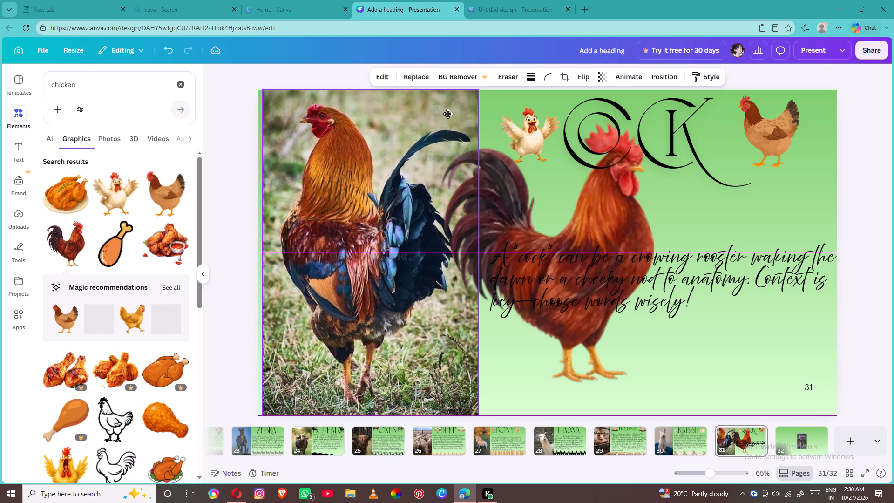
{"action": "left_click_drag", "start_coordinate": [448, 114], "coordinate": [447, 114]}
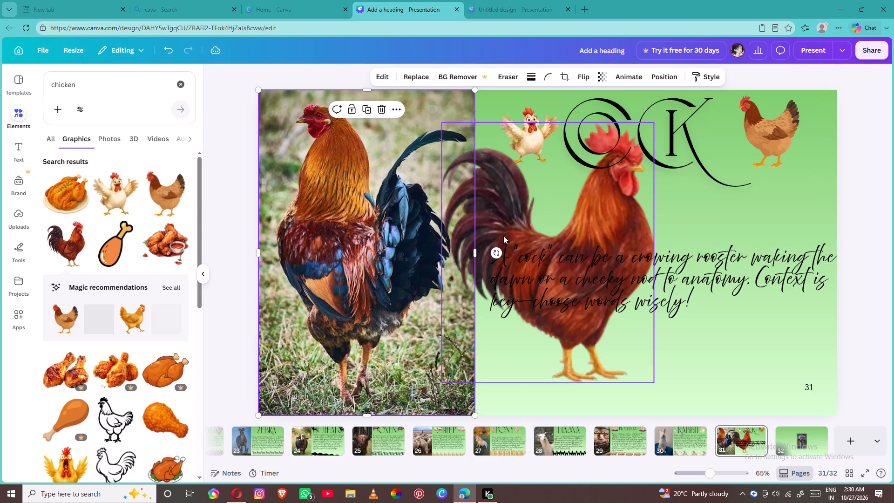
{"action": "left_click", "coordinate": [509, 252]}
{"action": "left_click", "coordinate": [545, 356]}
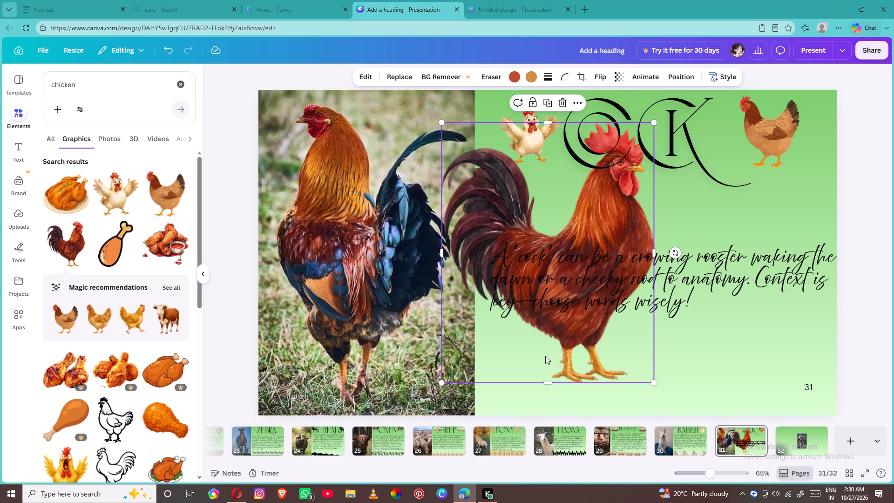
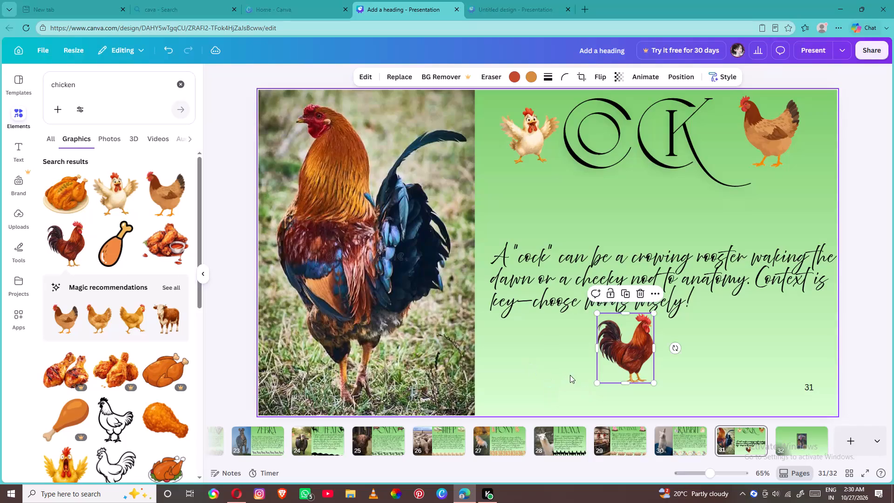
Place the red-brown rooster at page 31's bottom edge beside the cock photo and duplicate it into a row of seven across the green area.
{"action": "left_click_drag", "start_coordinate": [611, 353], "coordinate": [476, 381]}
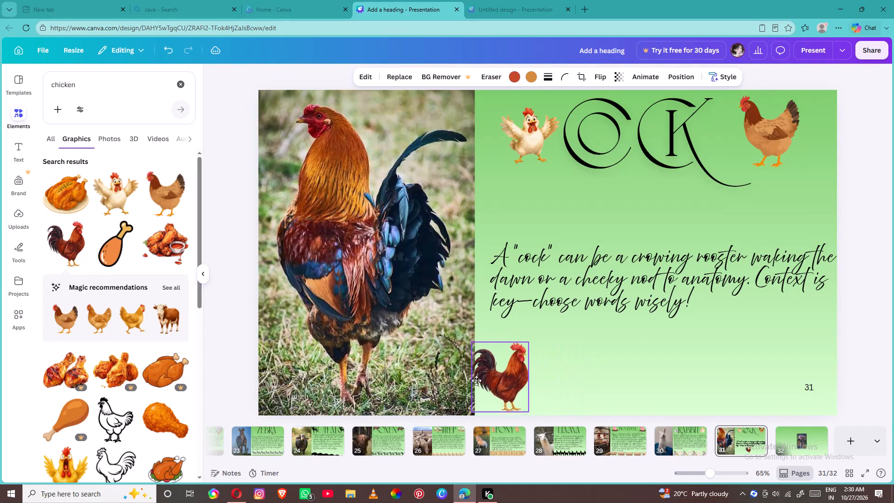
{"action": "left_click_drag", "start_coordinate": [476, 381], "coordinate": [471, 390]}
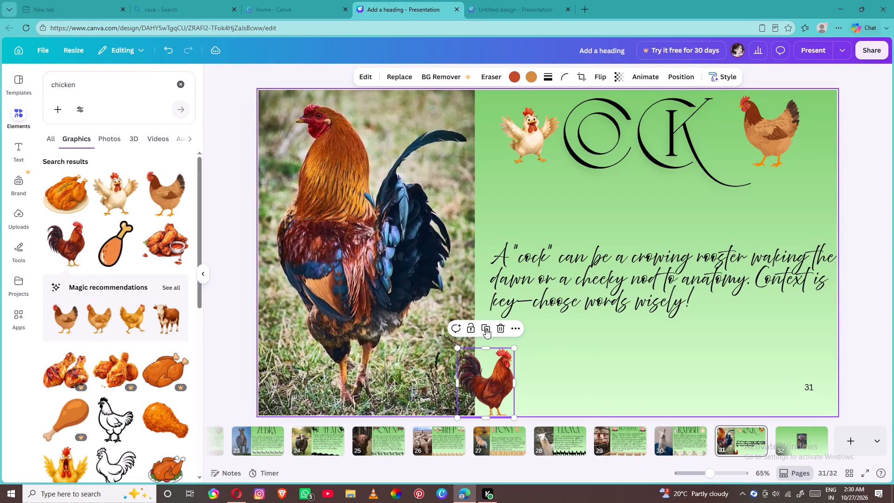
{"action": "left_click", "coordinate": [487, 323]}
{"action": "left_click_drag", "start_coordinate": [504, 386], "coordinate": [508, 387]}
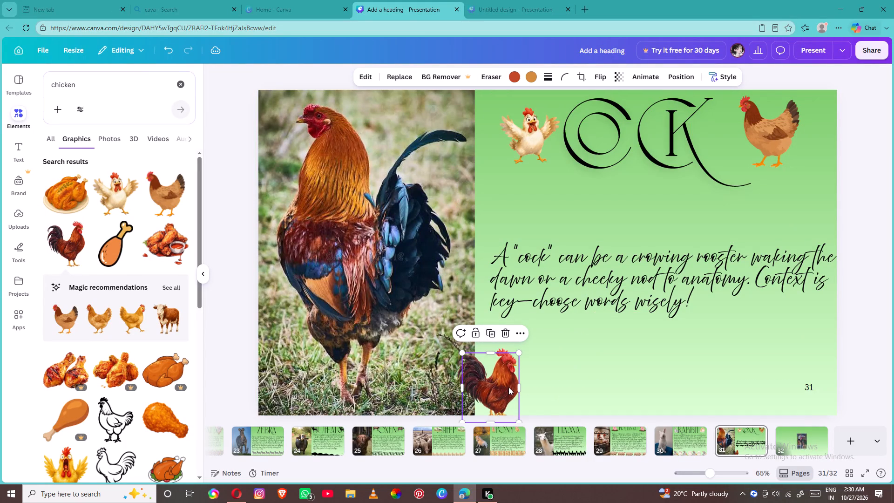
{"action": "left_click_drag", "start_coordinate": [508, 387], "coordinate": [552, 387]}
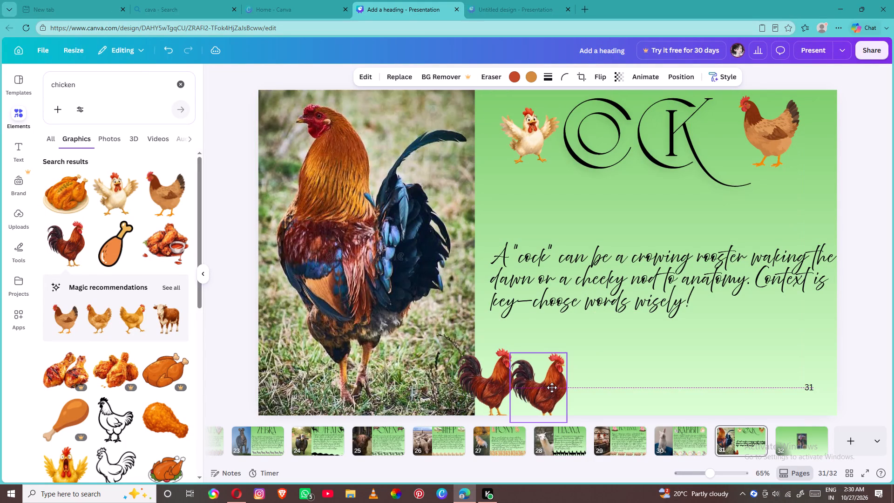
{"action": "left_click_drag", "start_coordinate": [552, 387], "coordinate": [543, 394]}
{"action": "right_click", "coordinate": [552, 387]}
{"action": "left_click", "coordinate": [543, 394]}
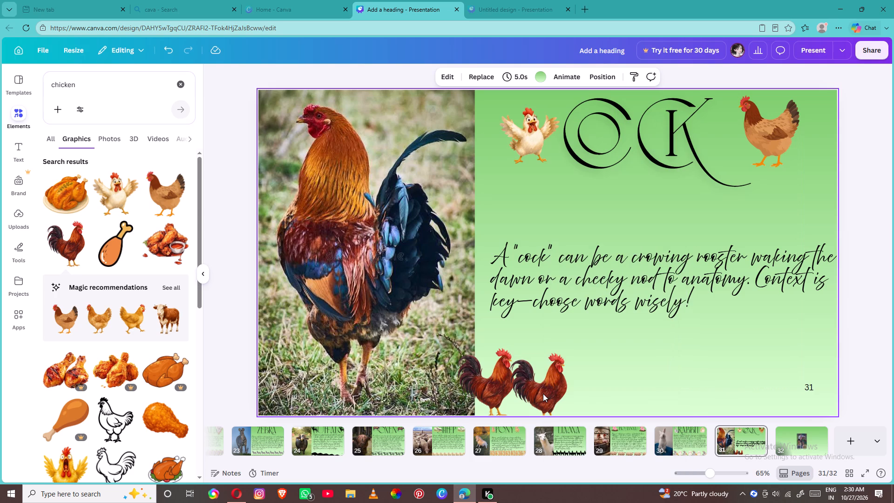
{"action": "left_click", "coordinate": [543, 394]}
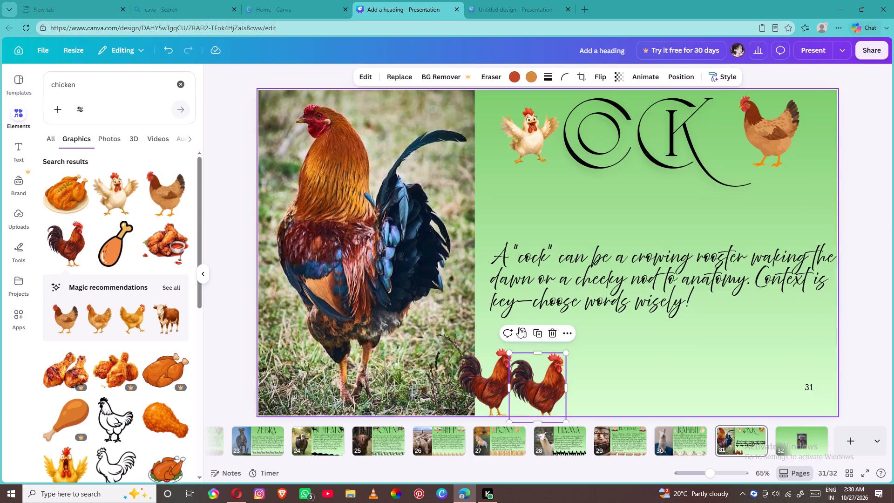
{"action": "left_click", "coordinate": [535, 329]}
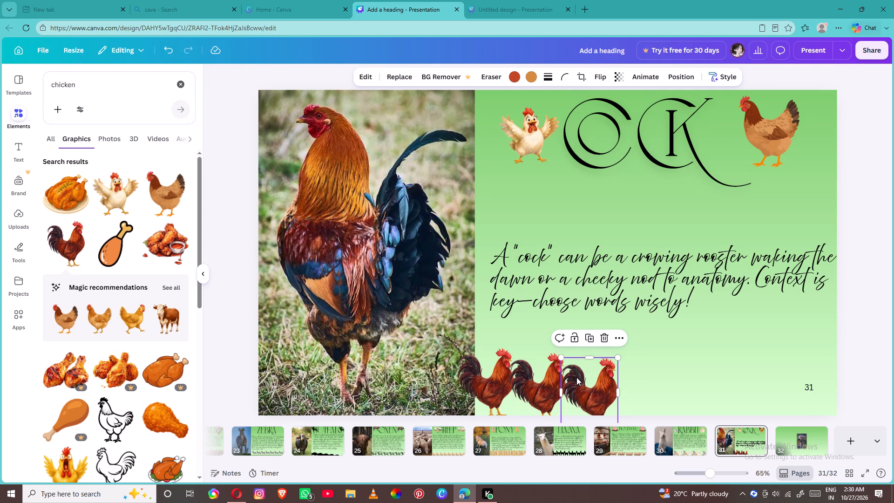
{"action": "left_click", "coordinate": [577, 377]}
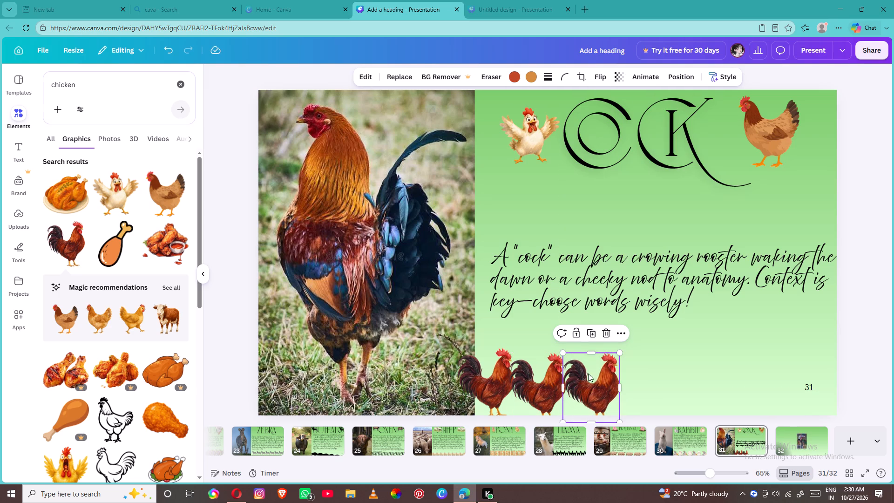
{"action": "left_click", "coordinate": [590, 334]}
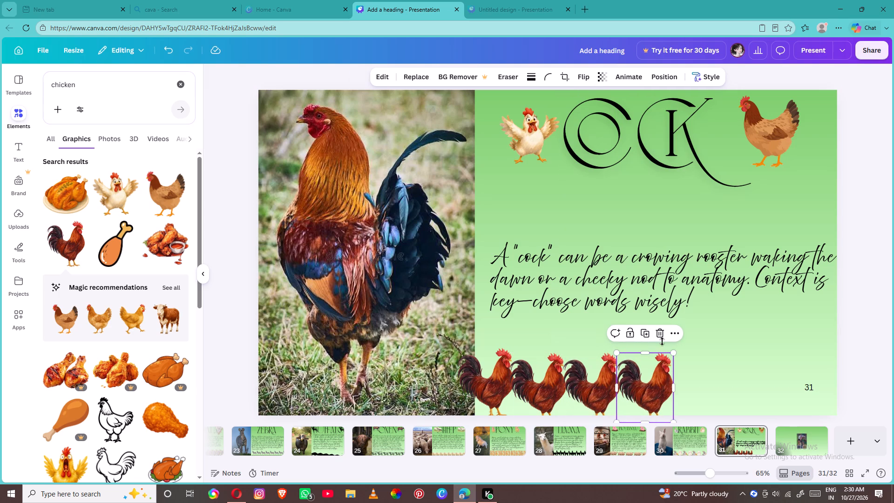
{"action": "left_click", "coordinate": [643, 335]}
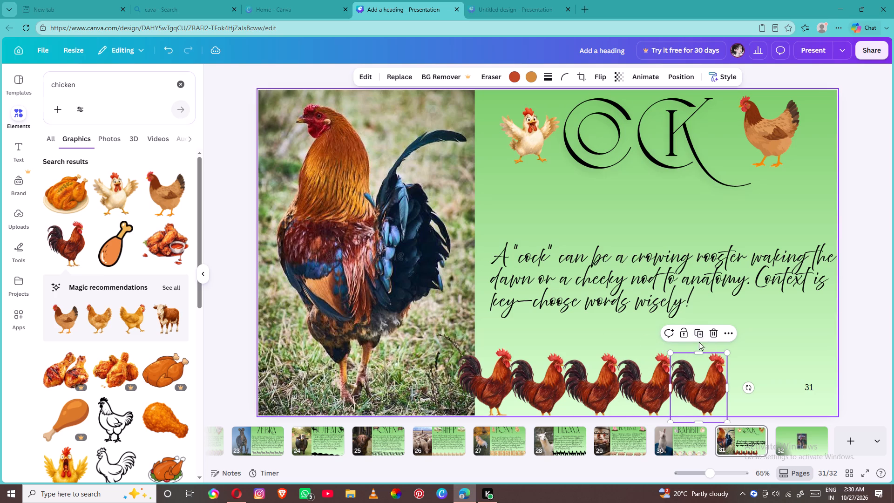
{"action": "left_click", "coordinate": [700, 331]}
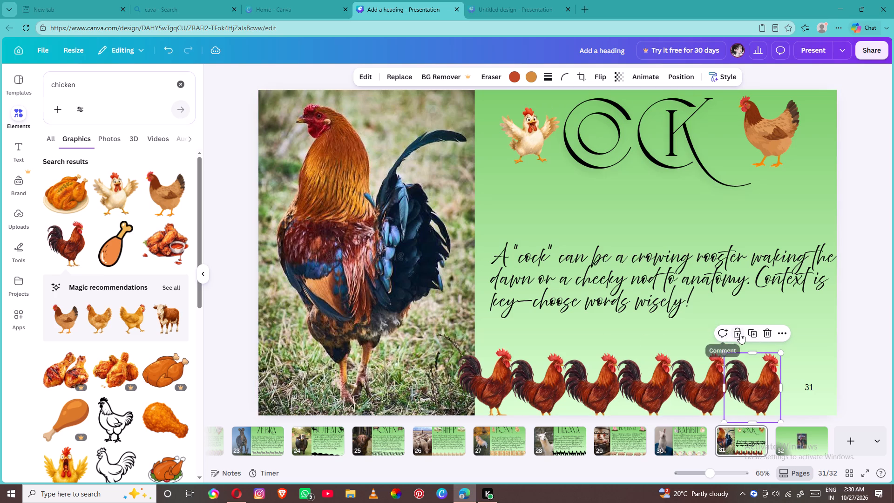
{"action": "left_click", "coordinate": [753, 335]}
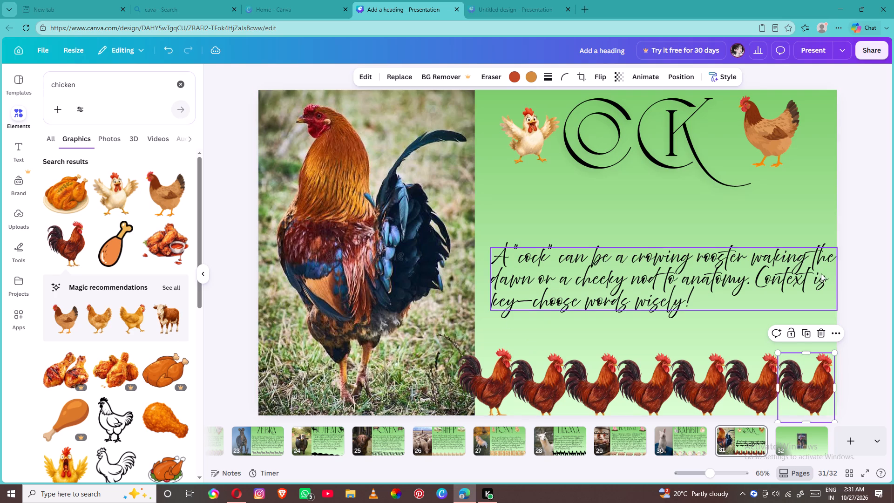
{"action": "left_click", "coordinate": [860, 321]}
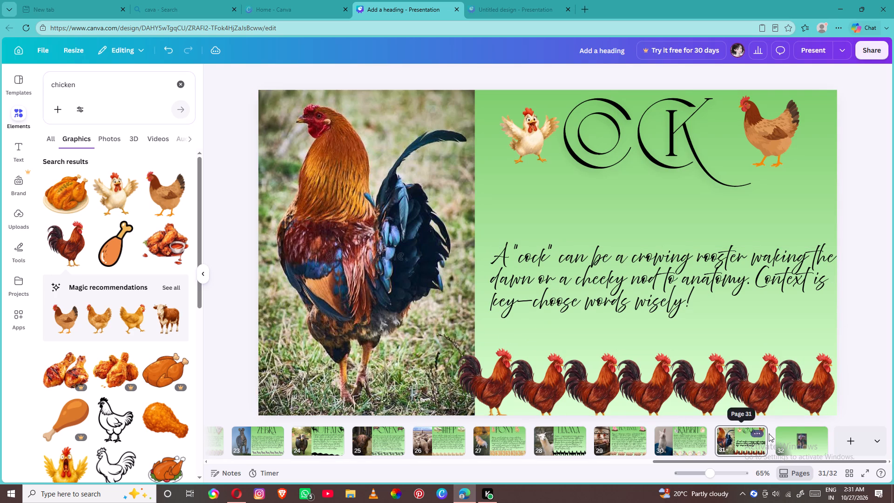
On page 32, move the turkey photo to the page's upper-left corner and enlarge it to the full page height.
{"action": "left_click", "coordinate": [818, 434]}
{"action": "left_click_drag", "start_coordinate": [501, 276], "coordinate": [326, 205]}
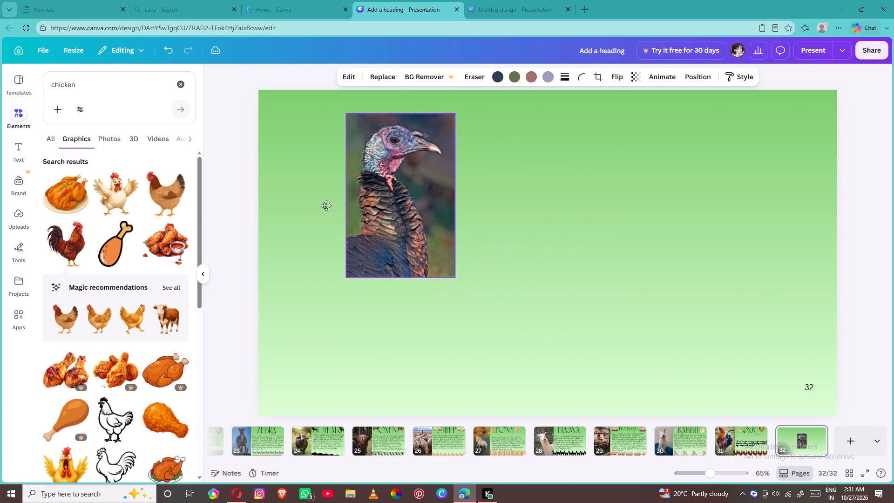
{"action": "left_click_drag", "start_coordinate": [326, 205], "coordinate": [265, 197]}
{"action": "left_click_drag", "start_coordinate": [366, 251], "coordinate": [404, 445]}
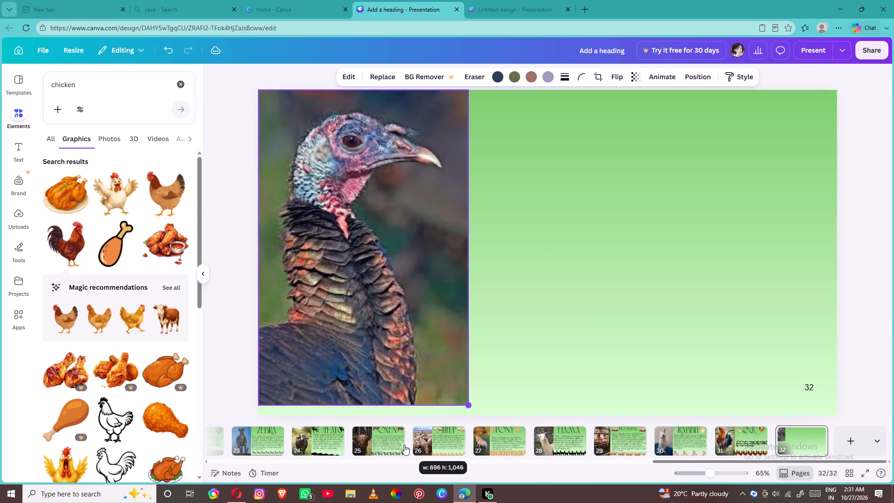
{"action": "left_click_drag", "start_coordinate": [404, 445], "coordinate": [407, 456]}
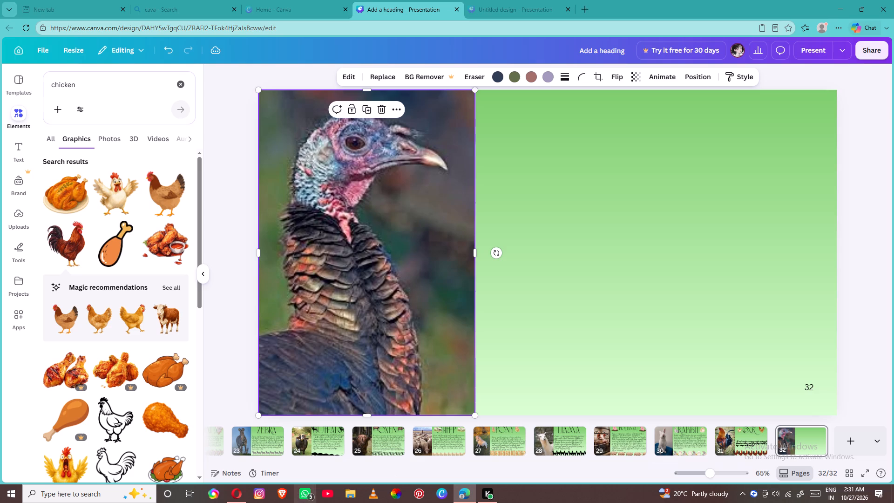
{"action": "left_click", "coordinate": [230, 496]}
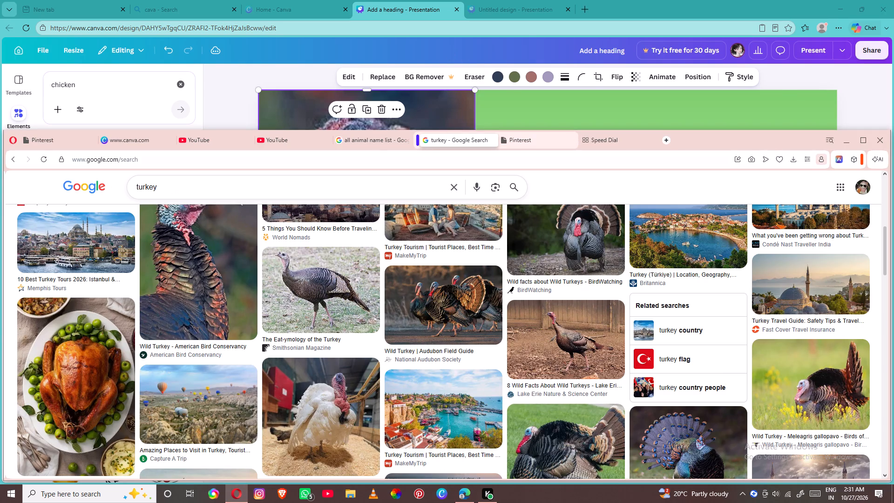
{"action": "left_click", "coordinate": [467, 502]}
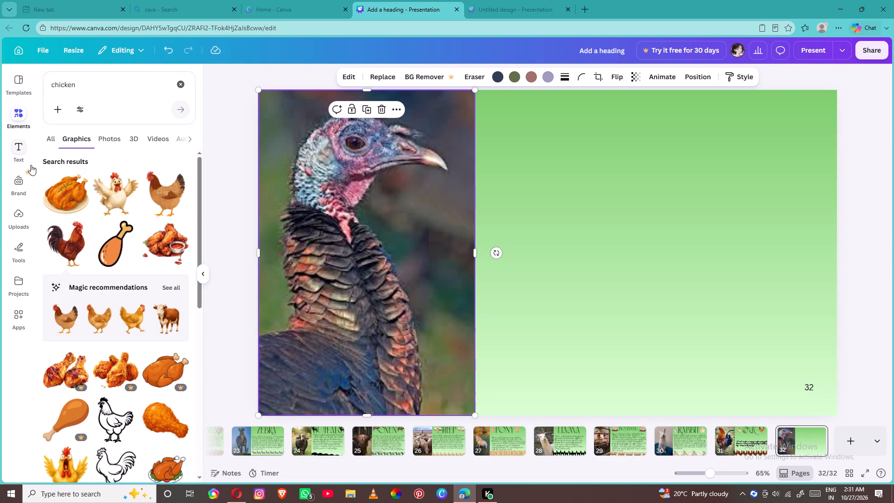
Add the recently used "AES THE TIC" text style to page 32 and replace its text with "turkey".
{"action": "left_click", "coordinate": [23, 148]}
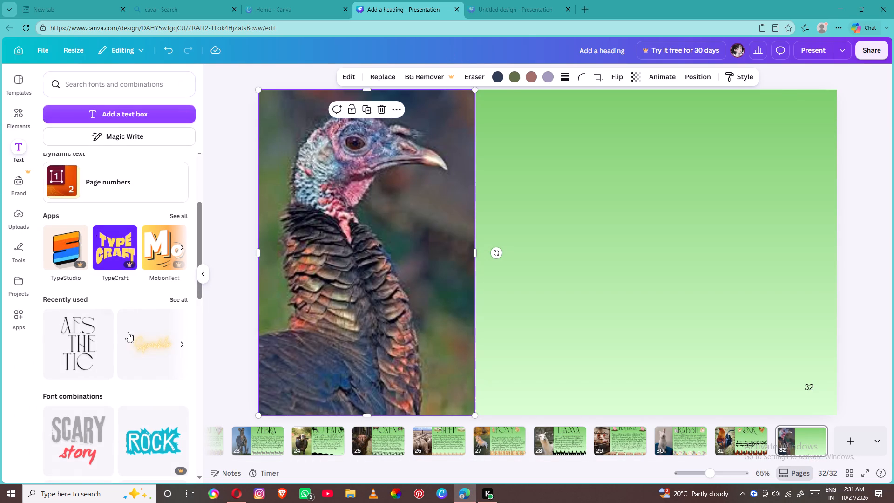
{"action": "left_click", "coordinate": [80, 350]}
{"action": "right_click", "coordinate": [80, 350]}
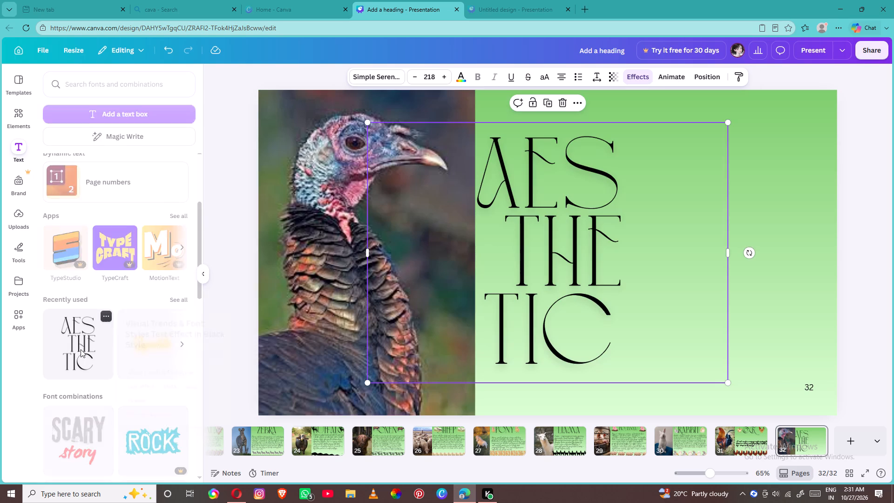
{"action": "left_click", "coordinate": [83, 348]}
{"action": "left_click", "coordinate": [84, 348]}
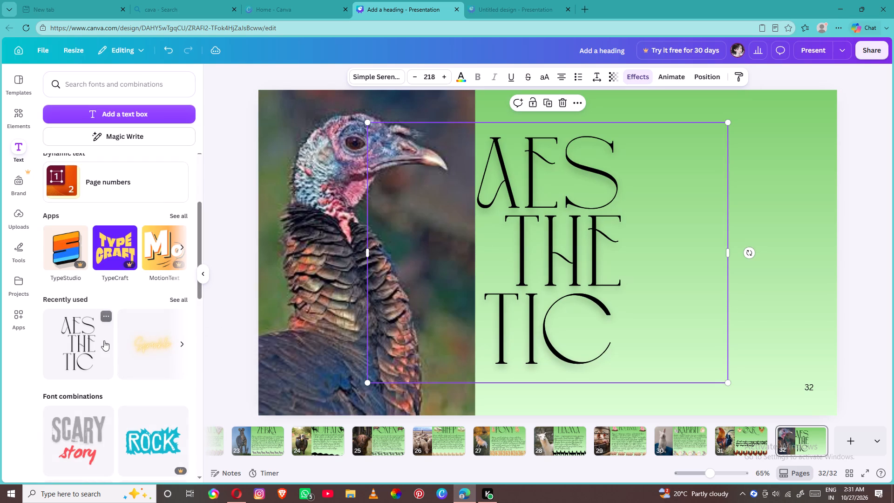
{"action": "left_click", "coordinate": [650, 241]}
{"action": "key", "text": "BackSpace"}
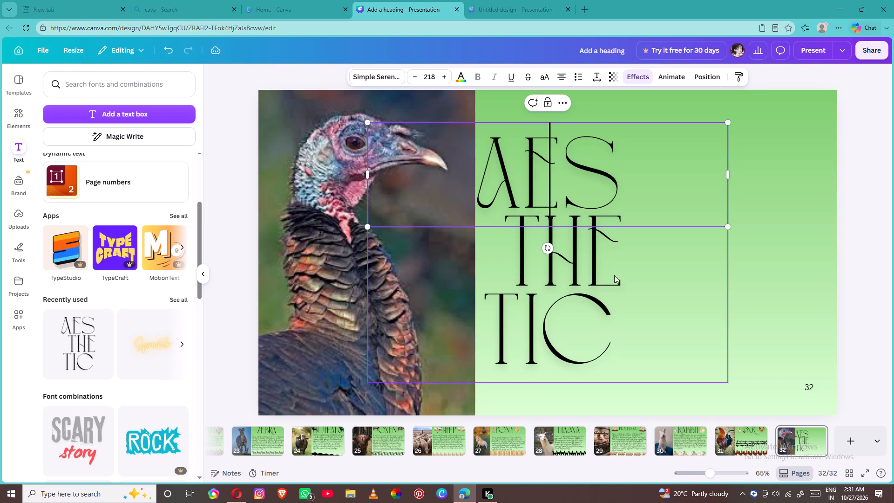
{"action": "left_click", "coordinate": [619, 298]}
{"action": "left_click", "coordinate": [620, 298]}
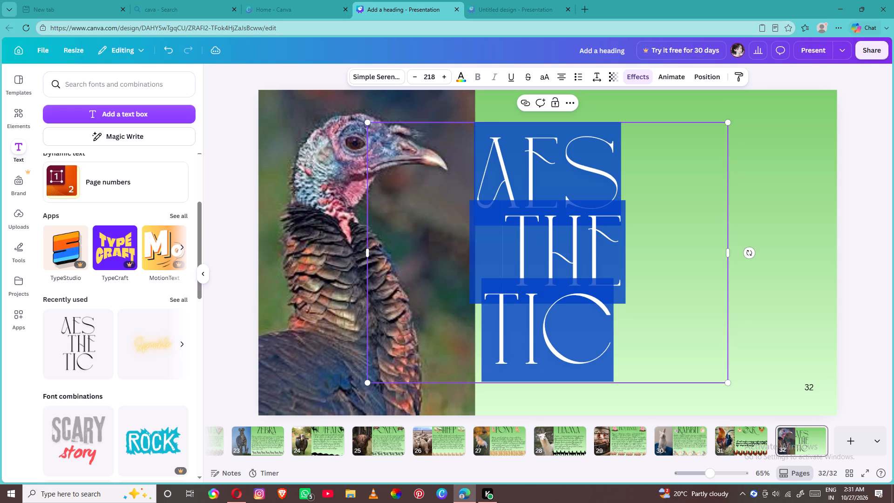
{"action": "key", "text": "BackSpace"}
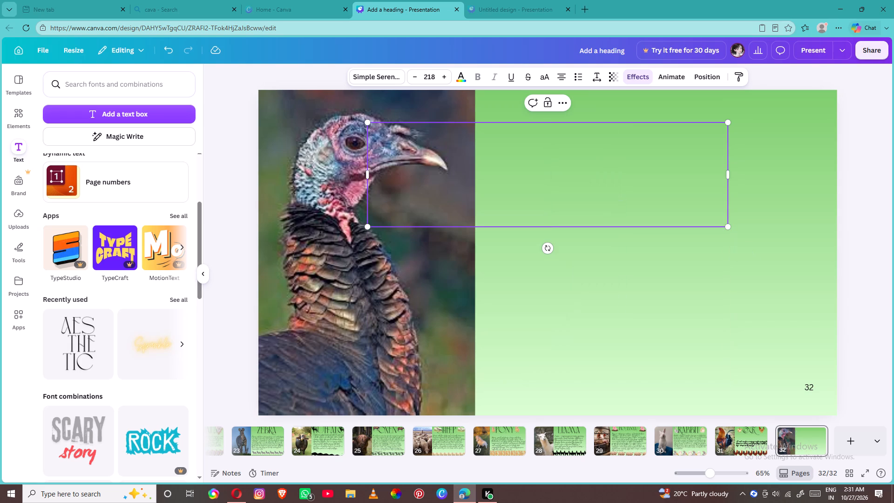
{"action": "type", "text": "turke"}
{"action": "key", "text": "y"}
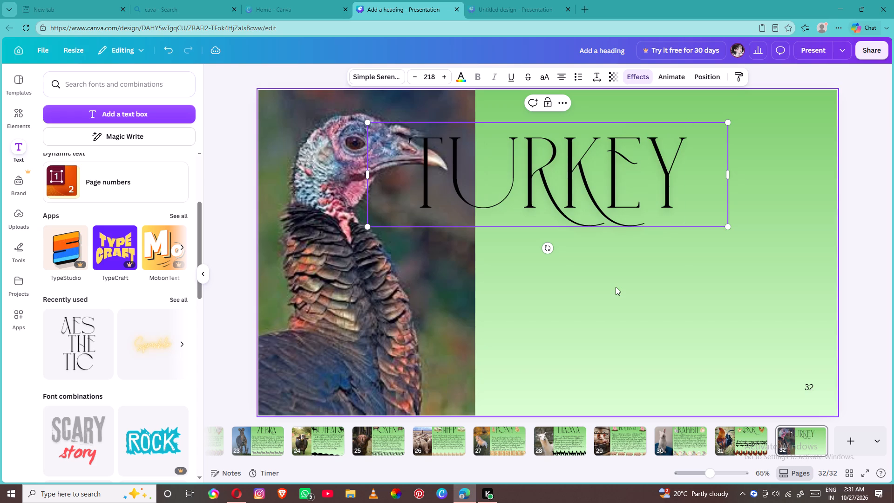
{"action": "left_click", "coordinate": [615, 287]}
Move the TURKEY title to the top of page 32, over the green area beside the photo.
{"action": "left_click_drag", "start_coordinate": [635, 191], "coordinate": [705, 162]}
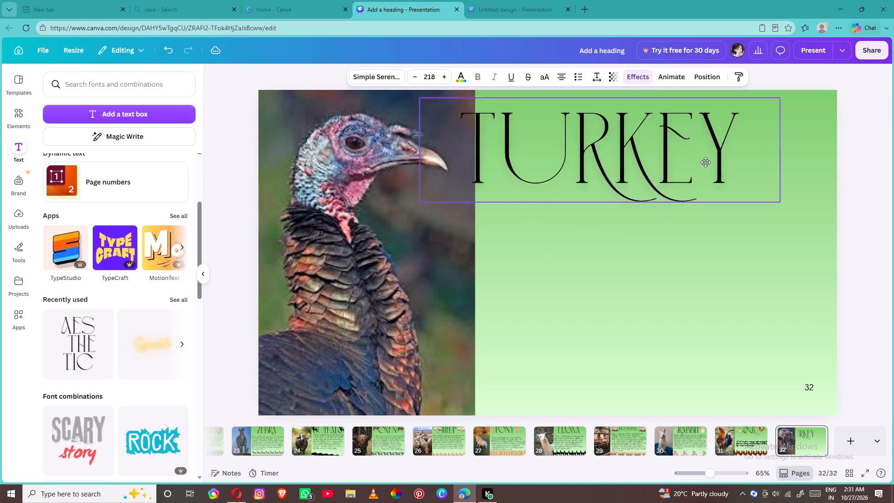
{"action": "left_click_drag", "start_coordinate": [705, 162], "coordinate": [728, 150]}
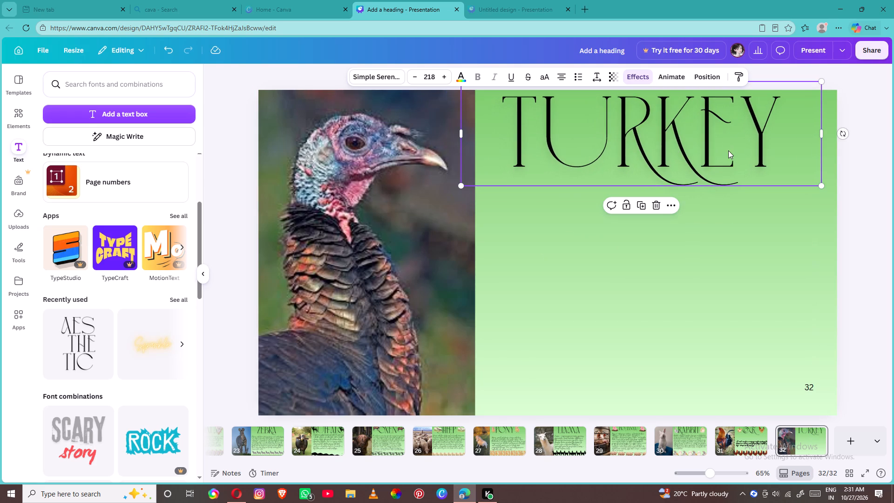
Add the realistic brown turkey graphic from an elements search for "turkey" and place it small at page 32's bottom edge beside the photo.
{"action": "left_click", "coordinate": [92, 136]}
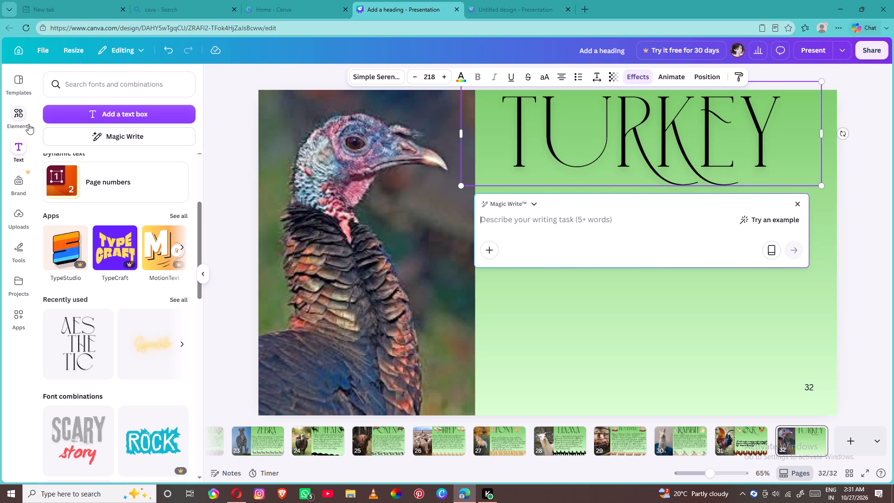
{"action": "left_click", "coordinate": [28, 124]}
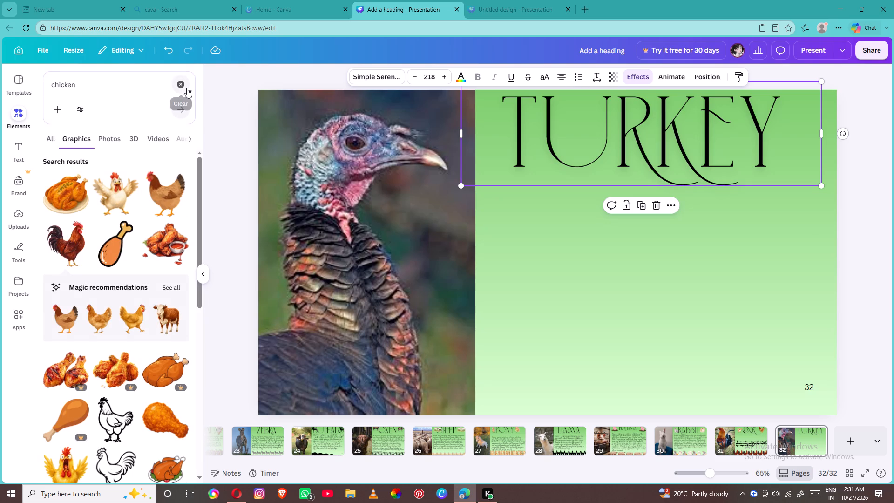
{"action": "left_click", "coordinate": [187, 87]}
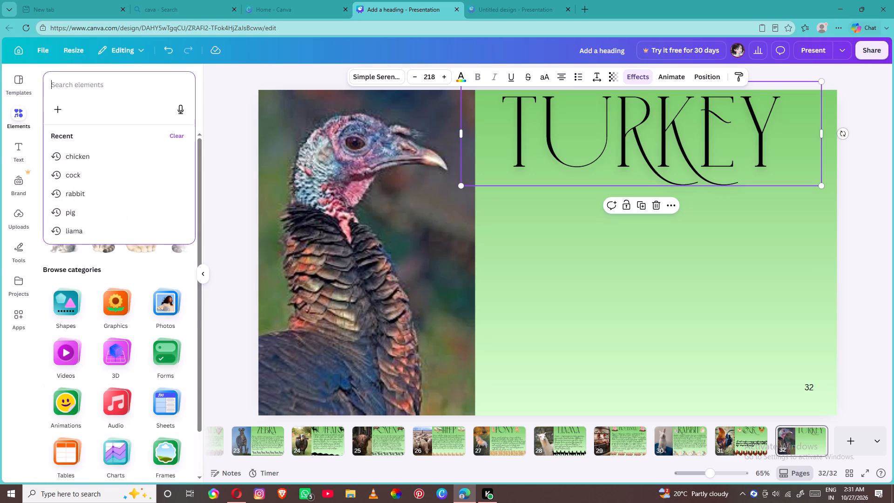
{"action": "key", "text": "t"}
{"action": "type", "text": "urkey"}
{"action": "key", "text": "Return"}
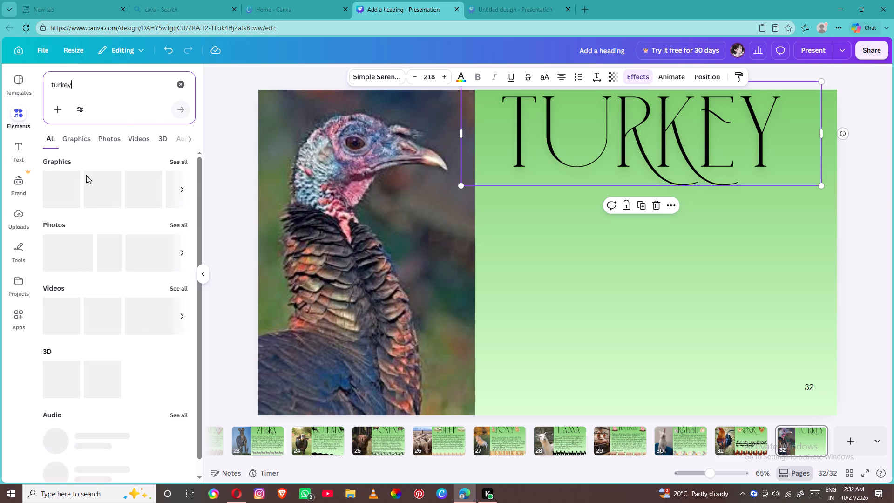
{"action": "left_click", "coordinate": [180, 86]}
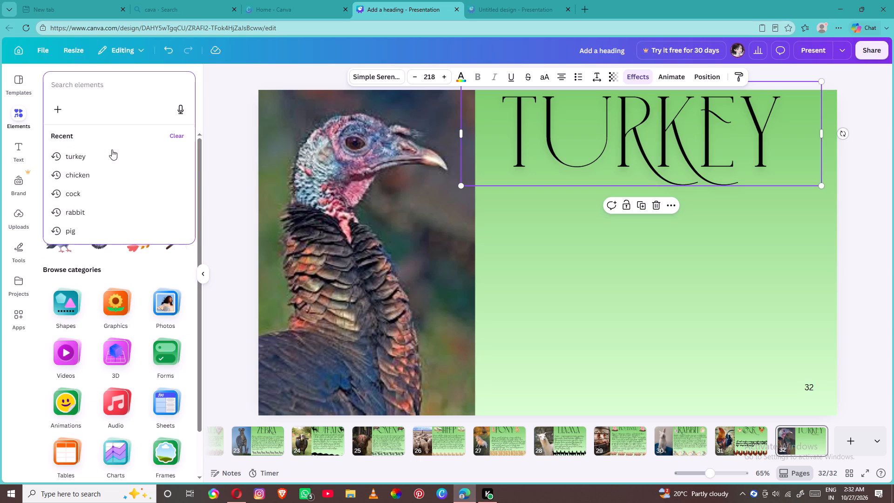
{"action": "left_click", "coordinate": [110, 153]}
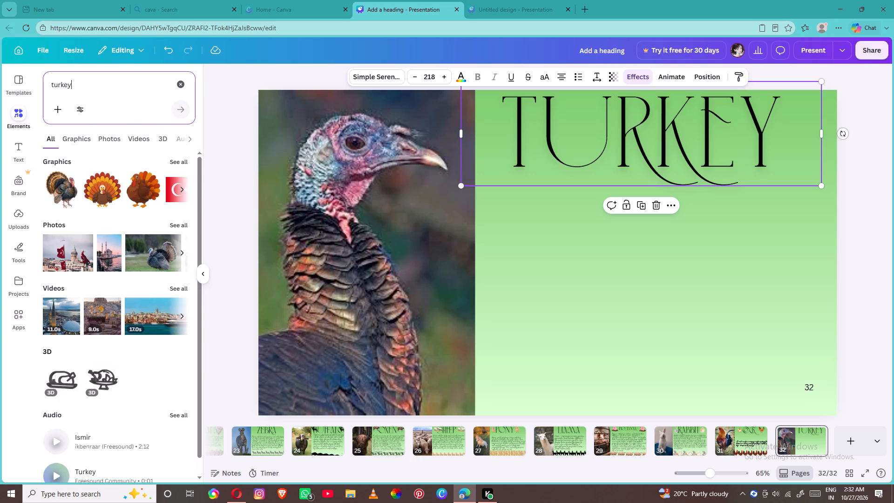
{"action": "left_click", "coordinate": [73, 190]}
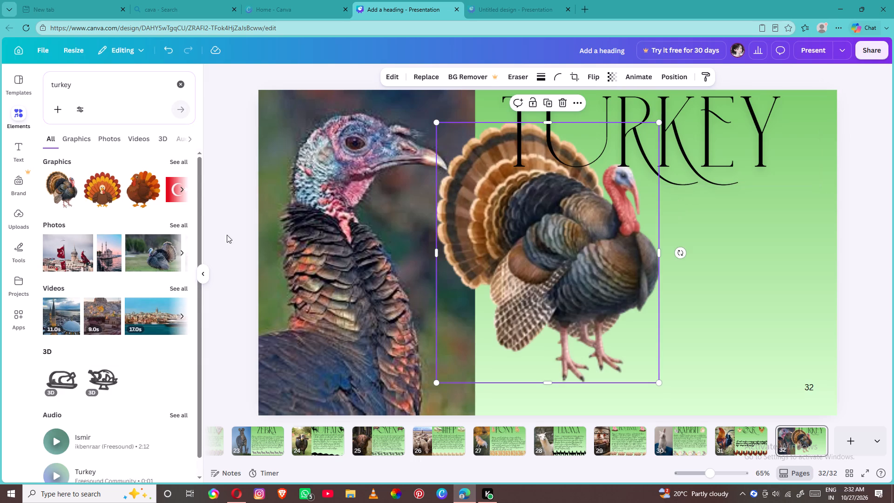
{"action": "left_click_drag", "start_coordinate": [436, 124], "coordinate": [456, 224]}
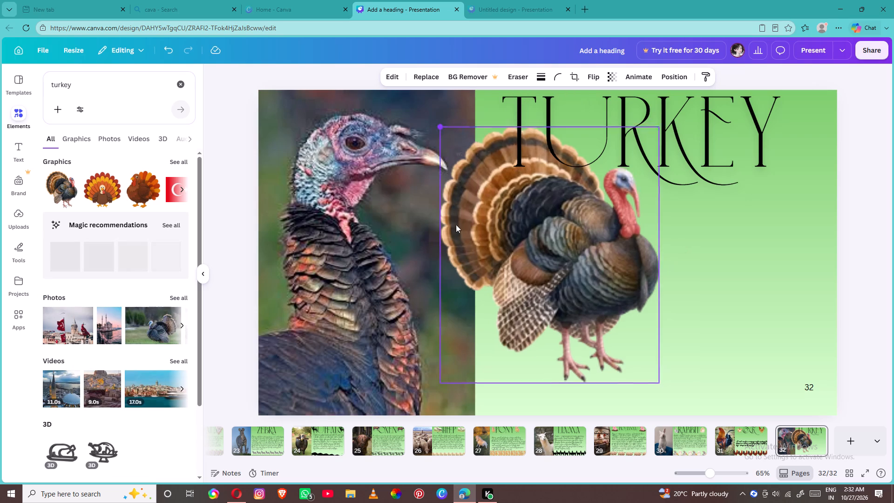
{"action": "left_click_drag", "start_coordinate": [456, 224], "coordinate": [494, 408]}
{"action": "left_click_drag", "start_coordinate": [613, 362], "coordinate": [529, 393]}
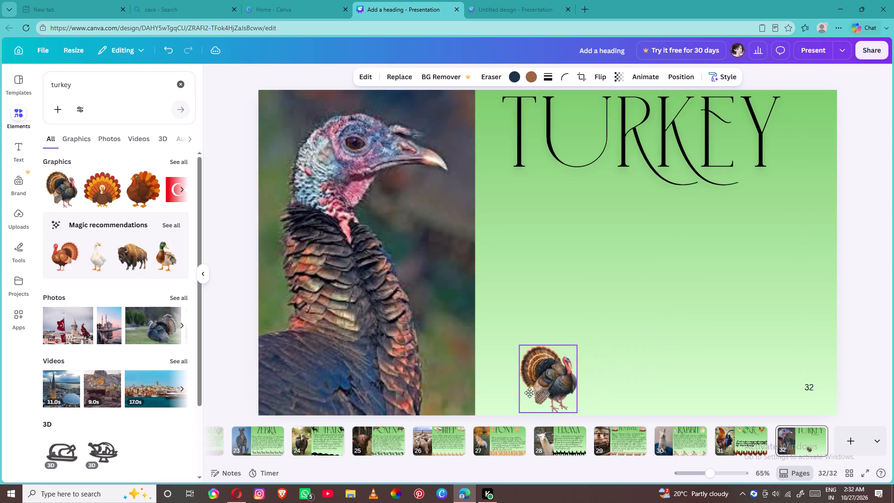
{"action": "left_click_drag", "start_coordinate": [529, 393], "coordinate": [479, 397]}
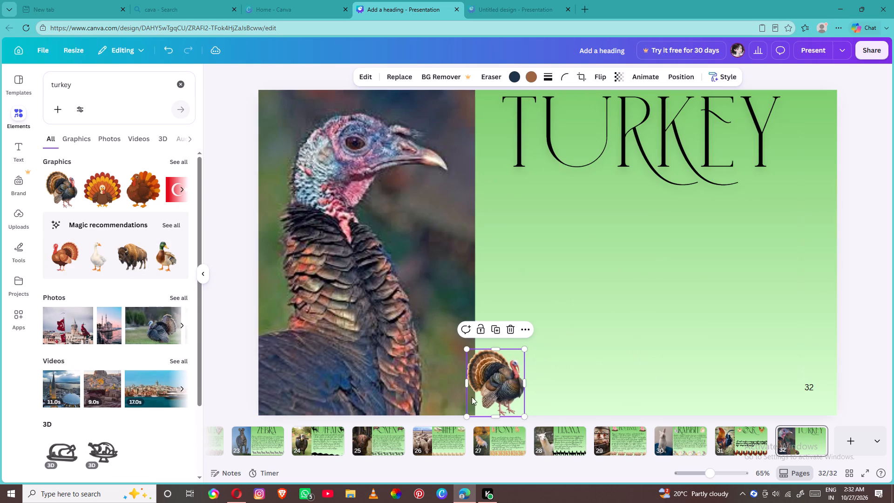
Duplicate the small realistic turkey into a row of seven along page 32's bottom edge, with the last one running off the page.
{"action": "left_click", "coordinate": [170, 162]}
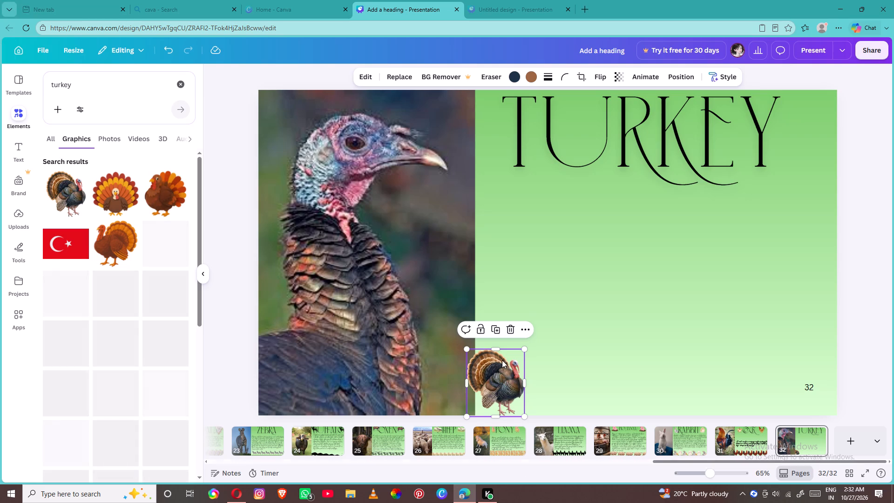
{"action": "left_click", "coordinate": [502, 327]}
{"action": "left_click_drag", "start_coordinate": [494, 381], "coordinate": [544, 377]}
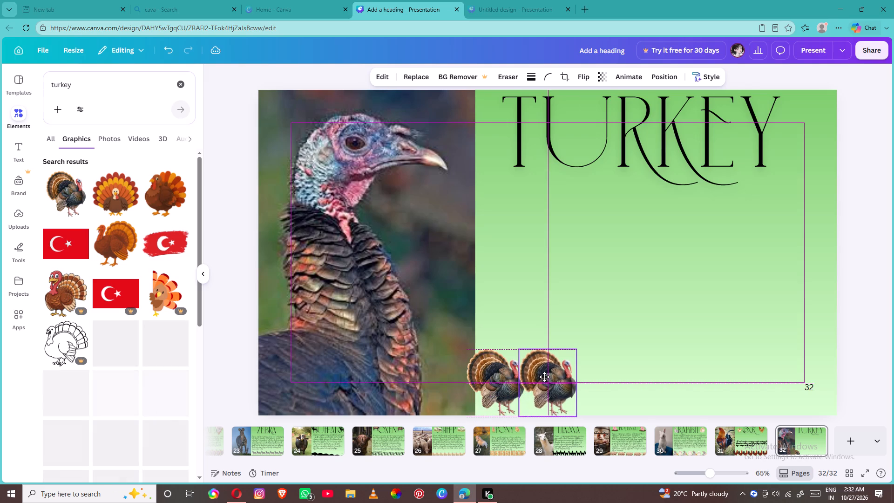
{"action": "left_click_drag", "start_coordinate": [544, 377], "coordinate": [544, 379]}
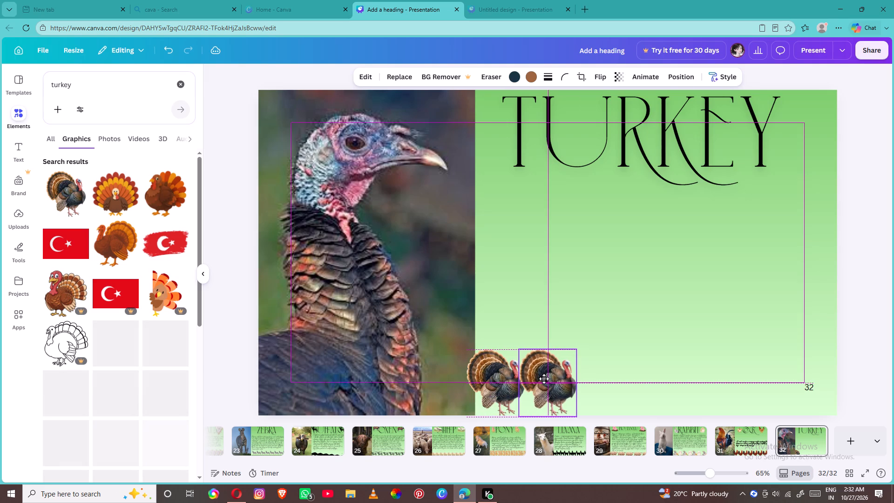
{"action": "left_click_drag", "start_coordinate": [544, 379], "coordinate": [544, 386]}
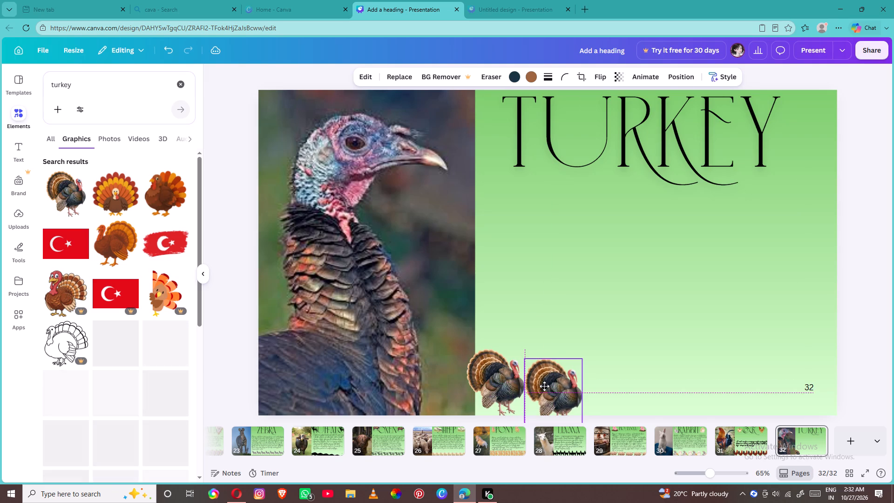
{"action": "left_click_drag", "start_coordinate": [544, 386], "coordinate": [547, 382]}
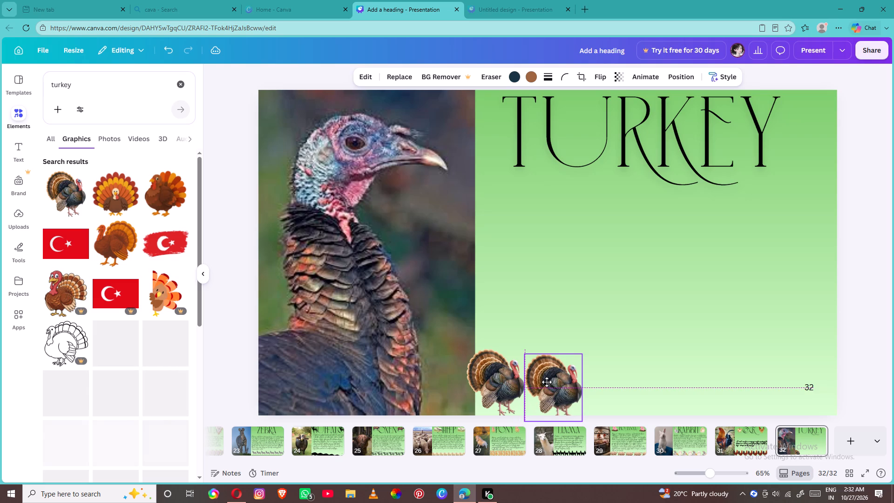
{"action": "left_click_drag", "start_coordinate": [547, 382], "coordinate": [547, 384]}
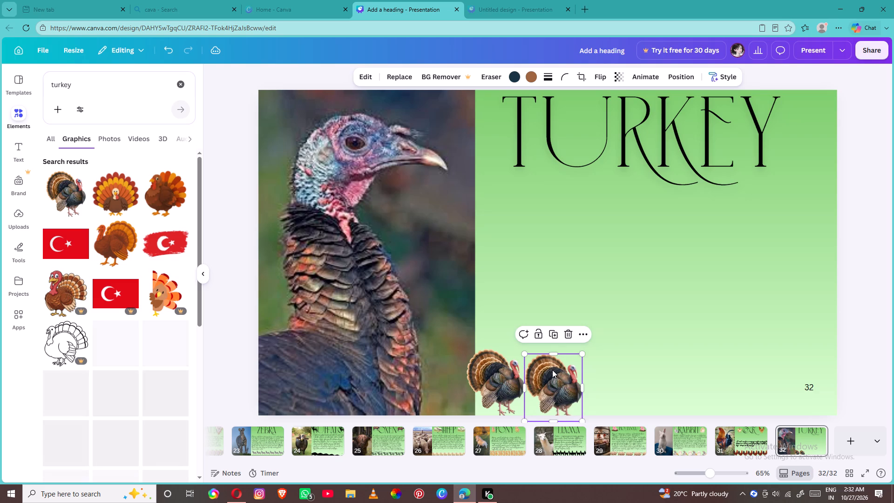
{"action": "left_click", "coordinate": [558, 336]}
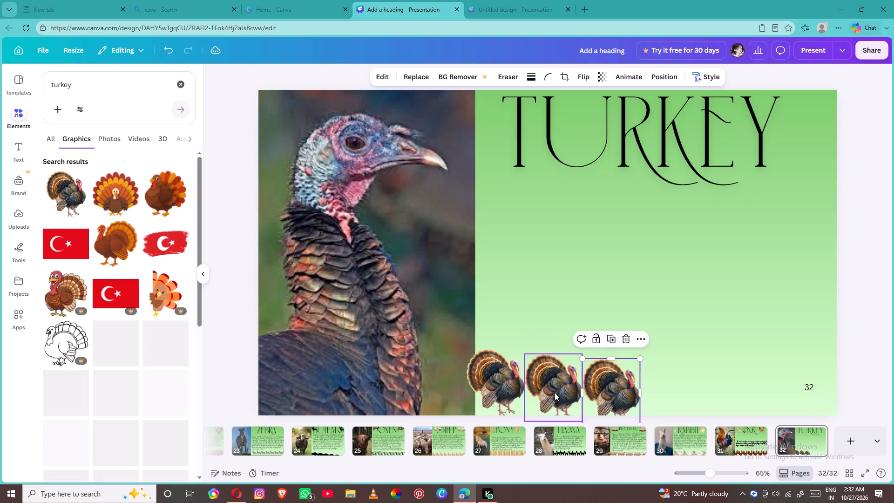
{"action": "left_click", "coordinate": [555, 394]}
{"action": "left_click_drag", "start_coordinate": [610, 392], "coordinate": [614, 386]}
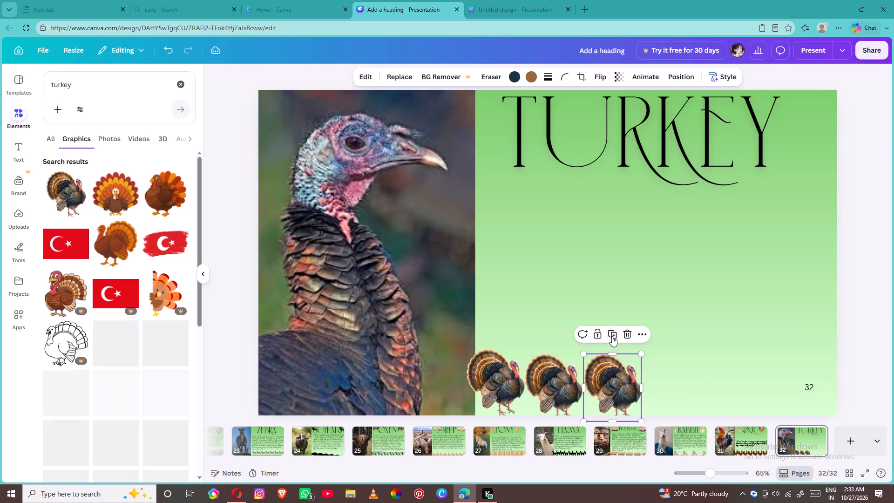
{"action": "left_click", "coordinate": [612, 336]}
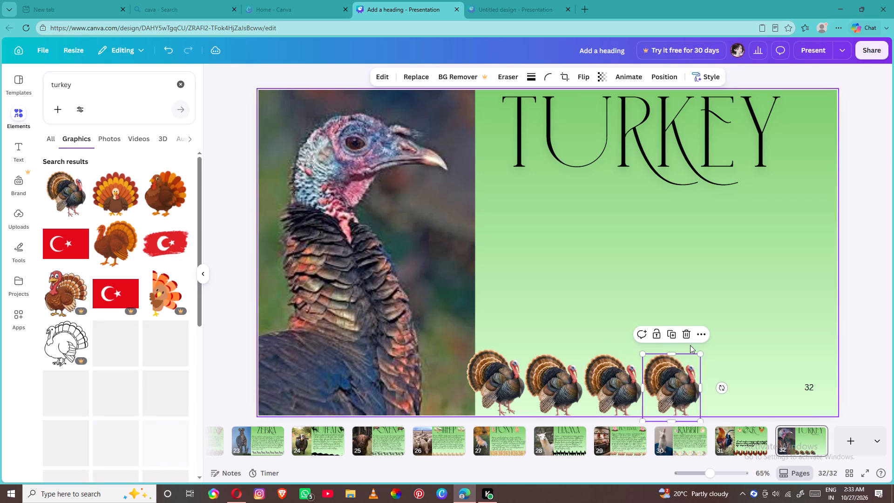
{"action": "left_click", "coordinate": [674, 333]}
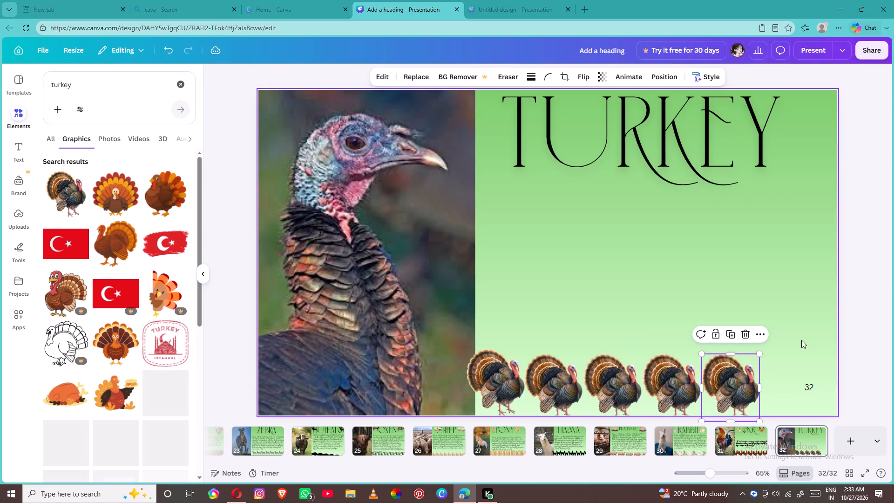
{"action": "left_click", "coordinate": [731, 328]}
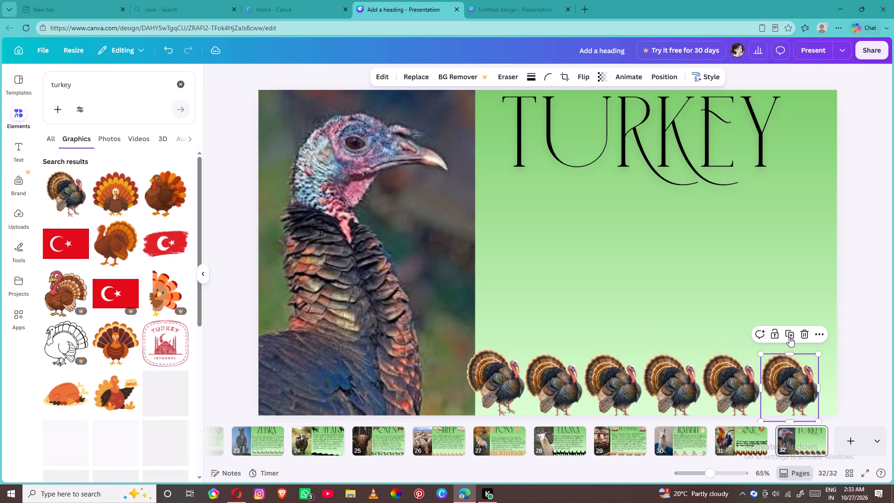
{"action": "left_click", "coordinate": [793, 337]}
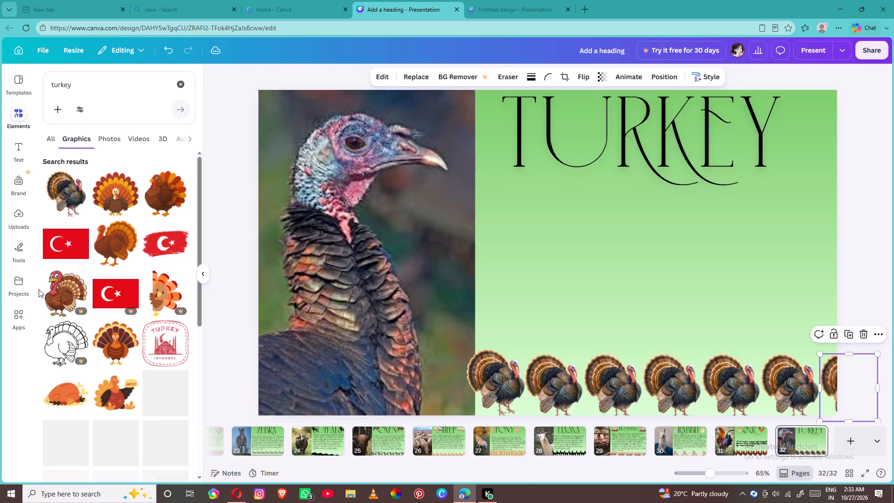
Add the orange-brown cartoon turkey graphic, shrink it and place it over the T of the TURKEY title.
{"action": "left_click", "coordinate": [156, 197]}
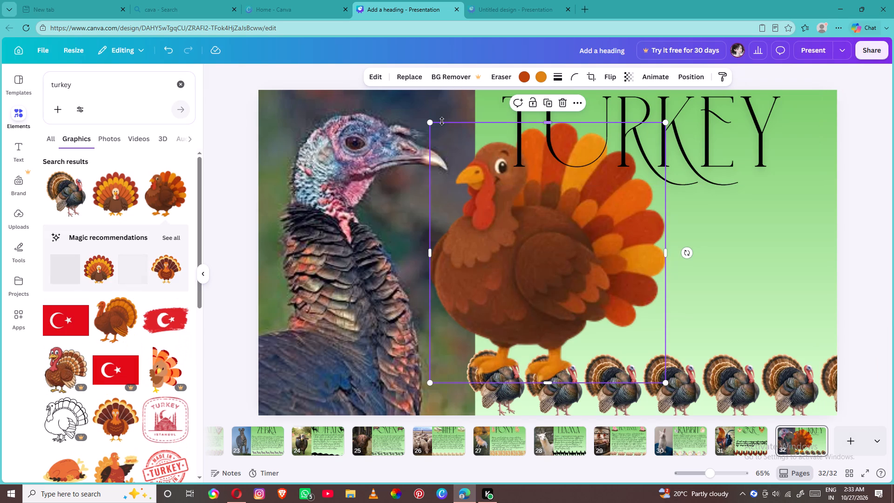
{"action": "left_click_drag", "start_coordinate": [433, 122], "coordinate": [544, 295]}
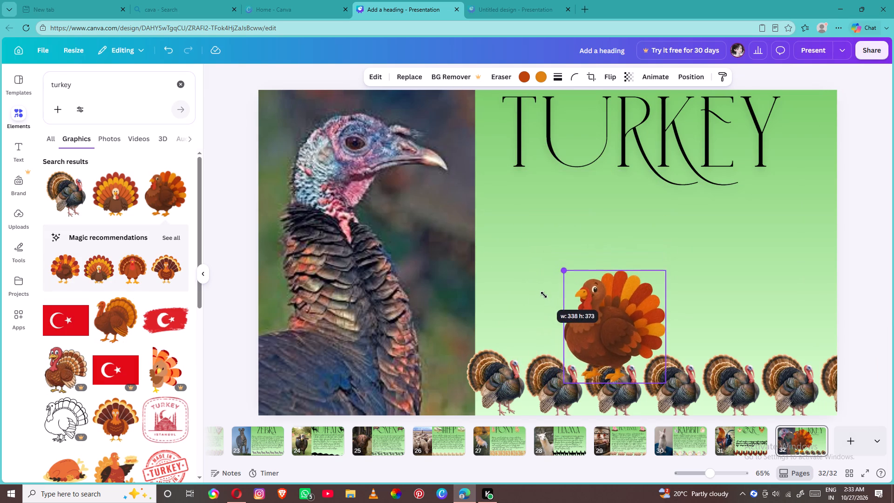
{"action": "left_click_drag", "start_coordinate": [544, 295], "coordinate": [570, 328]}
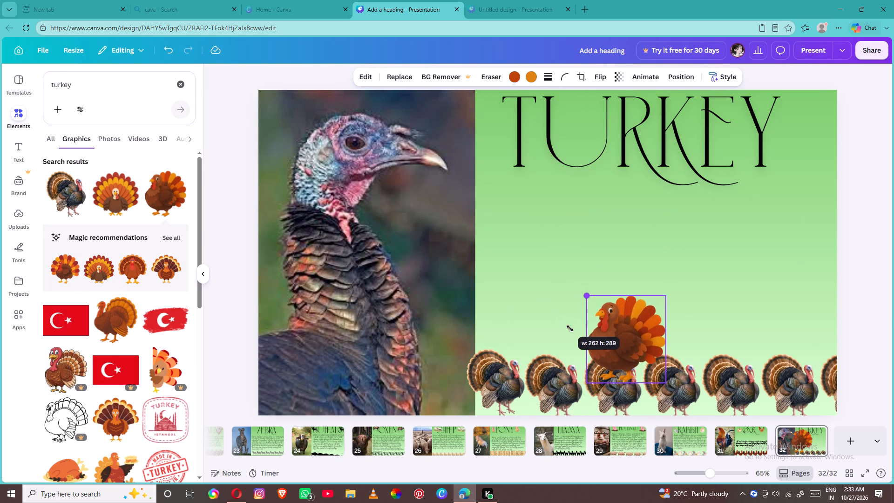
{"action": "left_click_drag", "start_coordinate": [570, 328], "coordinate": [574, 333]}
{"action": "left_click_drag", "start_coordinate": [625, 330], "coordinate": [536, 162]}
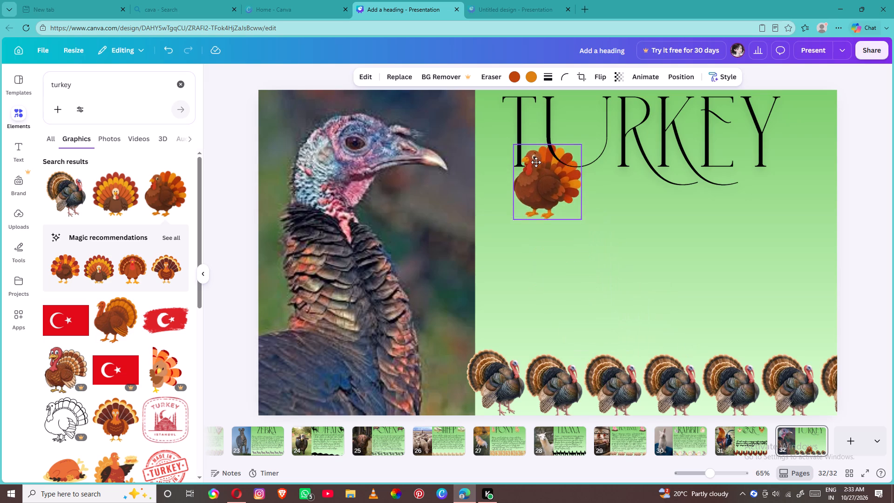
{"action": "left_click_drag", "start_coordinate": [536, 162], "coordinate": [509, 114]}
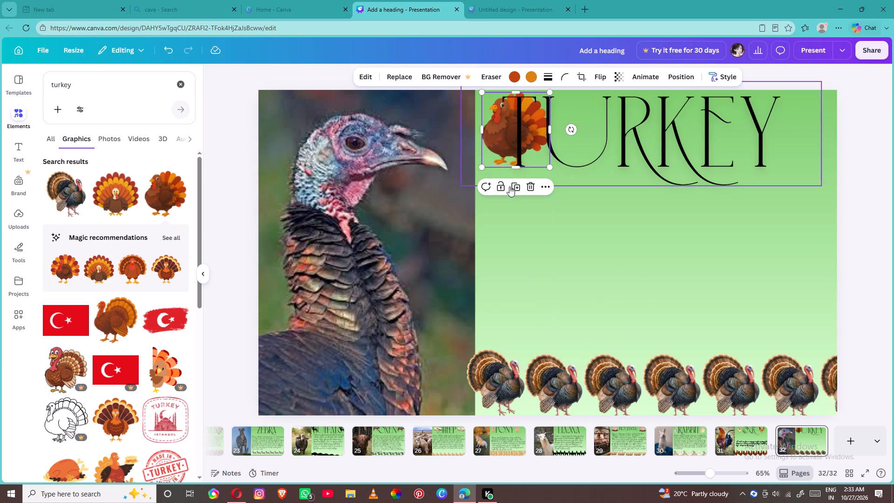
Nudge the first turkey of the bottom row into line with the other six.
{"action": "left_click", "coordinate": [482, 368]}
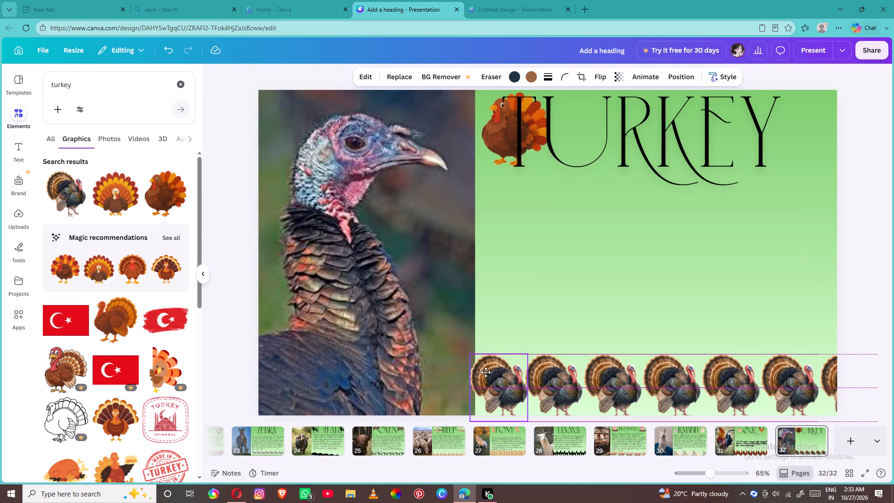
{"action": "left_click", "coordinate": [512, 127]}
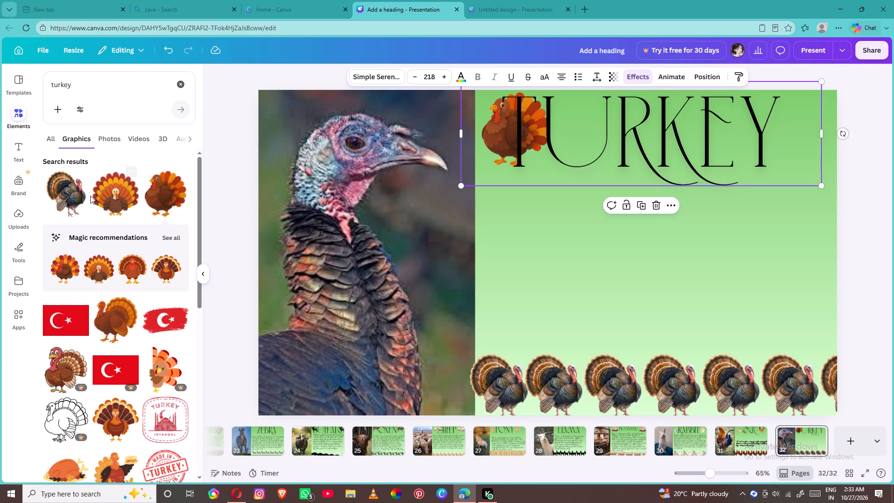
Add another realistic turkey graphic, enlarge it slightly and place it over the Y at the end of the TURKEY title.
{"action": "left_click", "coordinate": [62, 194]}
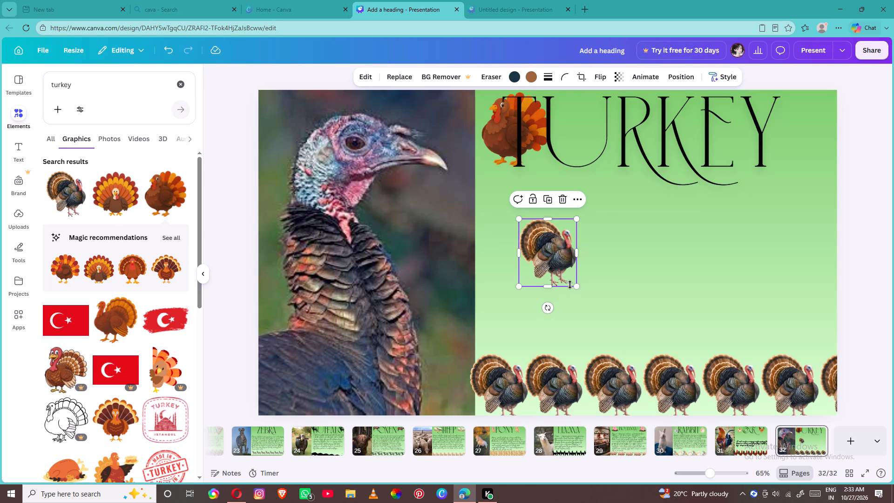
{"action": "left_click_drag", "start_coordinate": [574, 288], "coordinate": [584, 298]}
{"action": "left_click_drag", "start_coordinate": [570, 270], "coordinate": [814, 147]}
{"action": "left_click", "coordinate": [20, 145]}
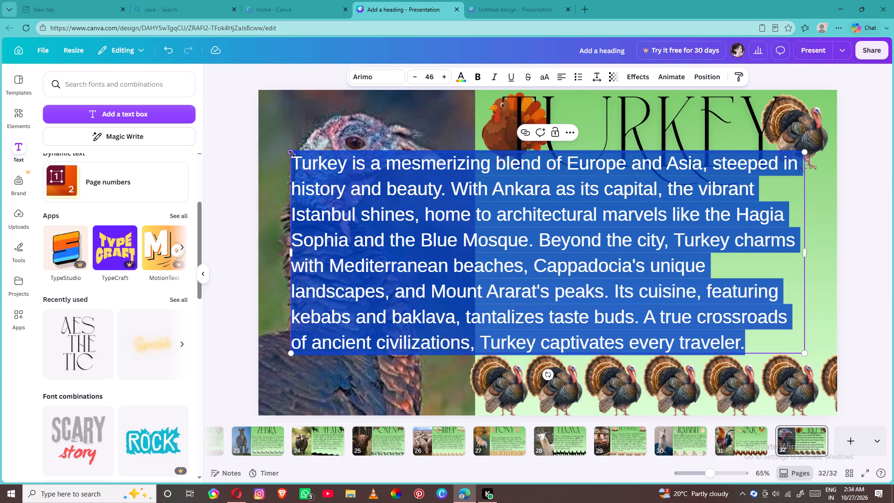
Scale the inserted paragraph down to font size 28.9 so it fits within the green area beside the turkey photo.
{"action": "left_click_drag", "start_coordinate": [292, 154], "coordinate": [454, 210]}
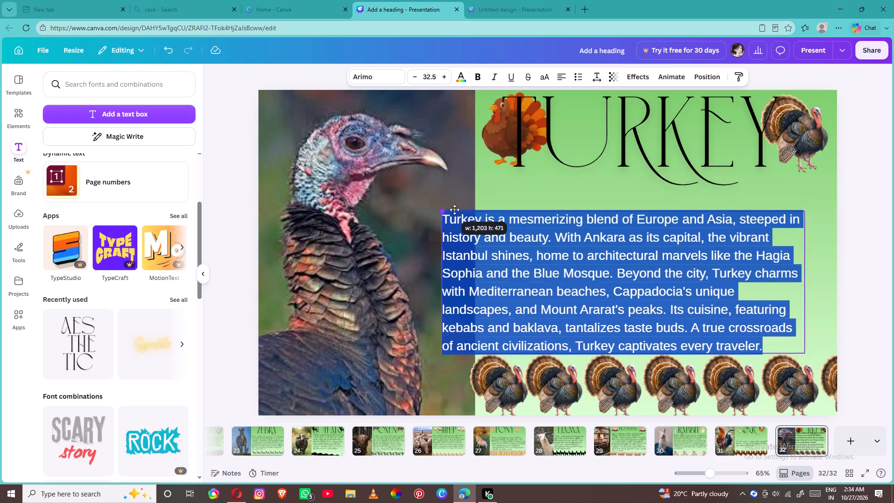
{"action": "left_click_drag", "start_coordinate": [454, 210], "coordinate": [483, 226]}
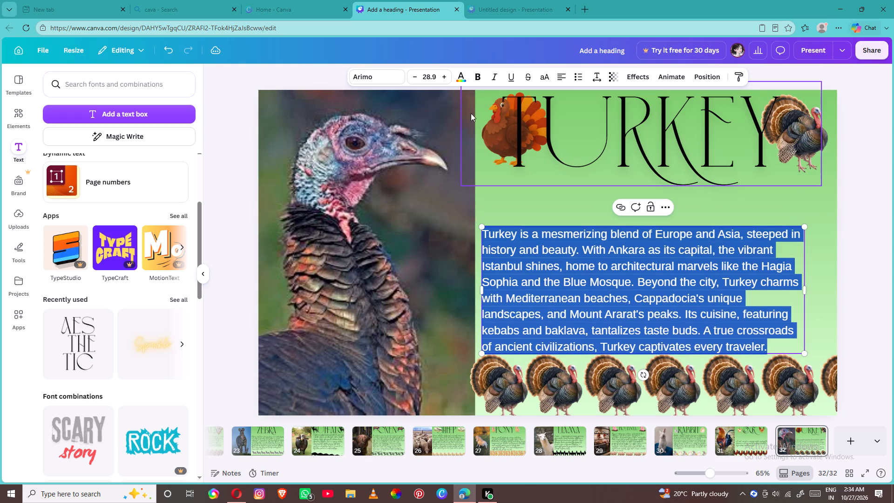
Change the turkey paragraph's font to Above the Beyond Script and increase its size to 31.9.
{"action": "left_click", "coordinate": [404, 75]}
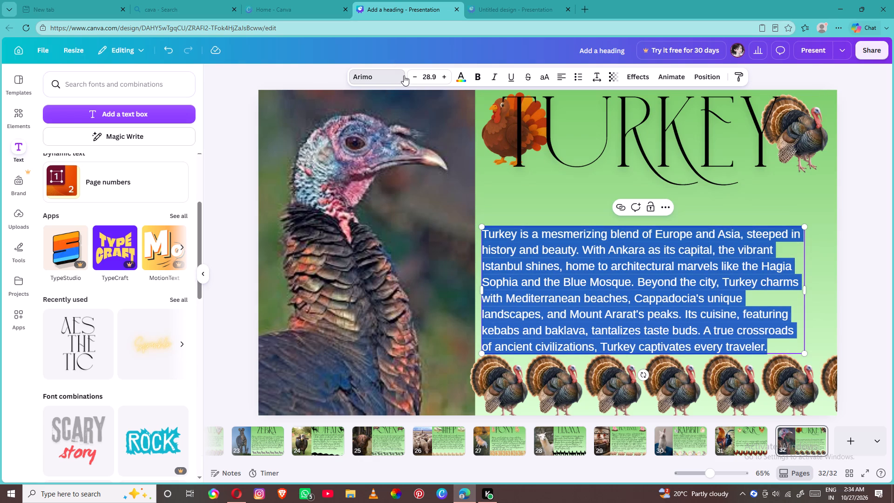
{"action": "left_click", "coordinate": [168, 190]}
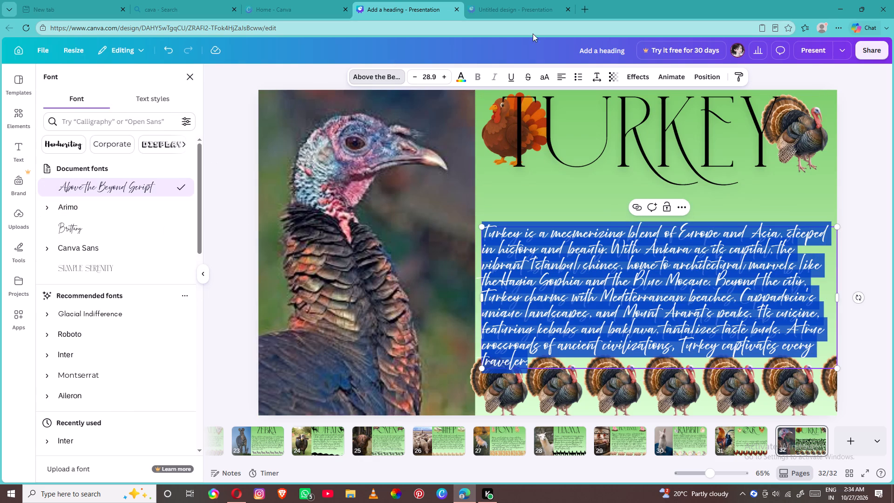
{"action": "triple_click", "coordinate": [447, 76]}
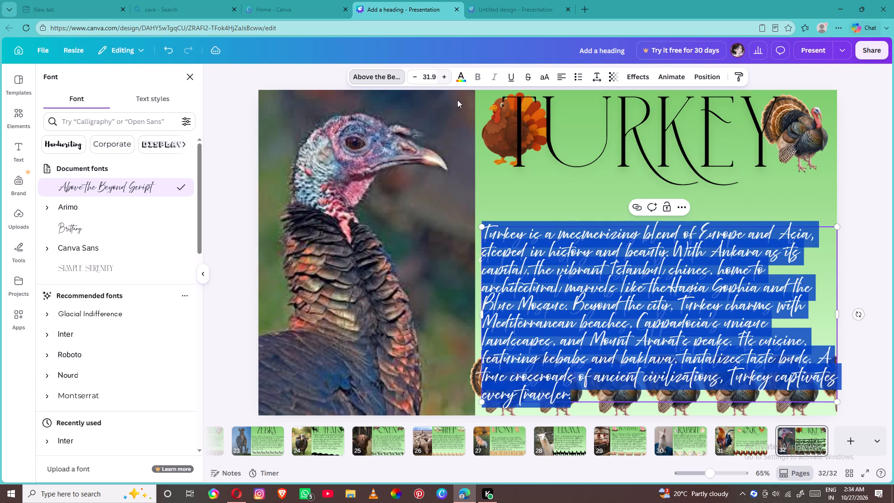
Move the turkey paragraph up so it sits between the TURKEY title and the bottom row of turkeys.
{"action": "left_click", "coordinate": [520, 197]}
{"action": "left_click_drag", "start_coordinate": [539, 238], "coordinate": [543, 205]}
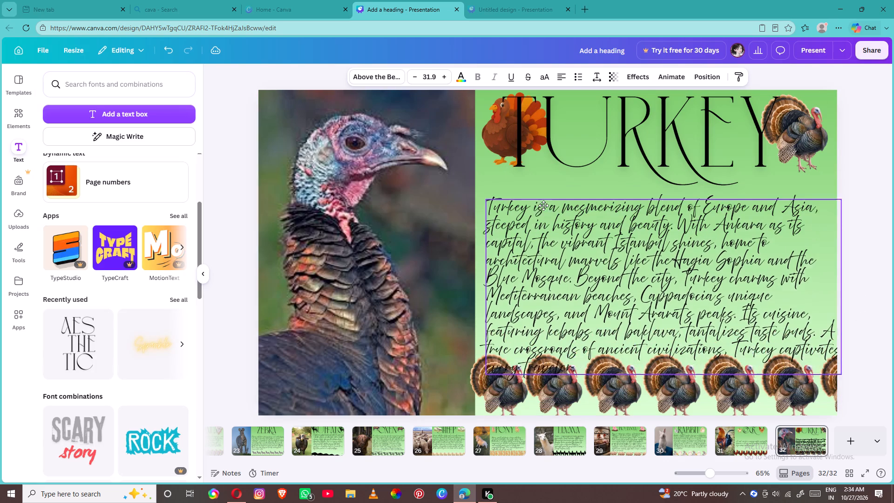
{"action": "left_click_drag", "start_coordinate": [543, 205], "coordinate": [543, 183]}
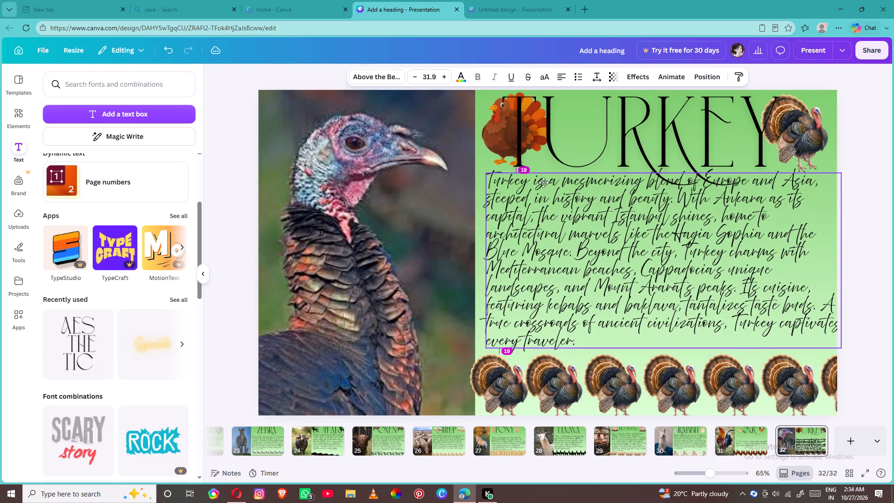
{"action": "left_click_drag", "start_coordinate": [543, 183], "coordinate": [542, 190]}
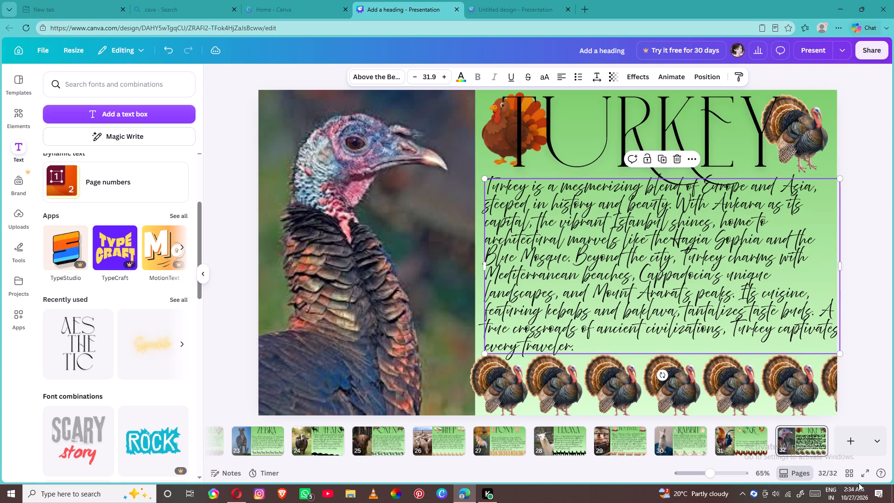
Add a new page 33 after the turkey page.
{"action": "left_click", "coordinate": [850, 453]}
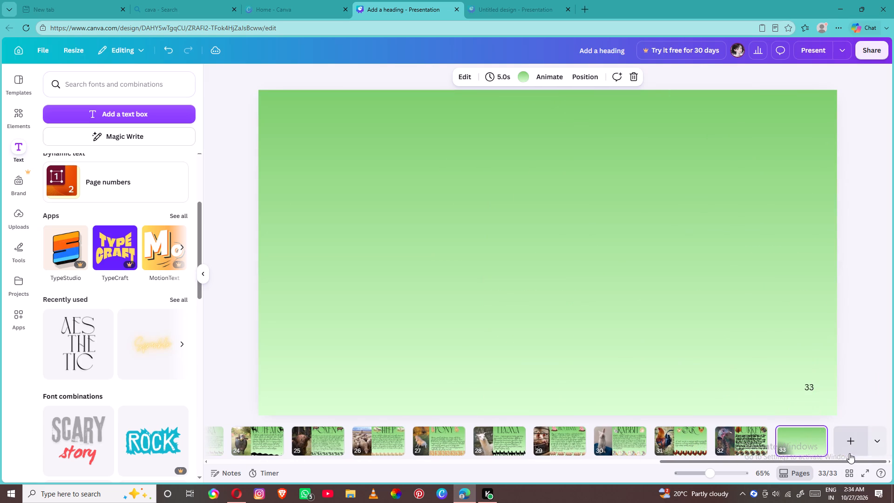
Switch to Opera, consult the farm animals in the animal name list, and search Google Images for "goose".
{"action": "left_click", "coordinate": [243, 492]}
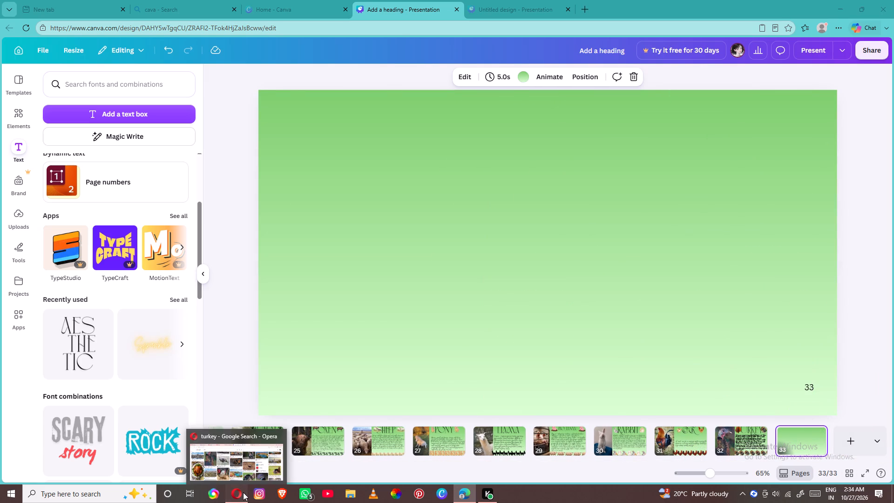
{"action": "left_click", "coordinate": [354, 140]}
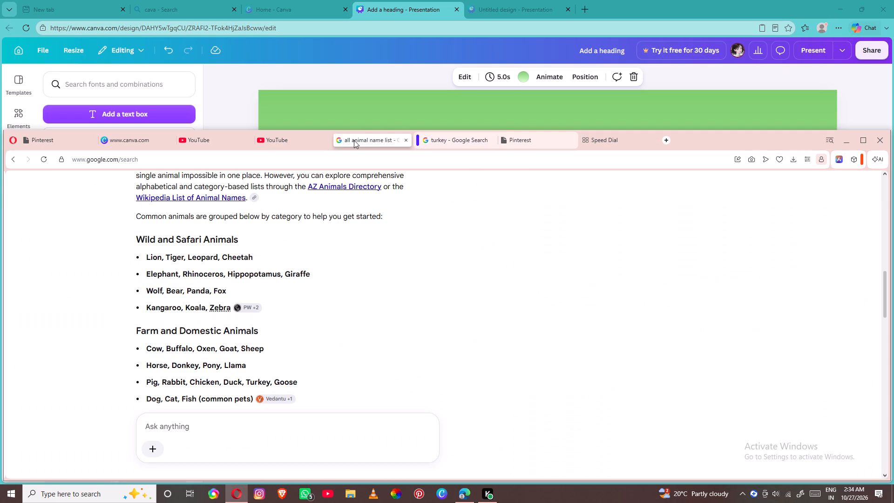
{"action": "scroll", "coordinate": [332, 232], "scroll_direction": "down", "scroll_amount": 1}
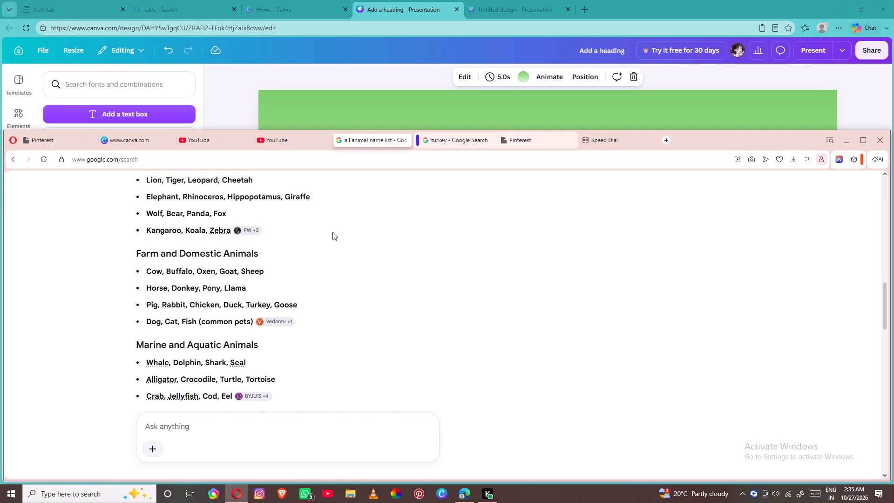
{"action": "left_click", "coordinate": [442, 136]}
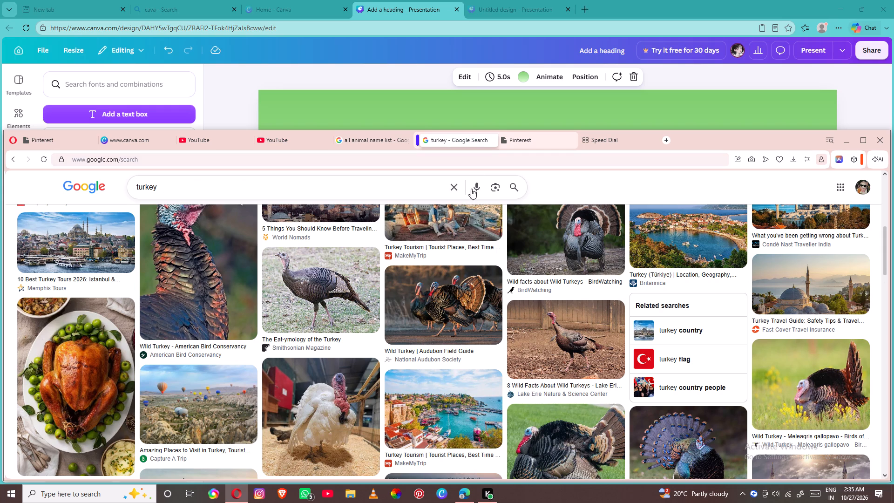
{"action": "left_click", "coordinate": [456, 190]}
{"action": "key", "text": "g"}
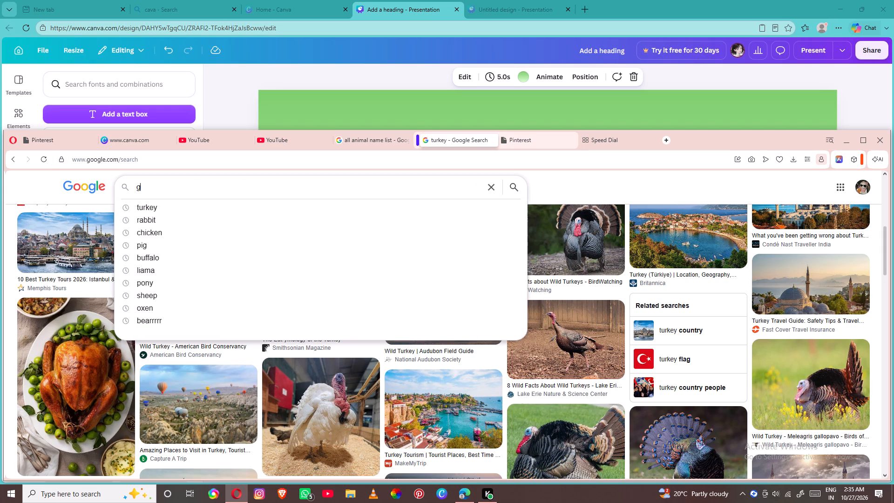
{"action": "type", "text": "oode"}
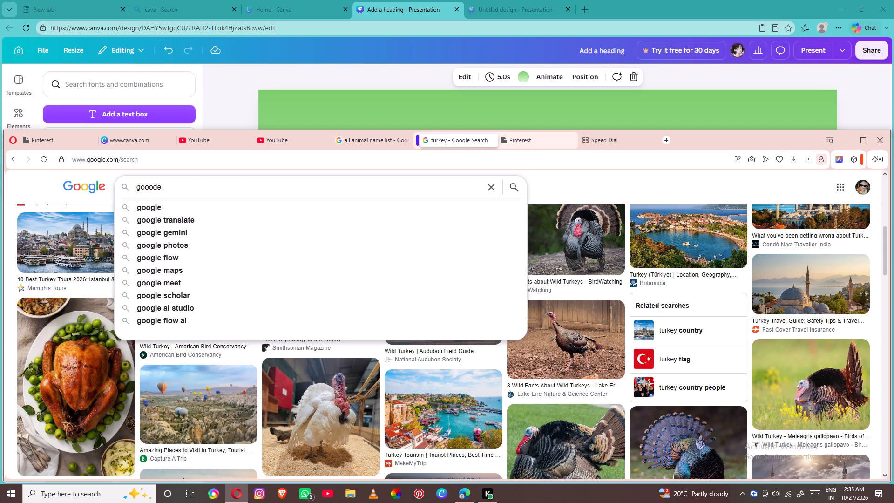
{"action": "key", "text": "Return"}
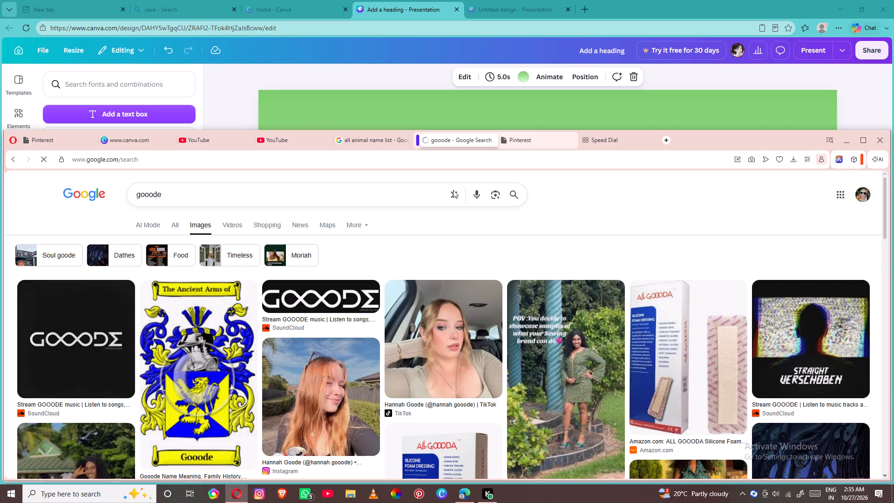
{"action": "left_click", "coordinate": [162, 197]}
{"action": "key", "text": "BackSpace"}
{"action": "key", "text": "BackSpace"}
{"action": "key", "text": "BackSpace"}
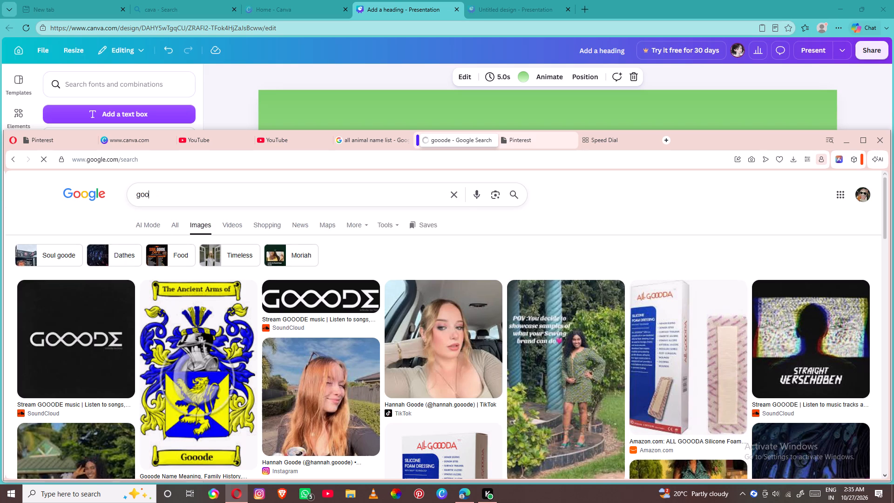
{"action": "type", "text": "se"}
{"action": "key", "text": "Return"}
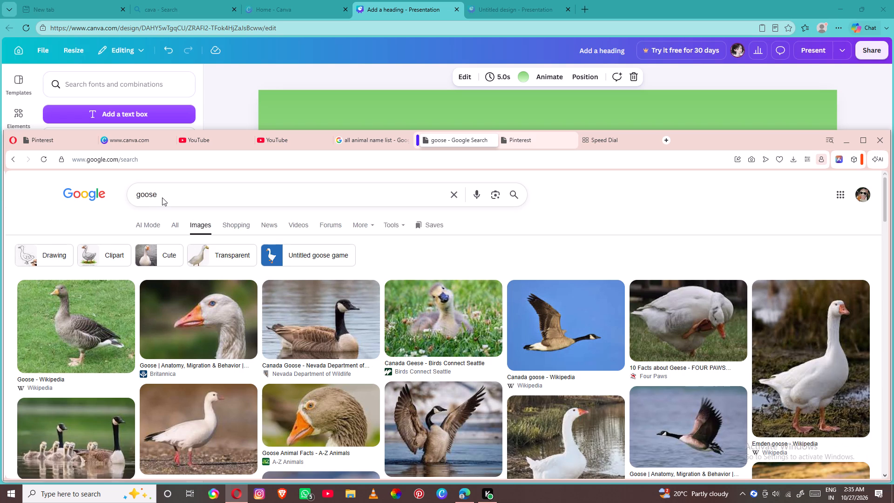
Copy the Sweet Farm photo of a white goose standing by a fence and paste it onto page 33 in Edge.
{"action": "scroll", "coordinate": [162, 197], "scroll_direction": "down", "scroll_amount": 3}
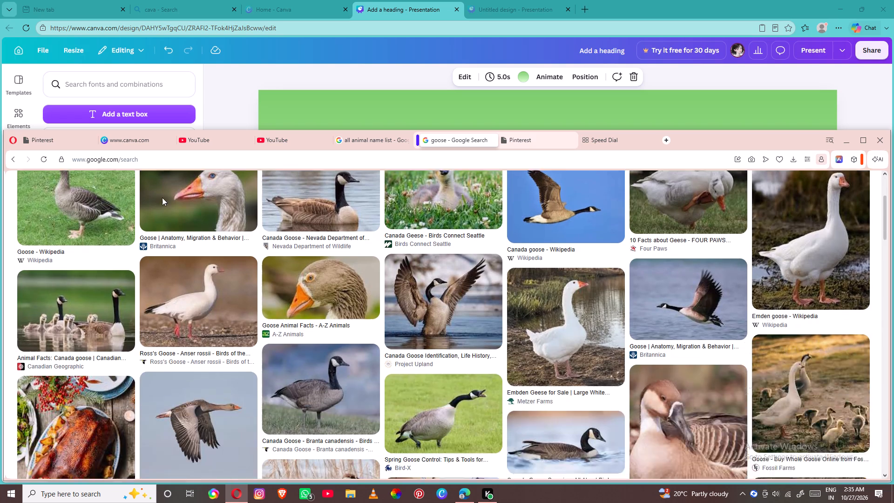
{"action": "scroll", "coordinate": [162, 197], "scroll_direction": "down", "scroll_amount": 4}
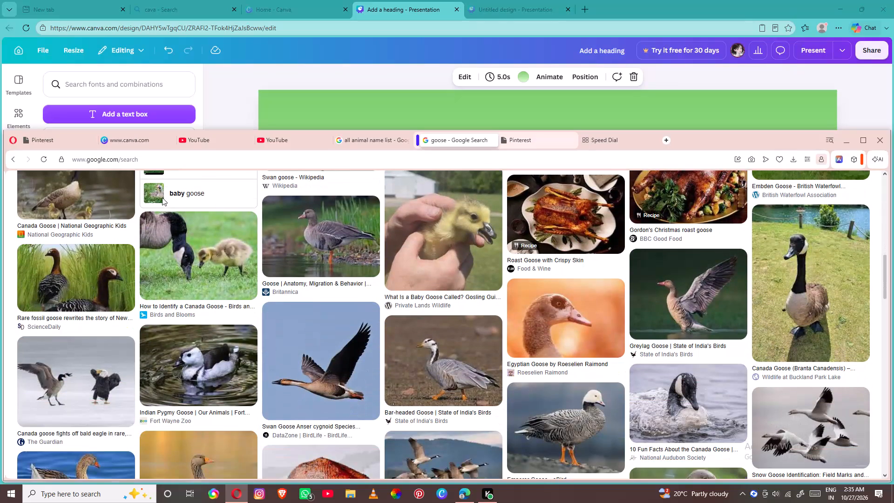
{"action": "scroll", "coordinate": [587, 236], "scroll_direction": "down", "scroll_amount": 5}
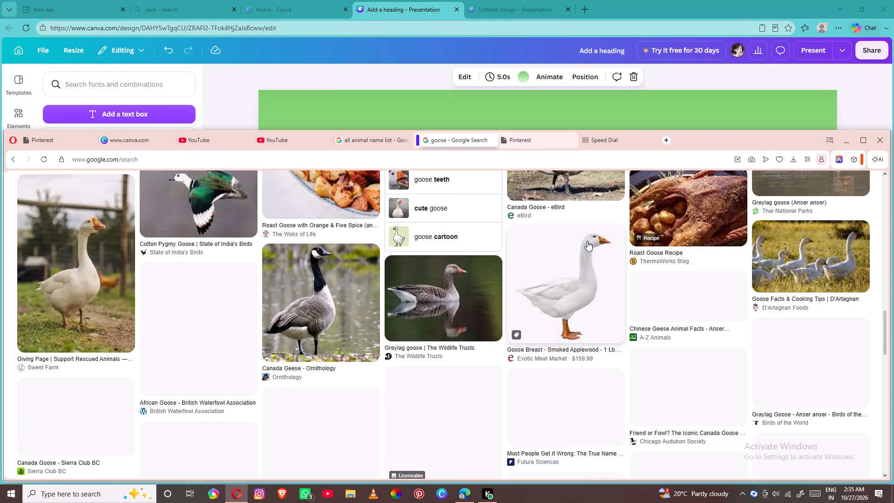
{"action": "right_click", "coordinate": [84, 238]}
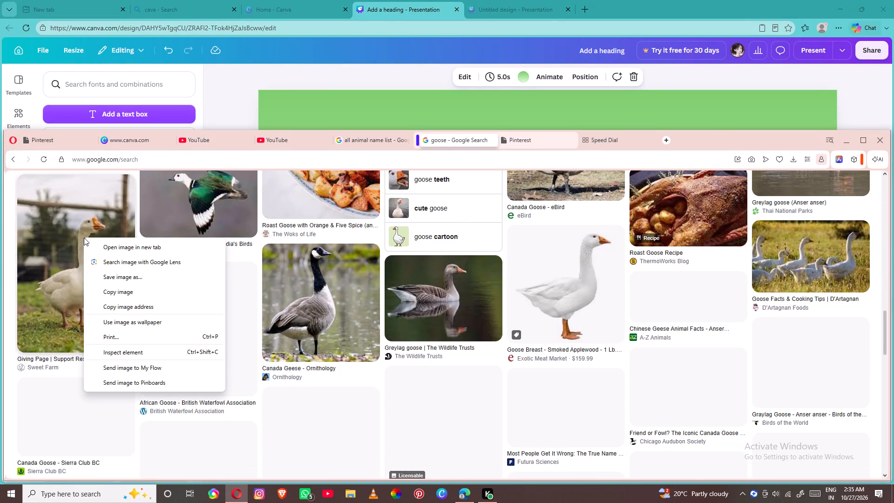
{"action": "left_click", "coordinate": [105, 294]}
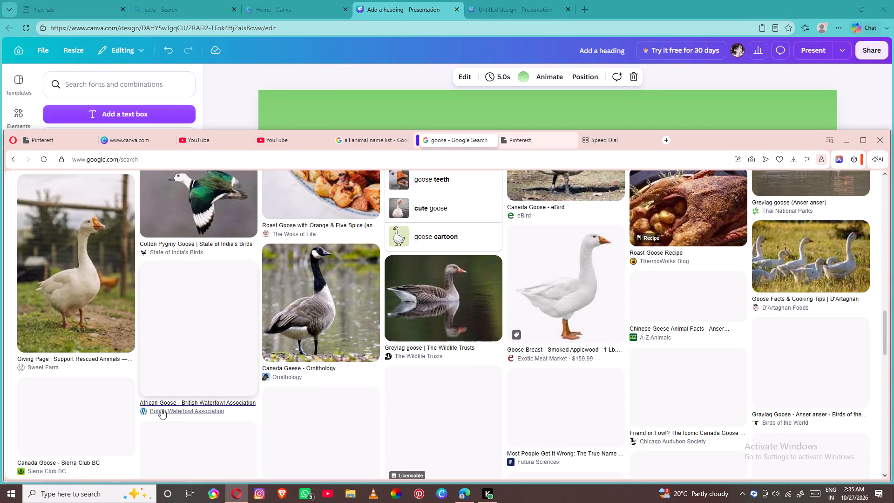
{"action": "left_click", "coordinate": [466, 497]}
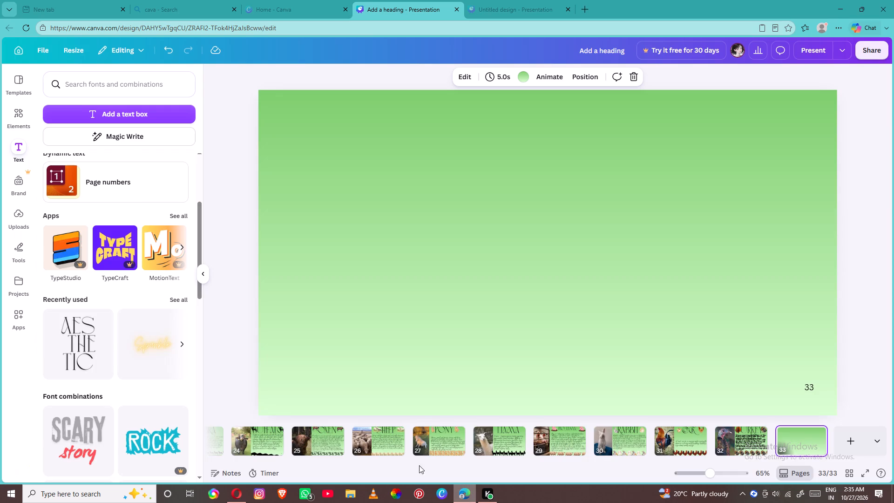
{"action": "right_click", "coordinate": [372, 145]}
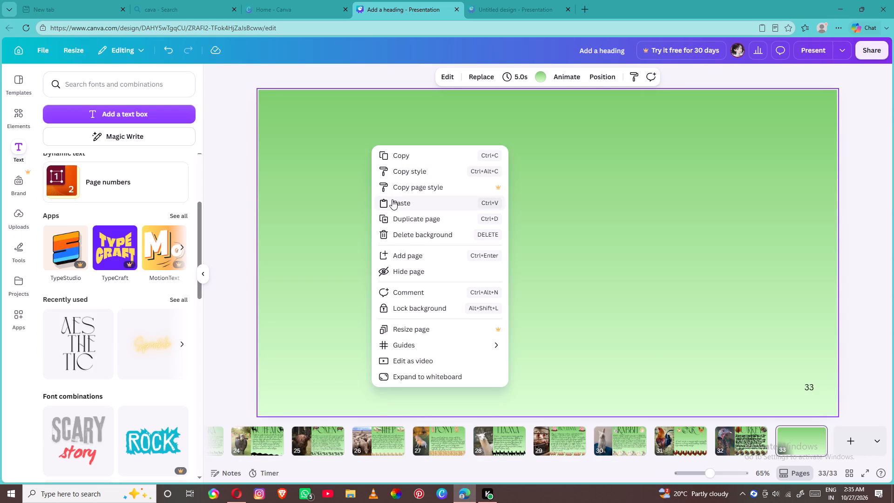
{"action": "left_click", "coordinate": [392, 199]}
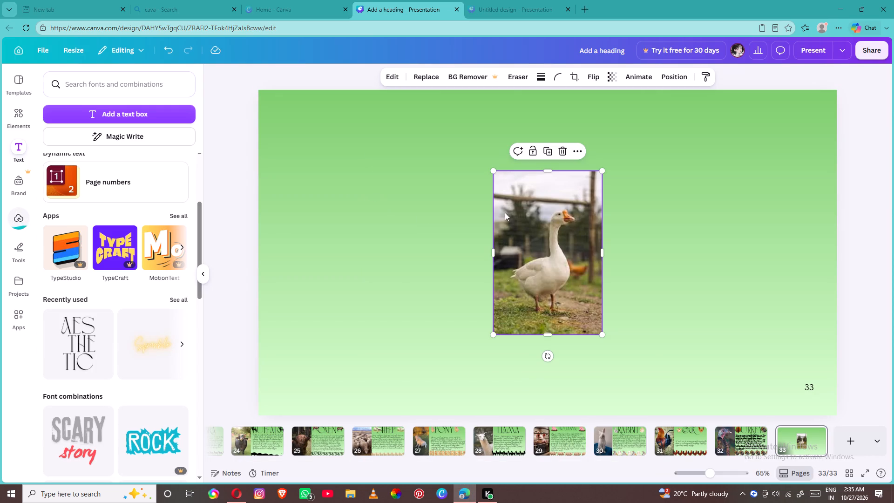
Move the white goose photo to the page's top-left corner and enlarge it to span the full page height.
{"action": "left_click_drag", "start_coordinate": [508, 213], "coordinate": [289, 133]}
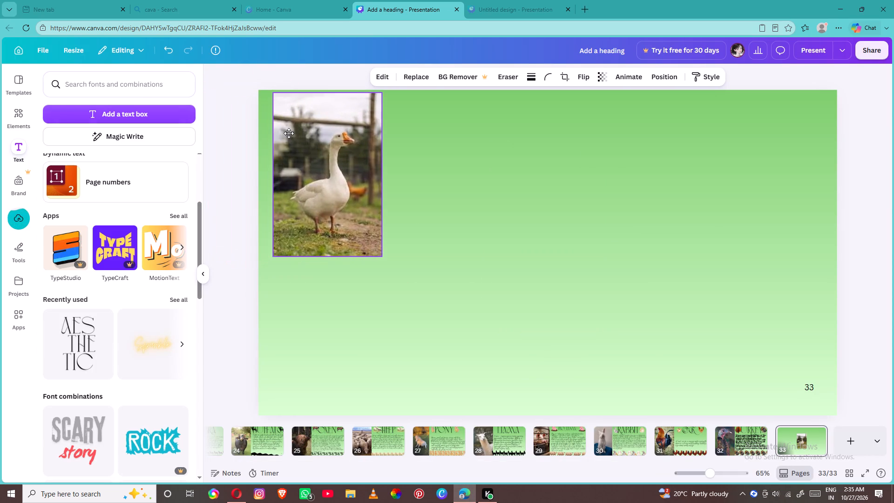
{"action": "left_click_drag", "start_coordinate": [289, 133], "coordinate": [273, 135]}
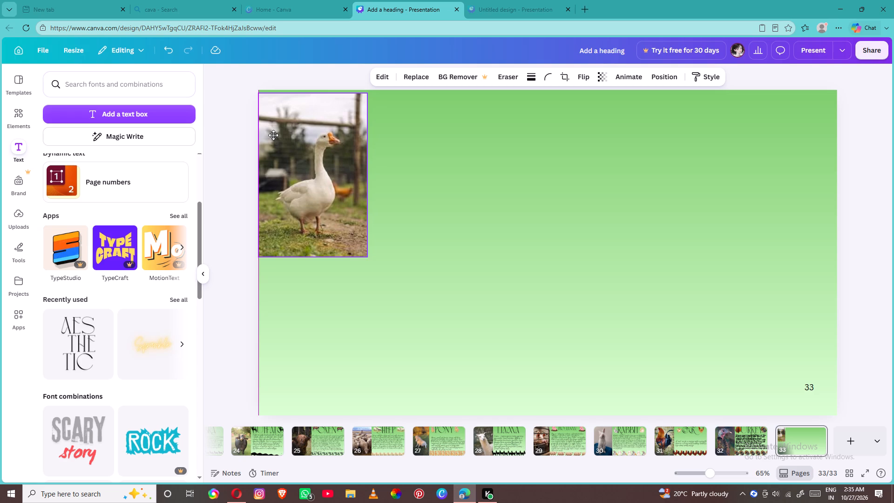
{"action": "left_click_drag", "start_coordinate": [273, 135], "coordinate": [275, 128]}
{"action": "left_click", "coordinate": [275, 128]}
{"action": "left_click", "coordinate": [277, 130]}
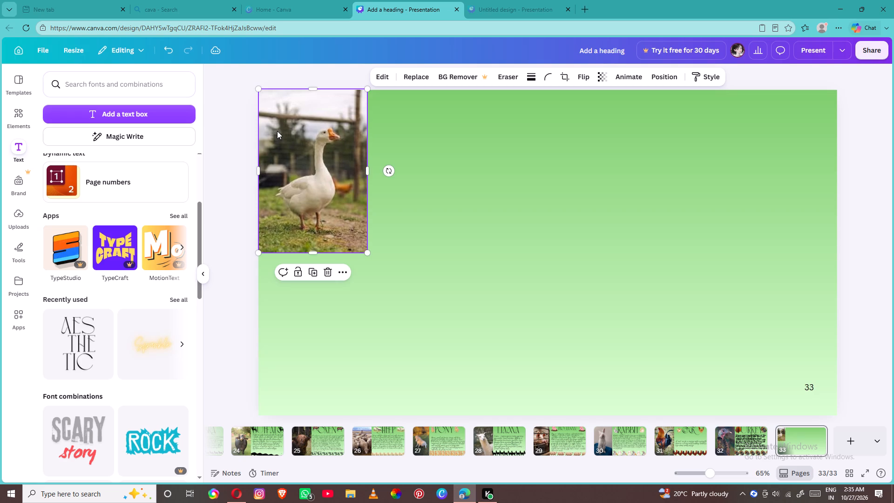
{"action": "left_click", "coordinate": [360, 245]}
{"action": "left_click_drag", "start_coordinate": [366, 251], "coordinate": [388, 269]}
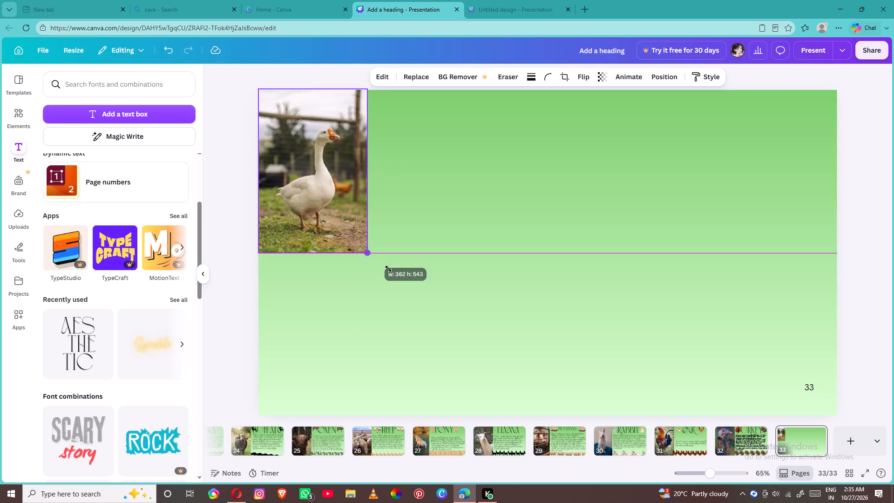
{"action": "left_click_drag", "start_coordinate": [388, 269], "coordinate": [460, 426]}
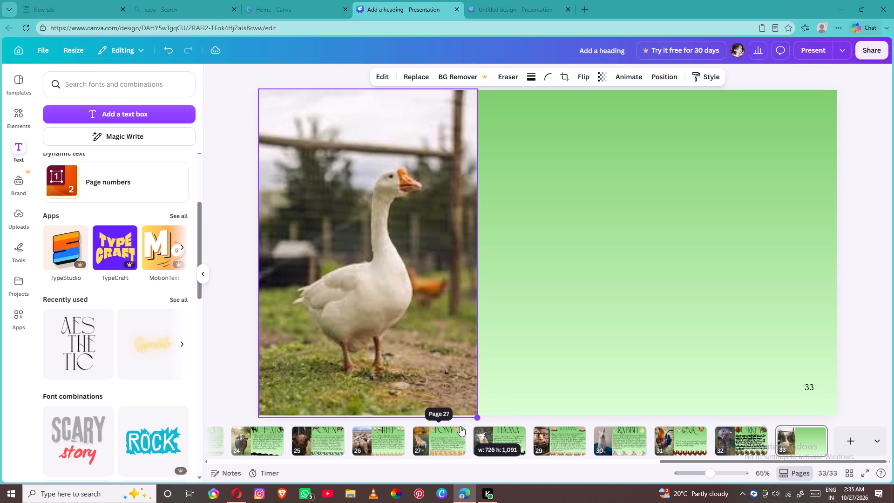
{"action": "left_click_drag", "start_coordinate": [460, 426], "coordinate": [461, 424]}
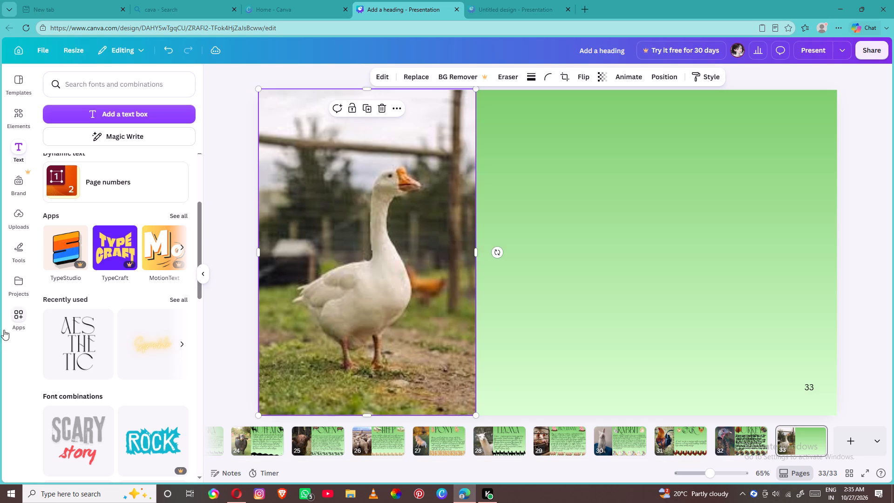
Add the recently used AESTHETIC text style, replace its text with "goose", and place the title at the page's top beside the photo.
{"action": "left_click", "coordinate": [75, 326]}
{"action": "left_click", "coordinate": [521, 304]}
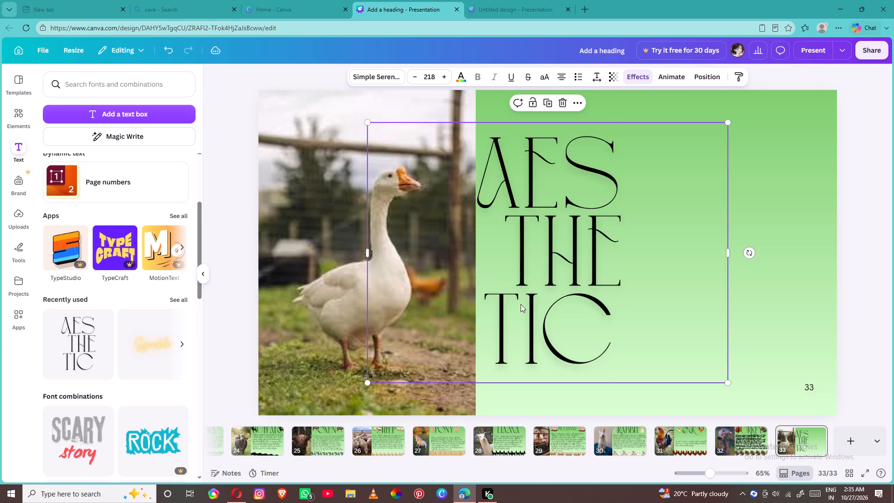
{"action": "key", "text": "BackSpace"}
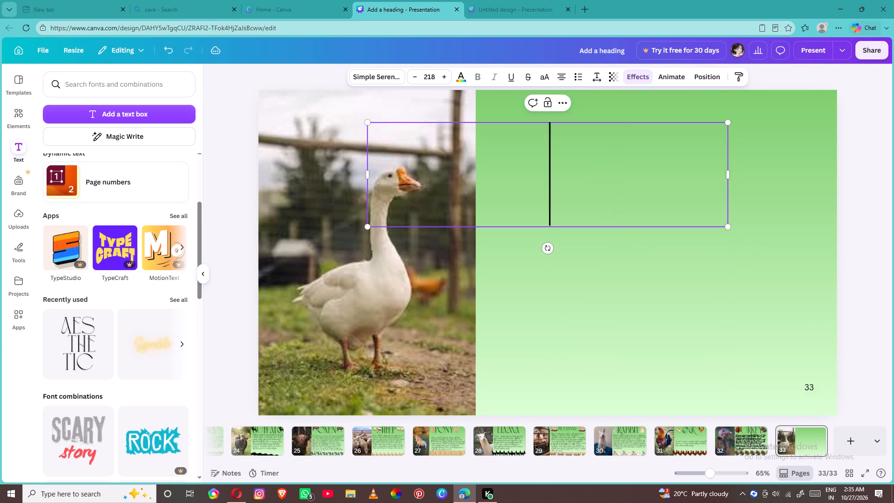
{"action": "type", "text": "goo"}
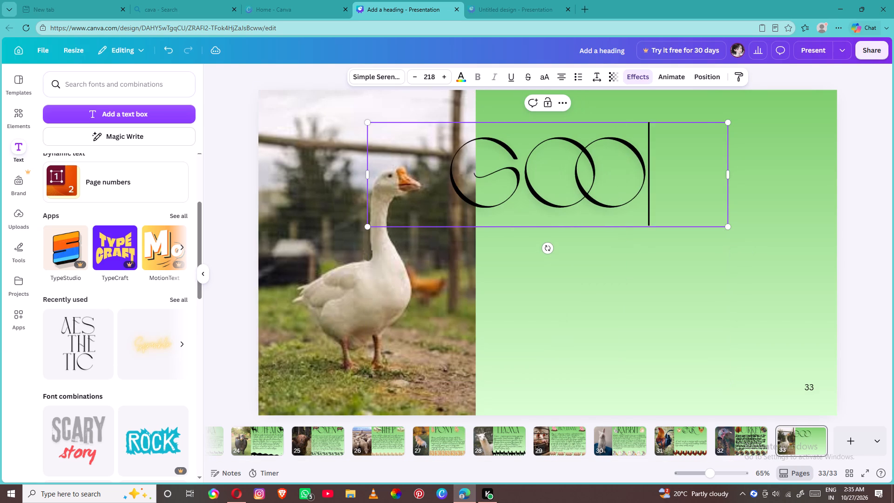
{"action": "type", "text": "se"}
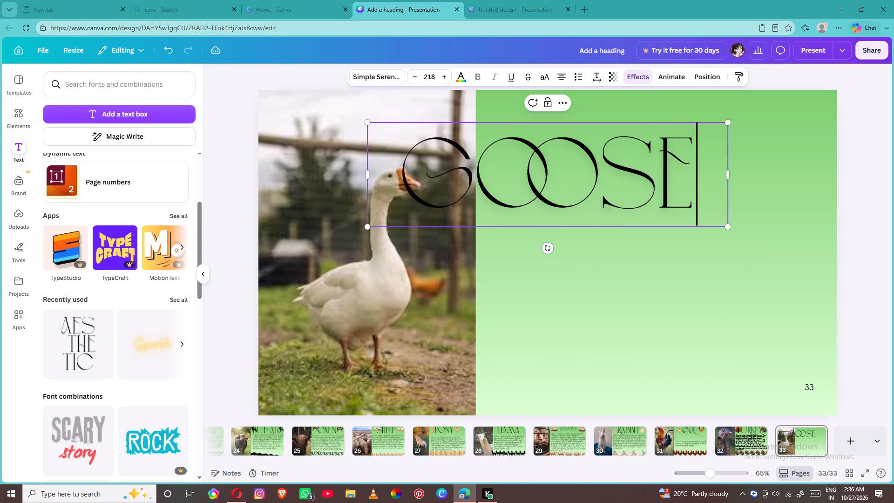
{"action": "left_click", "coordinate": [559, 274]}
{"action": "left_click_drag", "start_coordinate": [515, 176], "coordinate": [569, 179]}
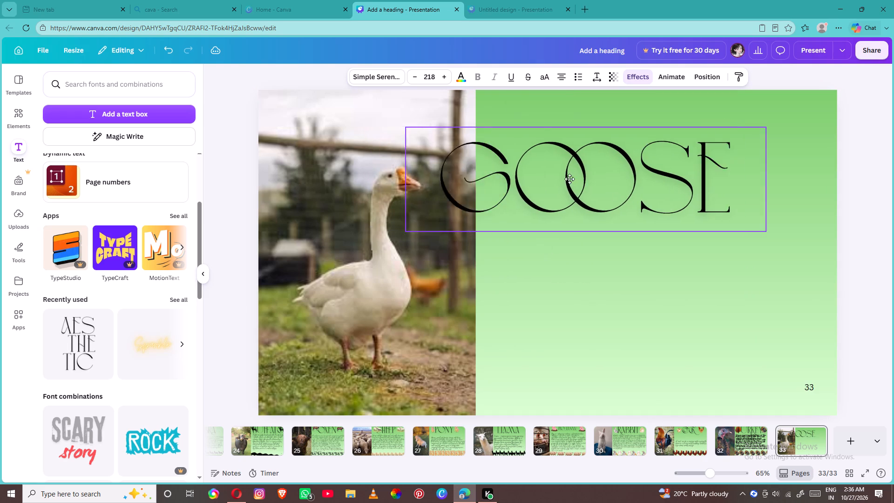
{"action": "left_click_drag", "start_coordinate": [569, 179], "coordinate": [624, 128]}
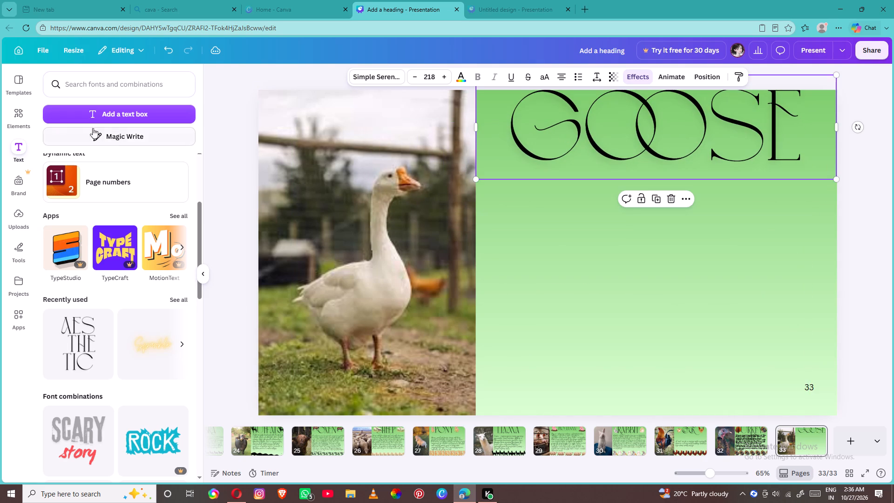
Search the graphics elements for "goose" and add the brown goose with the black neck to the page.
{"action": "left_click", "coordinate": [23, 119]}
{"action": "left_click", "coordinate": [95, 88]}
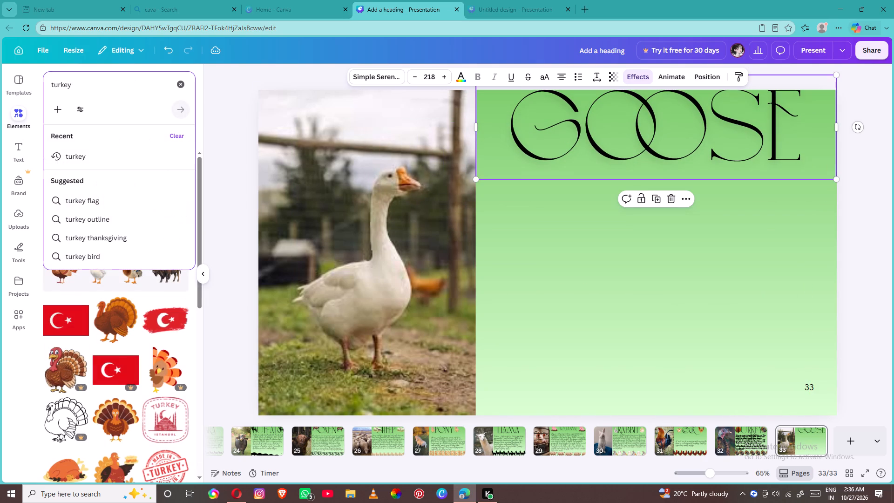
{"action": "key", "text": "BackSpace"}
{"action": "key", "text": "BackSpace"}
{"action": "key", "text": "BackSpace"}
{"action": "key", "text": "BackSpace"}
{"action": "key", "text": "BackSpace"}
{"action": "key", "text": "BackSpace"}
{"action": "key", "text": "BackSpace"}
{"action": "key", "text": "BackSpace"}
{"action": "key", "text": "BackSpace"}
{"action": "key", "text": "BackSpace"}
{"action": "key", "text": "BackSpace"}
{"action": "key", "text": "BackSpace"}
{"action": "key", "text": "BackSpace"}
{"action": "key", "text": "BackSpace"}
{"action": "key", "text": "BackSpace"}
{"action": "key", "text": "BackSpace"}
{"action": "key", "text": "BackSpace"}
{"action": "key", "text": "BackSpace"}
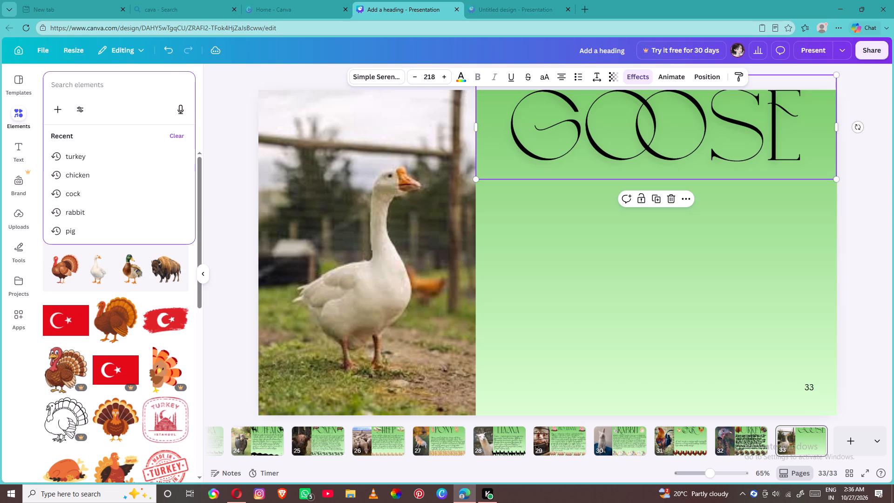
{"action": "key", "text": "g"}
{"action": "type", "text": "oo"}
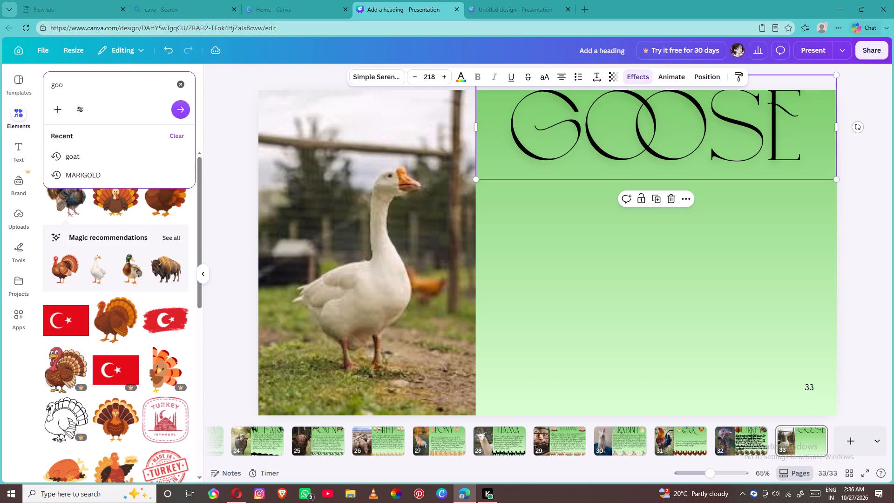
{"action": "type", "text": "se"}
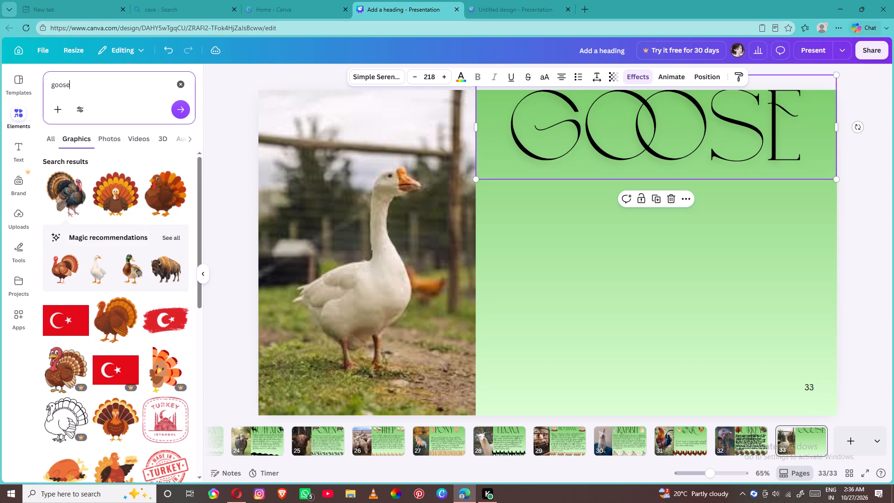
{"action": "key", "text": "Return"}
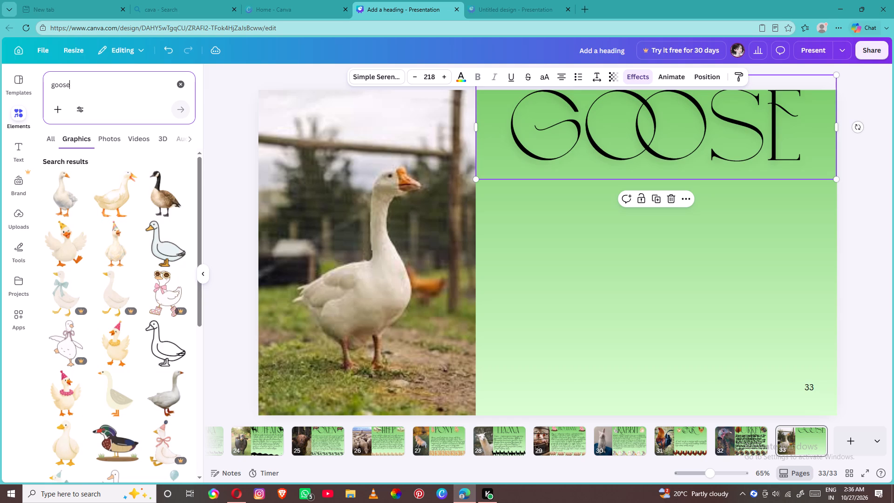
{"action": "left_click", "coordinate": [170, 209]}
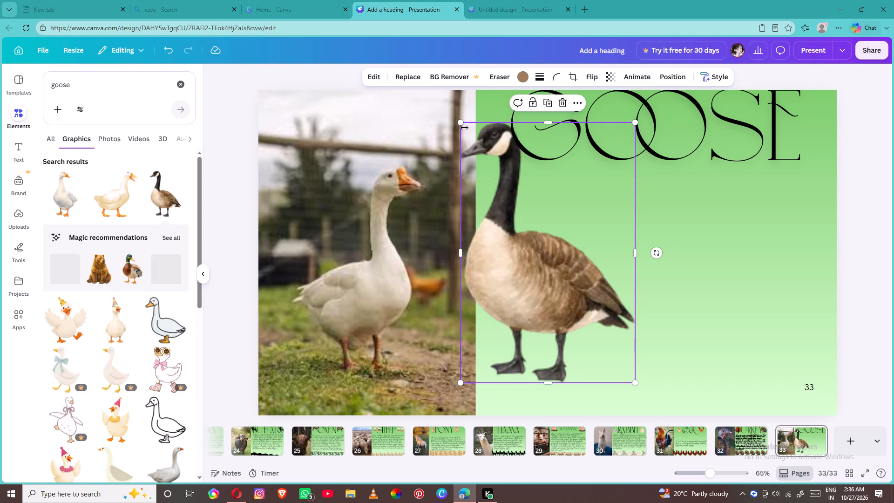
Shrink the black-necked goose graphic to a small figure and place it on the page's bottom edge, just beside the photo.
{"action": "left_click_drag", "start_coordinate": [462, 121], "coordinate": [476, 200]}
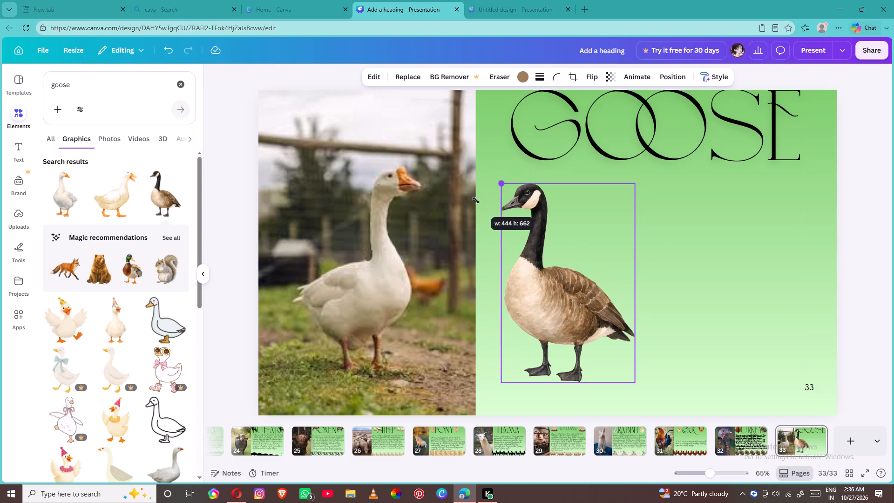
{"action": "left_click_drag", "start_coordinate": [476, 200], "coordinate": [483, 235]}
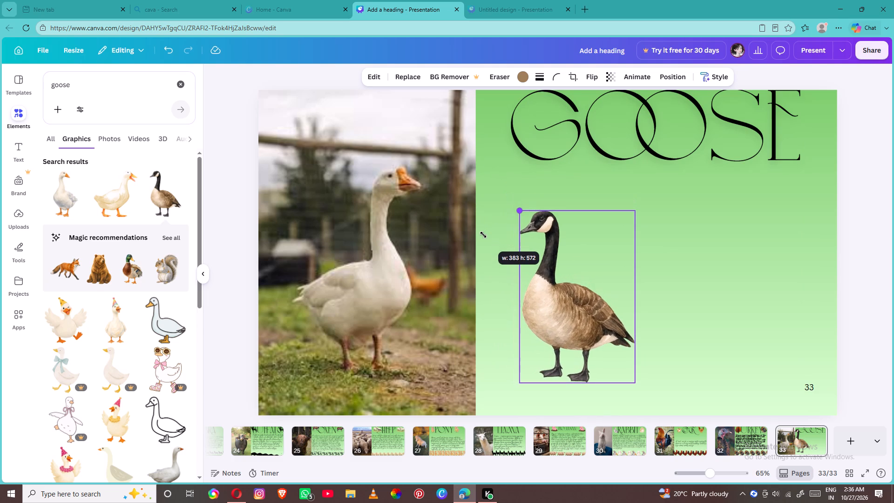
{"action": "left_click_drag", "start_coordinate": [483, 235], "coordinate": [495, 278]}
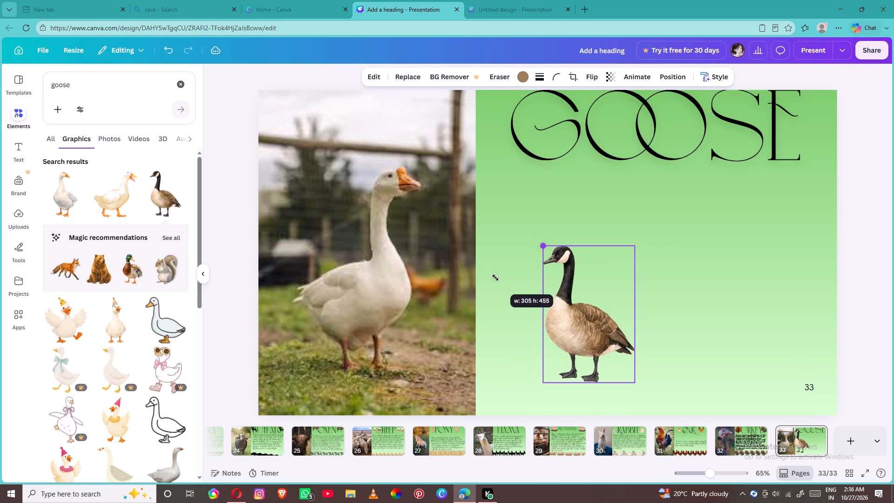
{"action": "left_click_drag", "start_coordinate": [495, 278], "coordinate": [504, 296]}
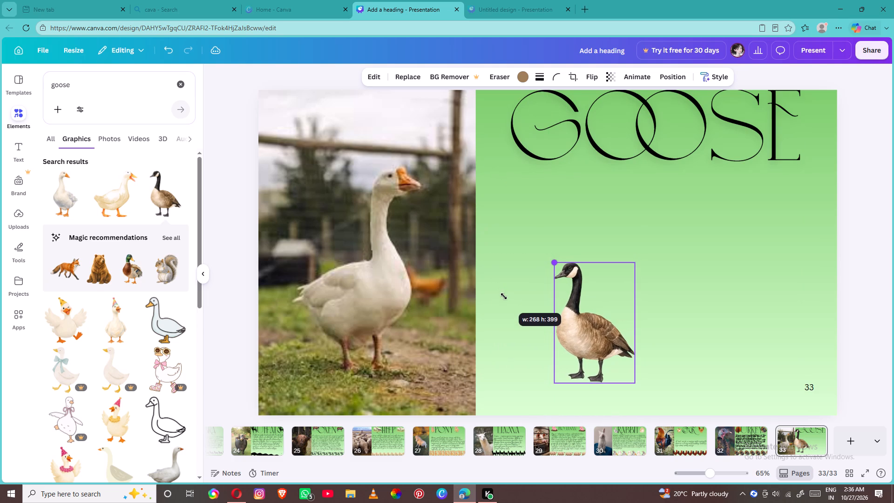
{"action": "left_click_drag", "start_coordinate": [504, 296], "coordinate": [506, 294]}
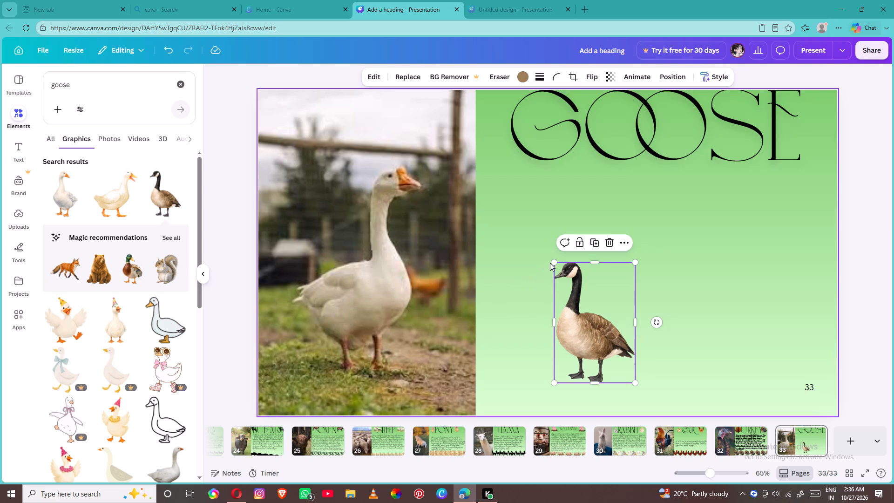
{"action": "left_click_drag", "start_coordinate": [551, 261], "coordinate": [555, 267]}
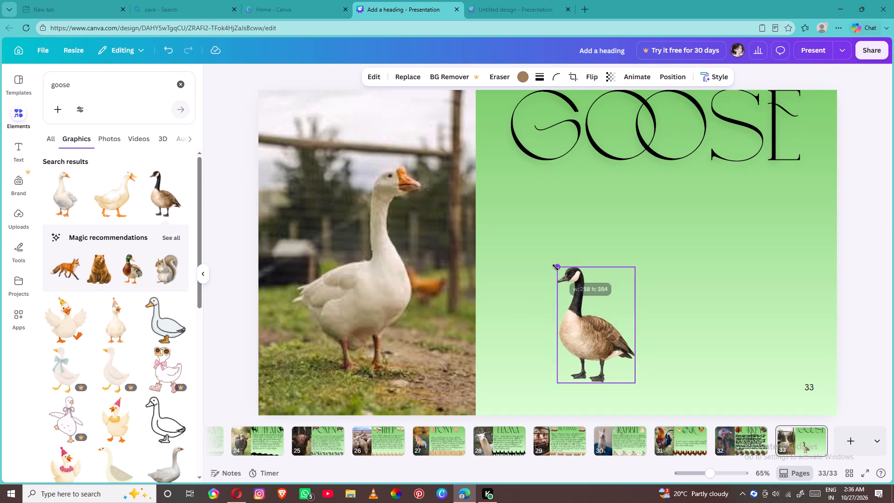
{"action": "left_click_drag", "start_coordinate": [555, 267], "coordinate": [565, 307]}
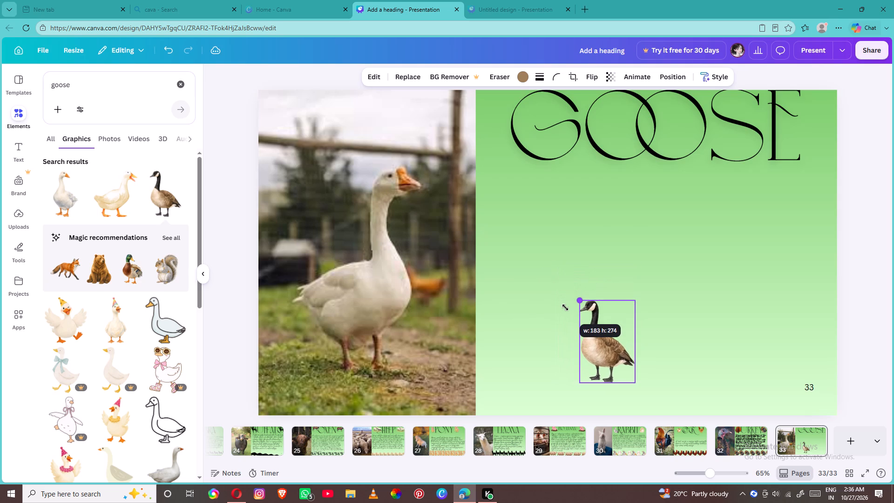
{"action": "left_click_drag", "start_coordinate": [565, 307], "coordinate": [565, 327]}
{"action": "left_click_drag", "start_coordinate": [613, 326], "coordinate": [505, 352]}
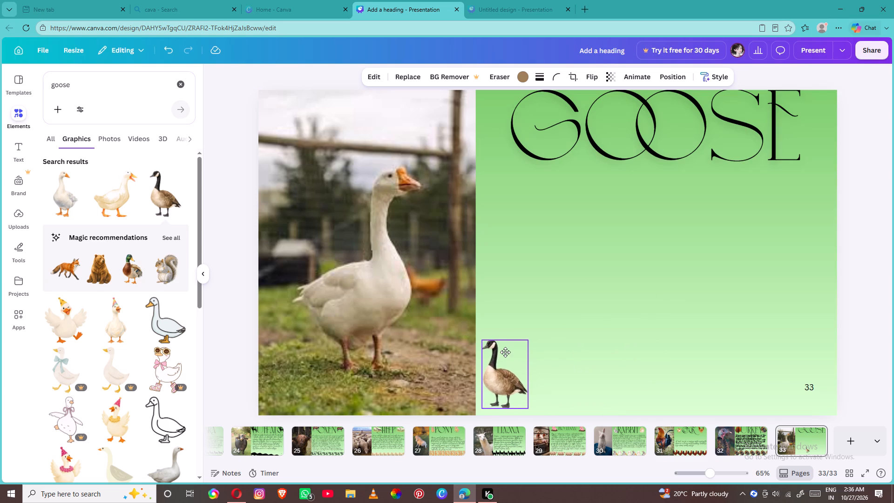
{"action": "left_click_drag", "start_coordinate": [505, 352], "coordinate": [503, 358]}
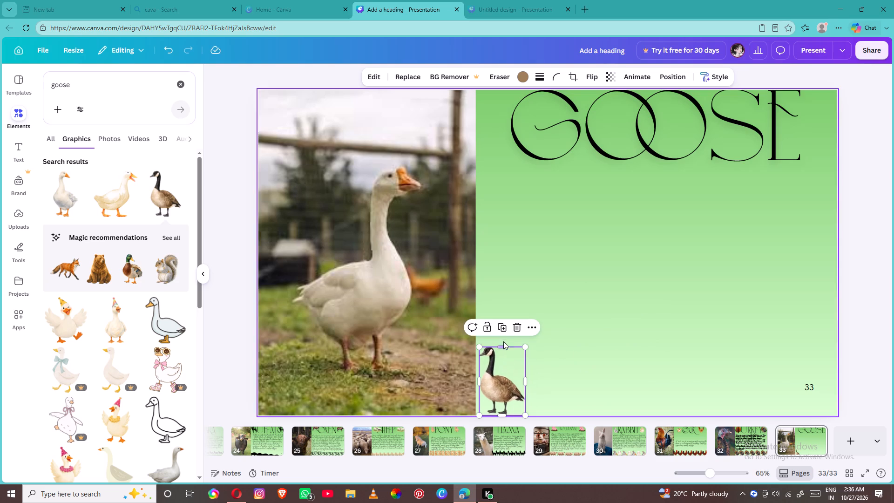
Duplicate the small black-necked goose repeatedly to form an evenly spaced row of eight along the page's bottom edge beside the photo.
{"action": "left_click", "coordinate": [503, 328]}
{"action": "left_click_drag", "start_coordinate": [503, 378], "coordinate": [542, 374]}
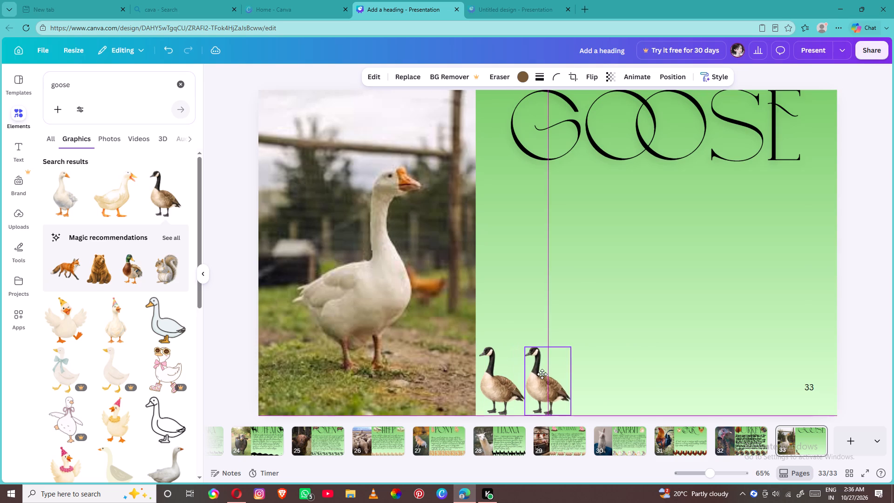
{"action": "left_click_drag", "start_coordinate": [542, 374], "coordinate": [540, 376]}
{"action": "left_click", "coordinate": [543, 332]}
{"action": "left_click_drag", "start_coordinate": [603, 375], "coordinate": [605, 370]}
{"action": "left_click", "coordinate": [586, 323]}
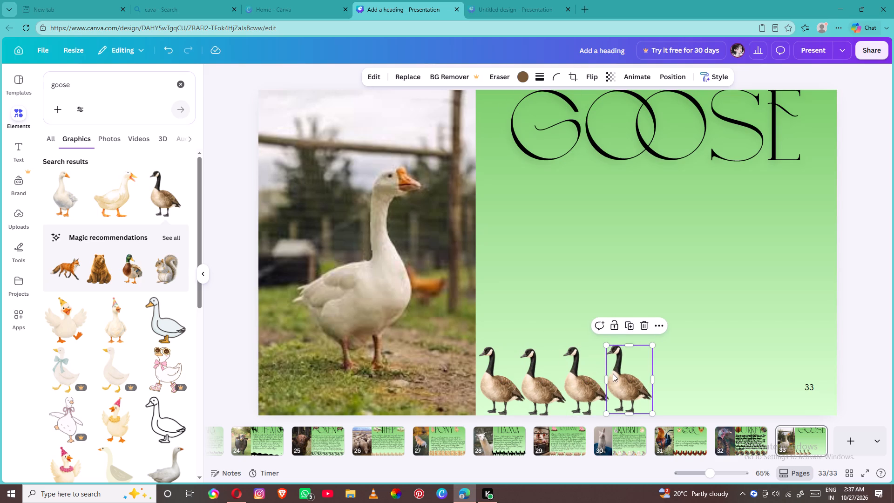
{"action": "left_click", "coordinate": [619, 370]}
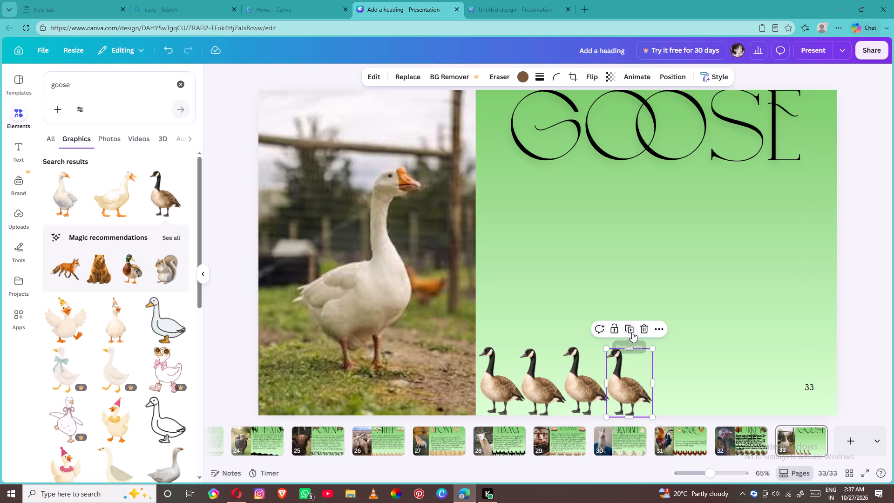
{"action": "left_click", "coordinate": [632, 332]}
{"action": "left_click", "coordinate": [672, 365]}
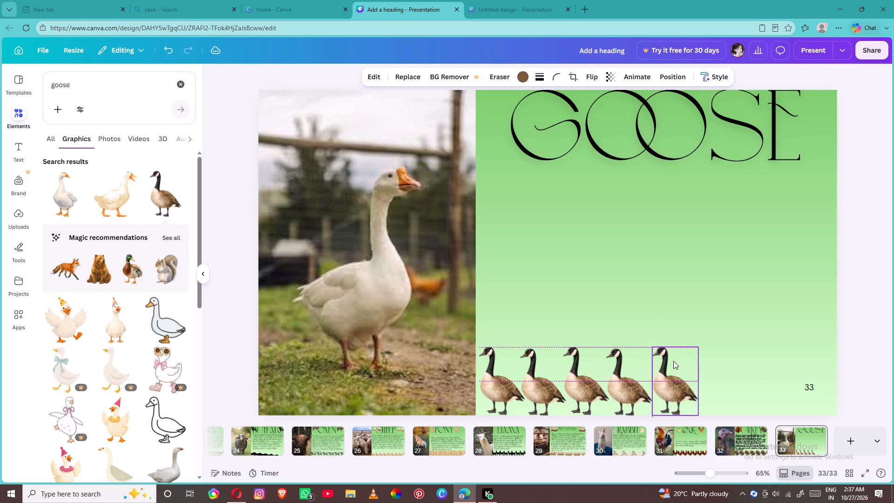
{"action": "left_click", "coordinate": [679, 328]}
{"action": "left_click", "coordinate": [708, 374]}
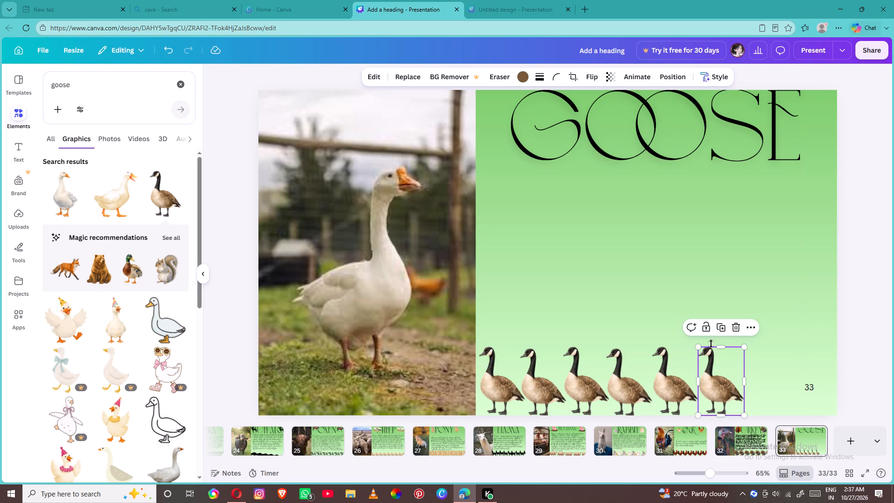
{"action": "left_click", "coordinate": [719, 329]}
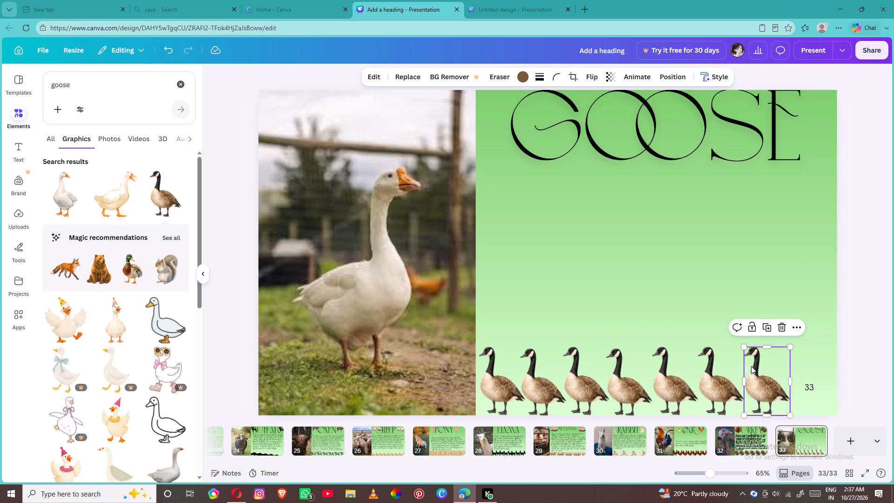
{"action": "left_click", "coordinate": [752, 364]}
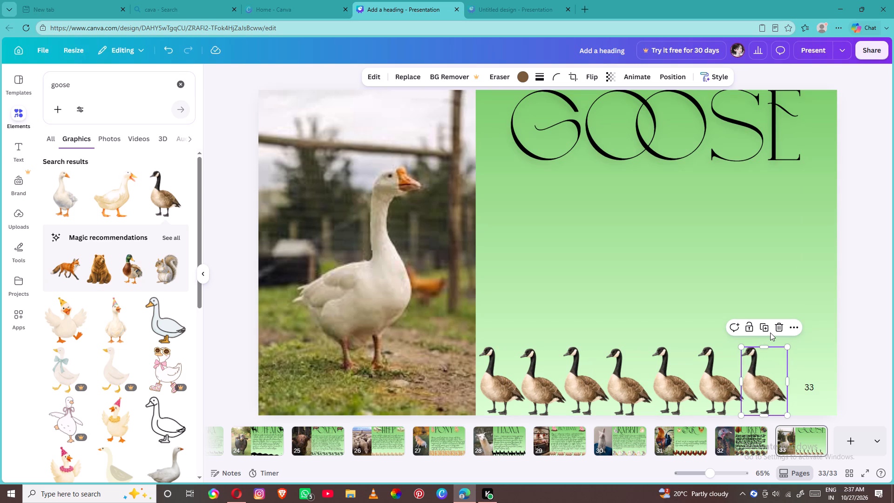
{"action": "left_click", "coordinate": [763, 326]}
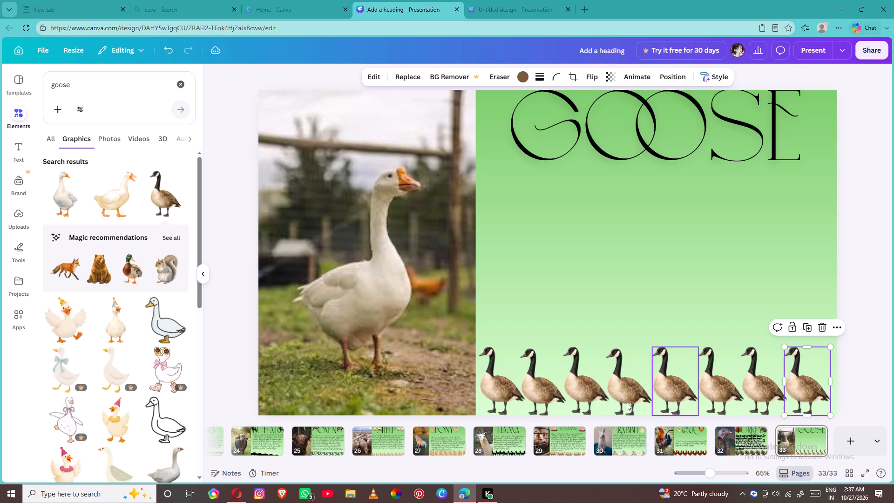
{"action": "left_click", "coordinate": [655, 240]}
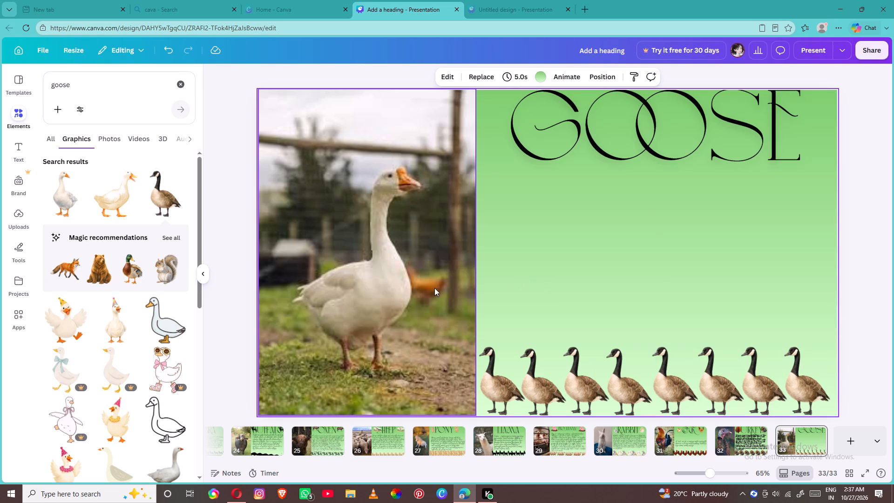
Add the open-beaked white goose graphic, shrink it to about title height, and place it over the title's first letter.
{"action": "left_click", "coordinate": [116, 184]}
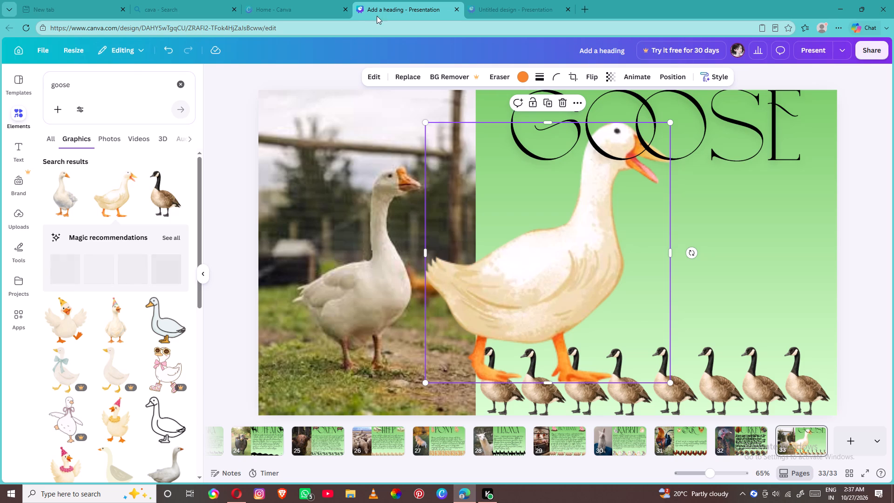
{"action": "left_click_drag", "start_coordinate": [426, 125], "coordinate": [531, 325]}
{"action": "left_click_drag", "start_coordinate": [623, 323], "coordinate": [535, 135]}
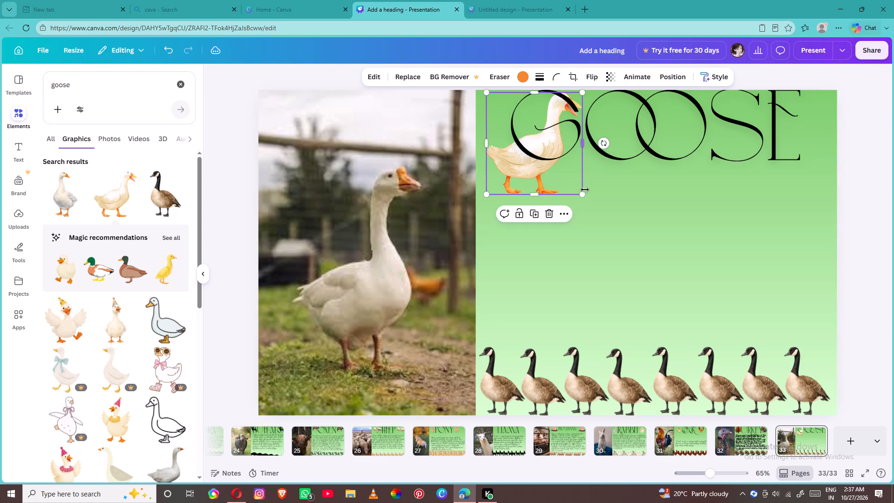
{"action": "left_click_drag", "start_coordinate": [580, 190], "coordinate": [561, 158]}
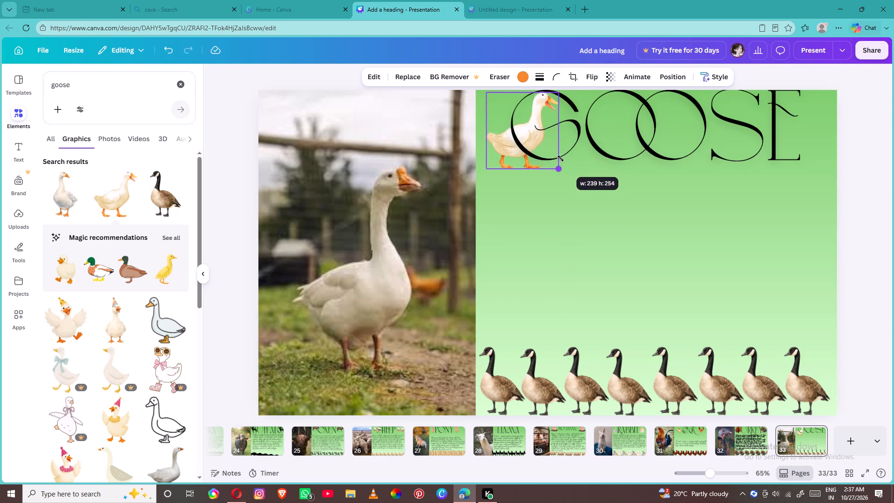
{"action": "left_click_drag", "start_coordinate": [561, 158], "coordinate": [556, 150]}
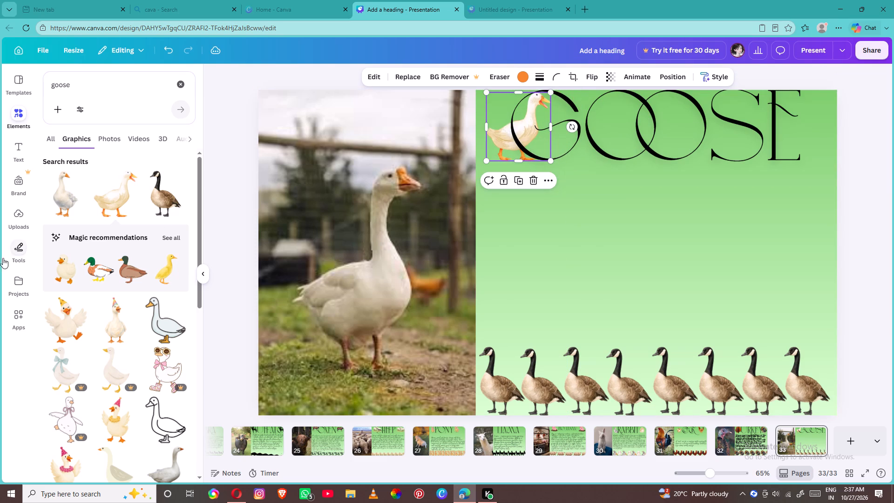
Add the white goose graphic with grey wings, shrink it to about title height, and place it over the title's last letter.
{"action": "left_click", "coordinate": [78, 197]}
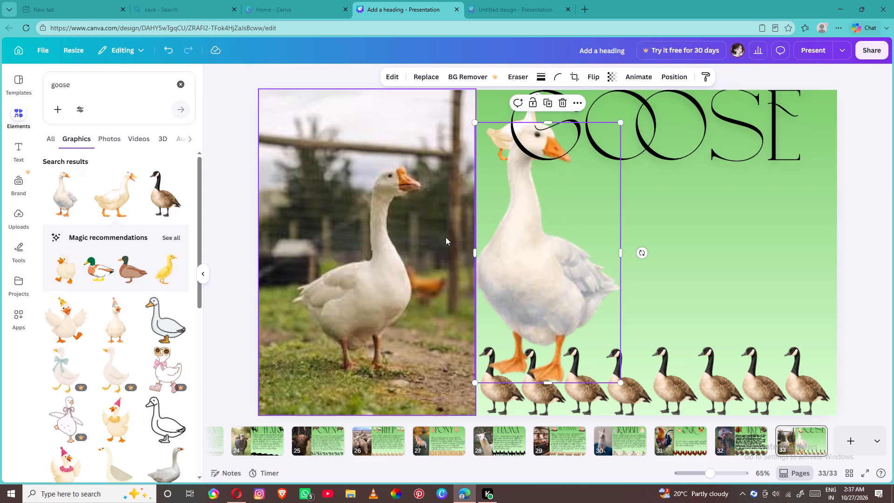
{"action": "left_click_drag", "start_coordinate": [477, 122], "coordinate": [506, 263]}
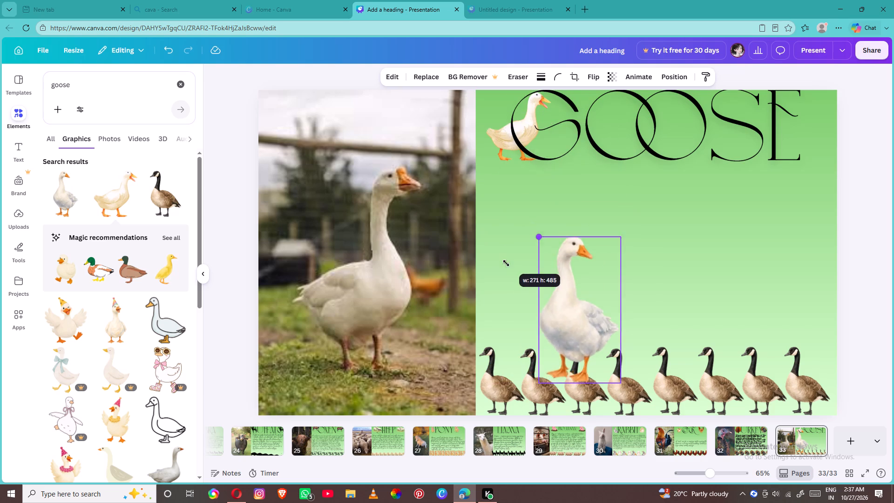
{"action": "left_click_drag", "start_coordinate": [506, 263], "coordinate": [581, 330]}
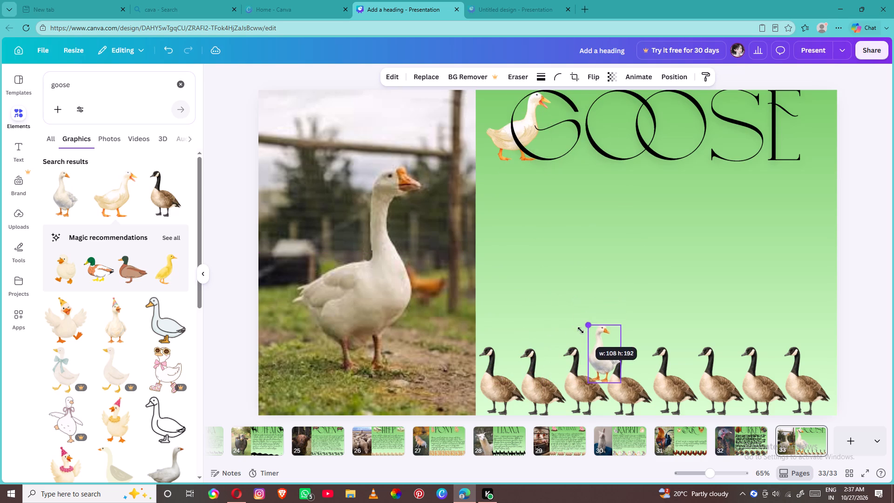
{"action": "left_click_drag", "start_coordinate": [581, 330], "coordinate": [567, 320]}
{"action": "left_click_drag", "start_coordinate": [588, 341], "coordinate": [772, 90]}
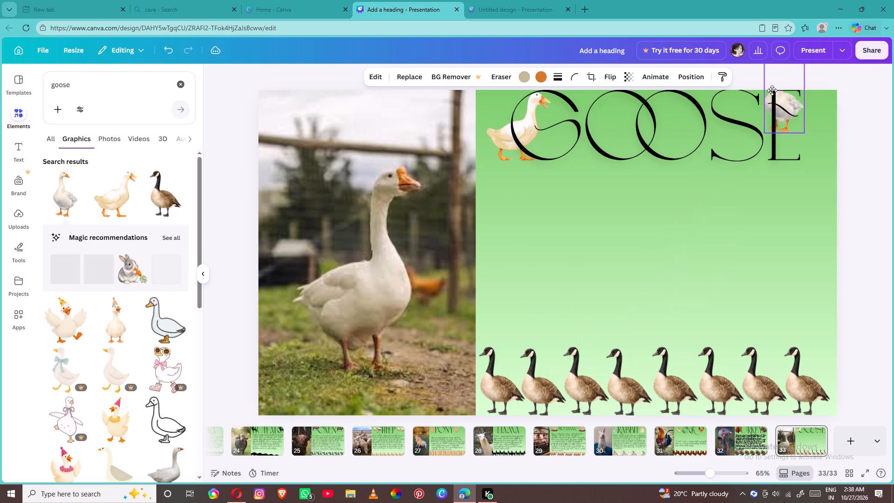
{"action": "left_click_drag", "start_coordinate": [772, 90], "coordinate": [795, 122]}
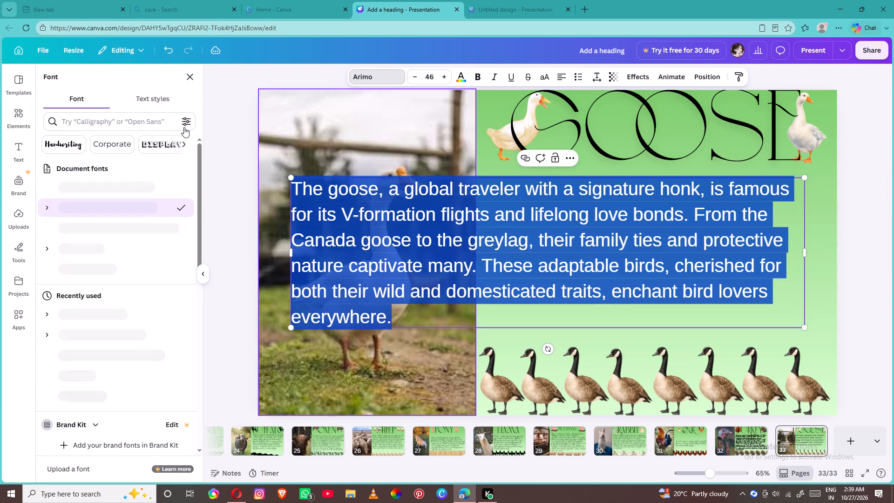
{"action": "left_click", "coordinate": [125, 192]}
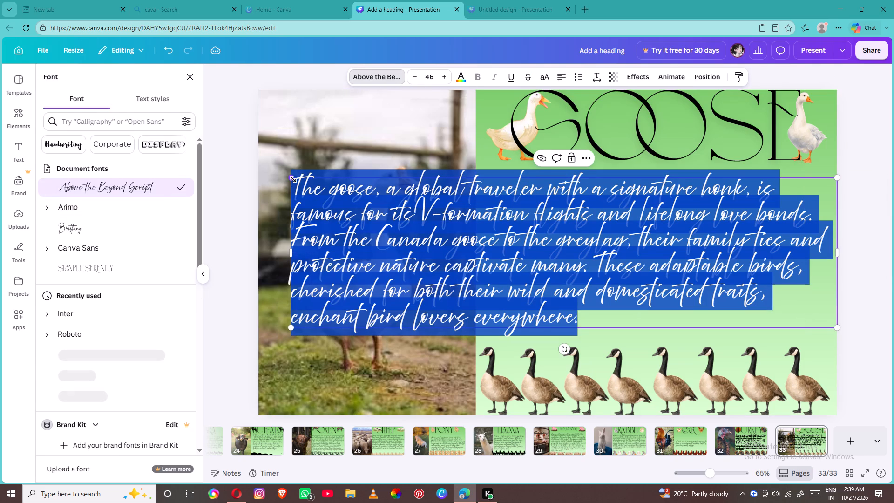
Scale the goose paragraph down to font size 28.9 and place it on the green area just below the title.
{"action": "left_click_drag", "start_coordinate": [293, 179], "coordinate": [477, 305]}
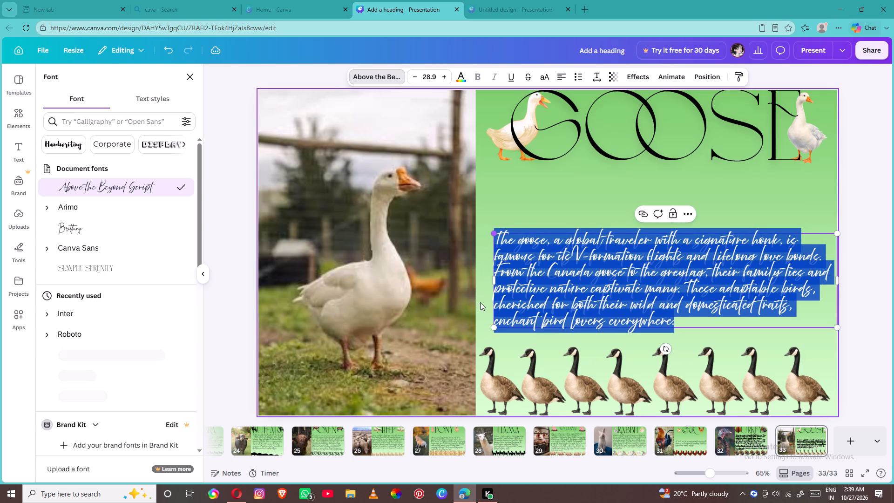
{"action": "left_click", "coordinate": [597, 192]}
{"action": "left_click_drag", "start_coordinate": [586, 241], "coordinate": [587, 242]}
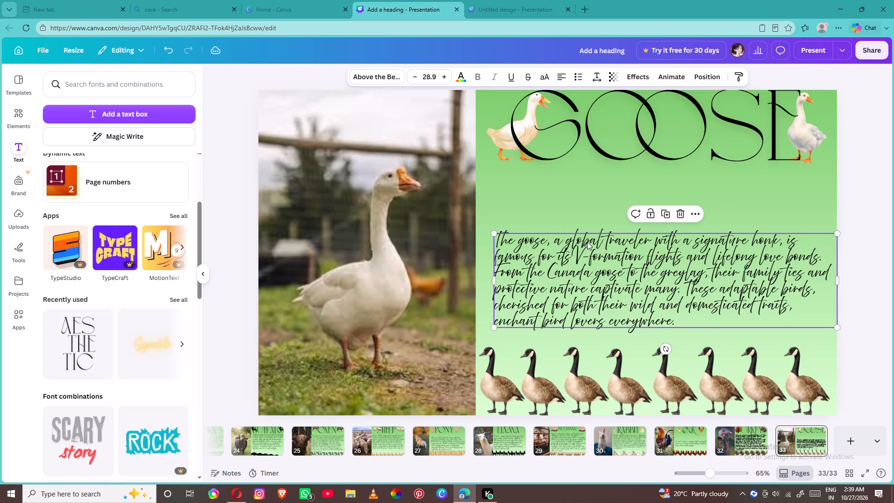
{"action": "left_click_drag", "start_coordinate": [587, 242], "coordinate": [591, 188]}
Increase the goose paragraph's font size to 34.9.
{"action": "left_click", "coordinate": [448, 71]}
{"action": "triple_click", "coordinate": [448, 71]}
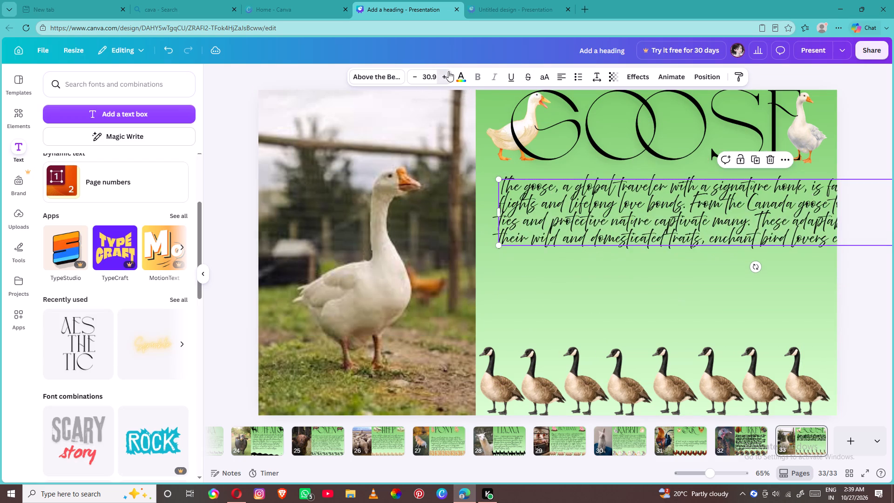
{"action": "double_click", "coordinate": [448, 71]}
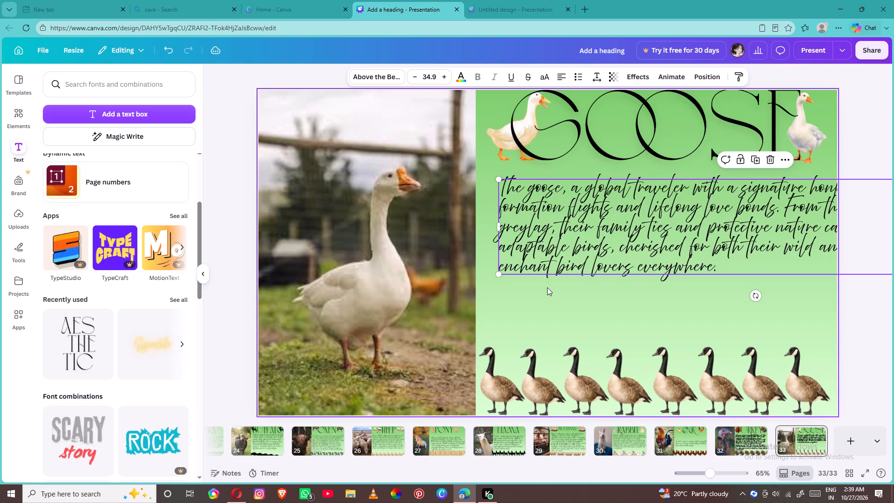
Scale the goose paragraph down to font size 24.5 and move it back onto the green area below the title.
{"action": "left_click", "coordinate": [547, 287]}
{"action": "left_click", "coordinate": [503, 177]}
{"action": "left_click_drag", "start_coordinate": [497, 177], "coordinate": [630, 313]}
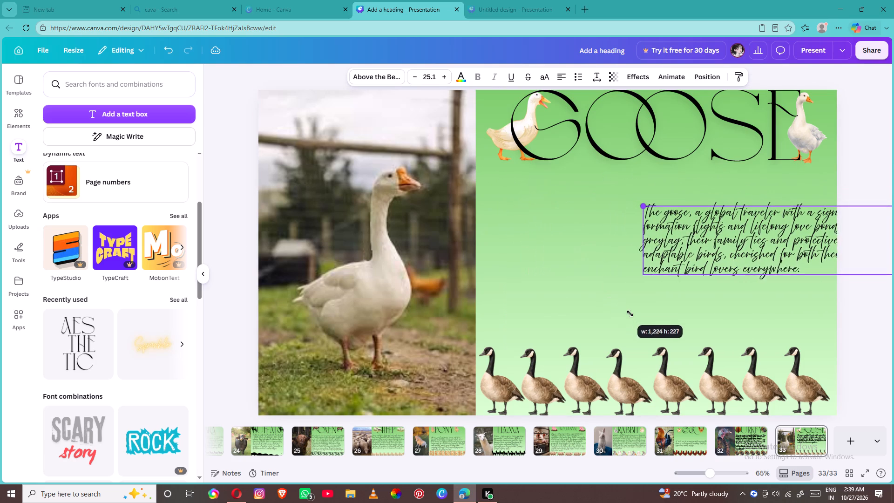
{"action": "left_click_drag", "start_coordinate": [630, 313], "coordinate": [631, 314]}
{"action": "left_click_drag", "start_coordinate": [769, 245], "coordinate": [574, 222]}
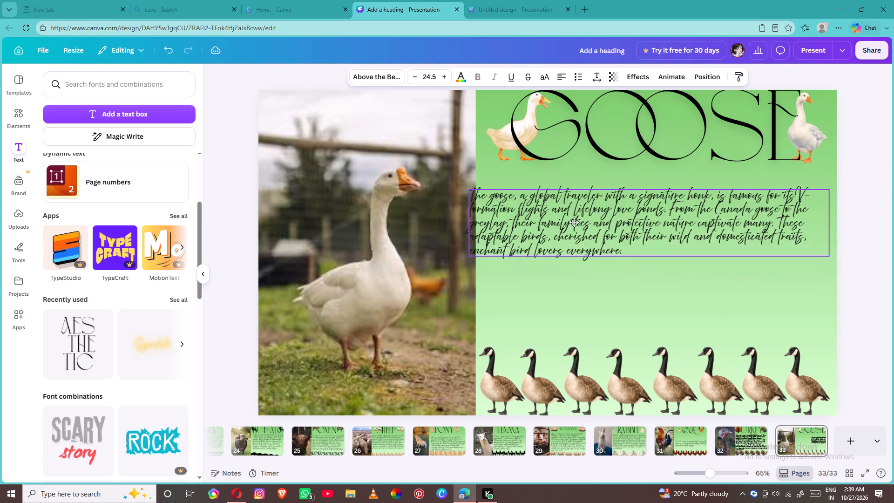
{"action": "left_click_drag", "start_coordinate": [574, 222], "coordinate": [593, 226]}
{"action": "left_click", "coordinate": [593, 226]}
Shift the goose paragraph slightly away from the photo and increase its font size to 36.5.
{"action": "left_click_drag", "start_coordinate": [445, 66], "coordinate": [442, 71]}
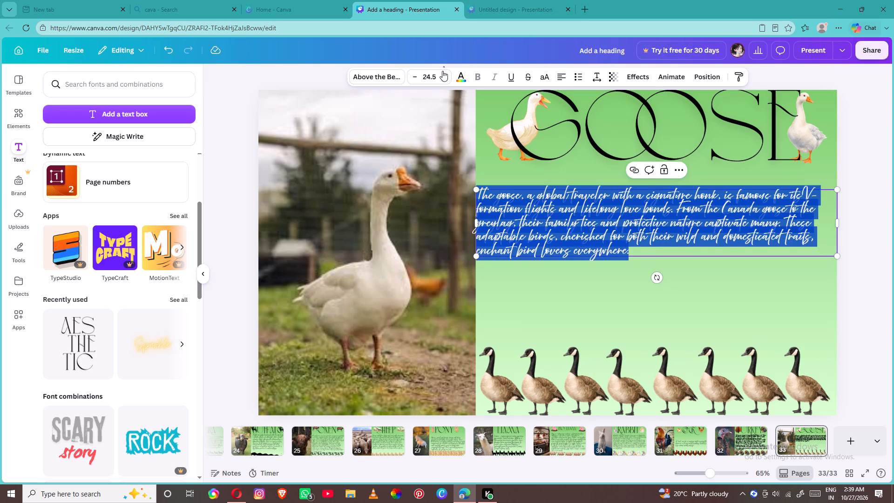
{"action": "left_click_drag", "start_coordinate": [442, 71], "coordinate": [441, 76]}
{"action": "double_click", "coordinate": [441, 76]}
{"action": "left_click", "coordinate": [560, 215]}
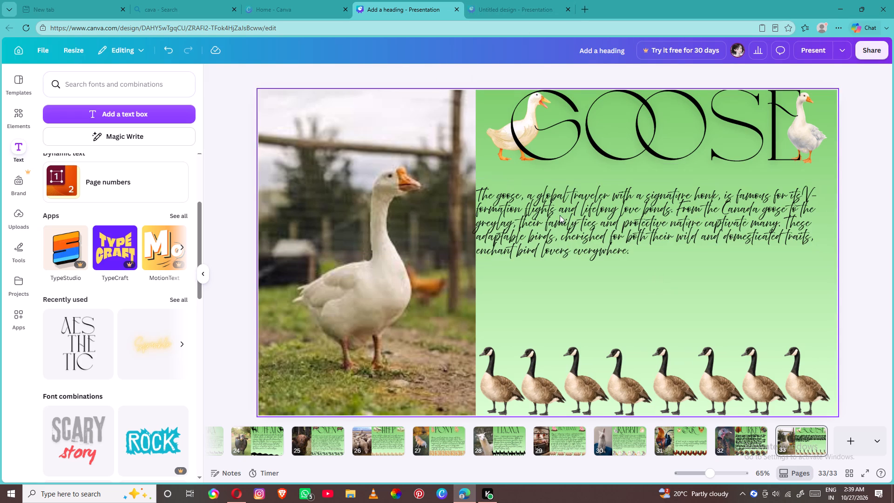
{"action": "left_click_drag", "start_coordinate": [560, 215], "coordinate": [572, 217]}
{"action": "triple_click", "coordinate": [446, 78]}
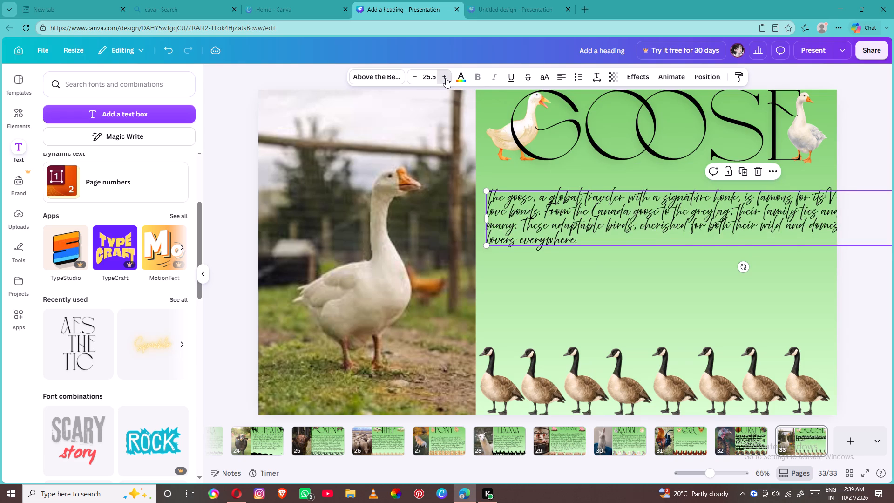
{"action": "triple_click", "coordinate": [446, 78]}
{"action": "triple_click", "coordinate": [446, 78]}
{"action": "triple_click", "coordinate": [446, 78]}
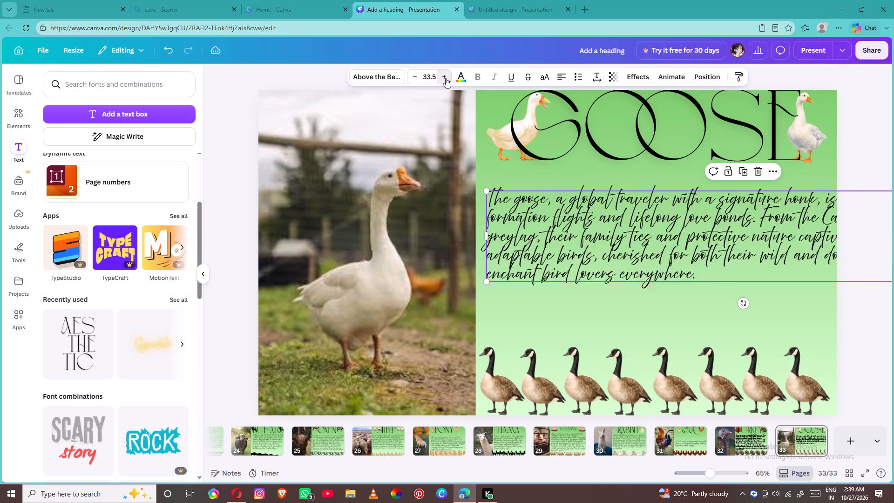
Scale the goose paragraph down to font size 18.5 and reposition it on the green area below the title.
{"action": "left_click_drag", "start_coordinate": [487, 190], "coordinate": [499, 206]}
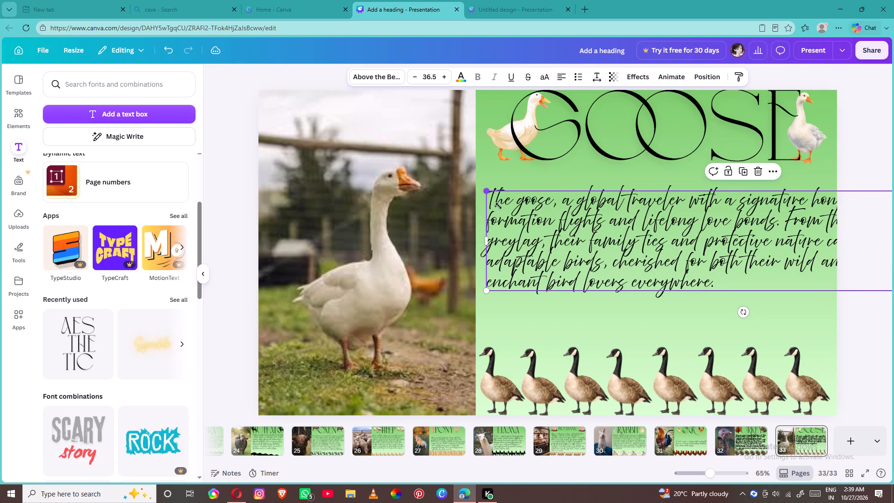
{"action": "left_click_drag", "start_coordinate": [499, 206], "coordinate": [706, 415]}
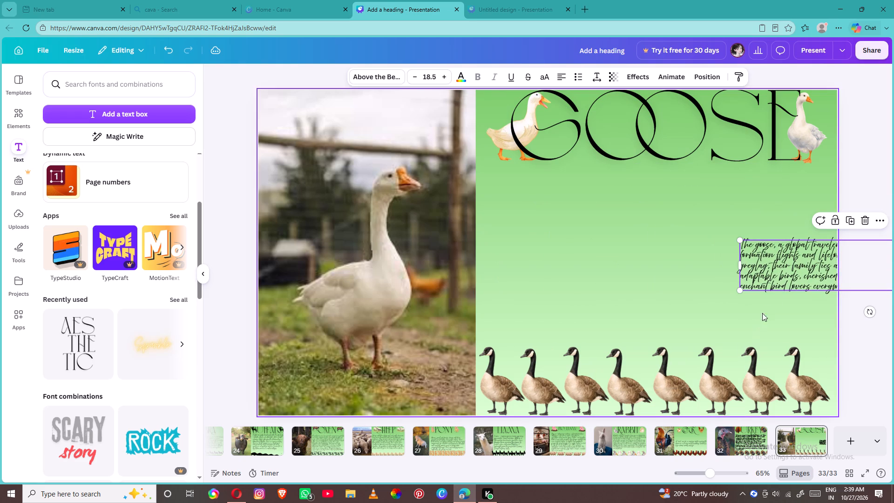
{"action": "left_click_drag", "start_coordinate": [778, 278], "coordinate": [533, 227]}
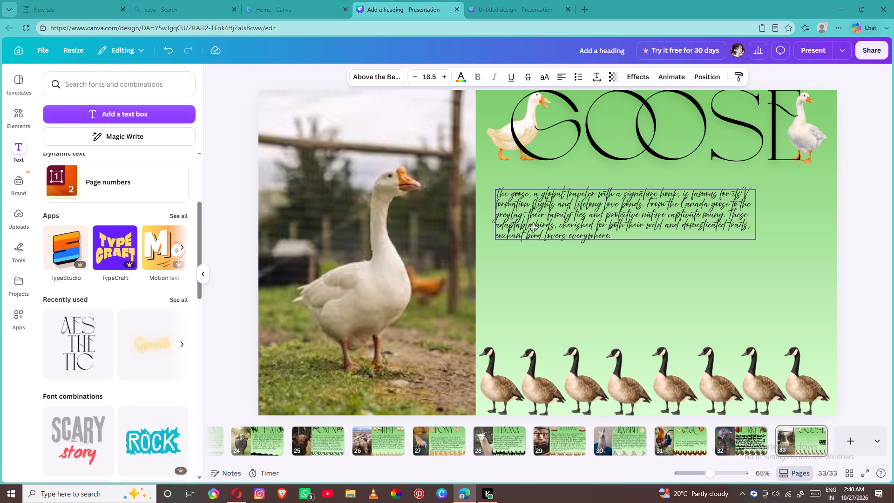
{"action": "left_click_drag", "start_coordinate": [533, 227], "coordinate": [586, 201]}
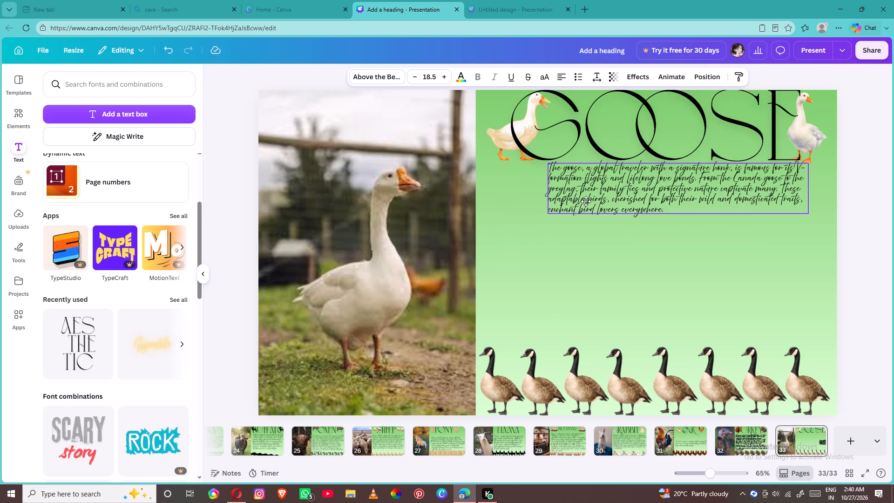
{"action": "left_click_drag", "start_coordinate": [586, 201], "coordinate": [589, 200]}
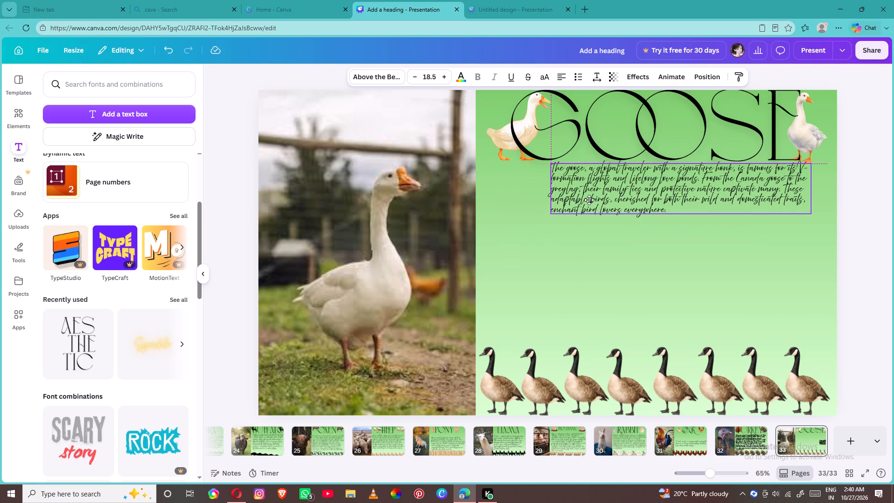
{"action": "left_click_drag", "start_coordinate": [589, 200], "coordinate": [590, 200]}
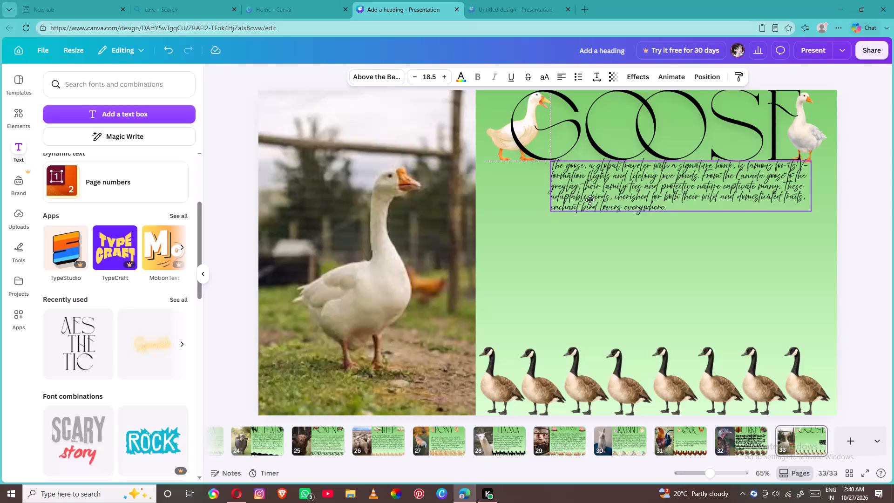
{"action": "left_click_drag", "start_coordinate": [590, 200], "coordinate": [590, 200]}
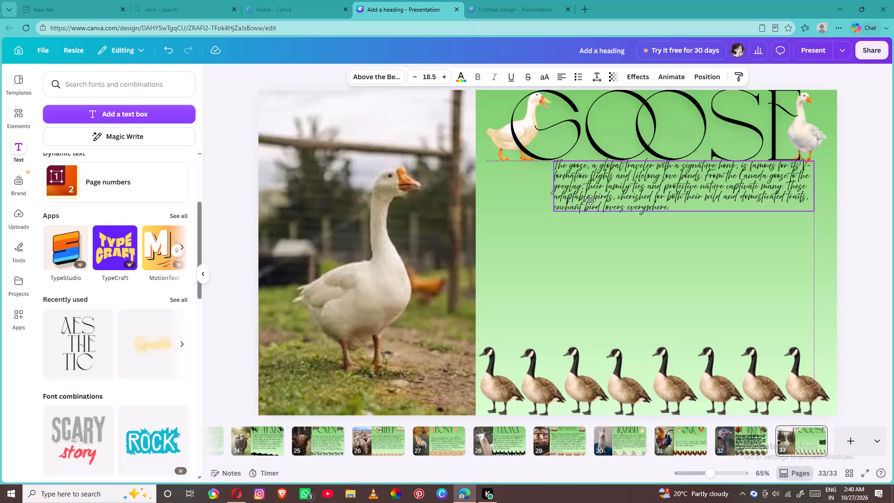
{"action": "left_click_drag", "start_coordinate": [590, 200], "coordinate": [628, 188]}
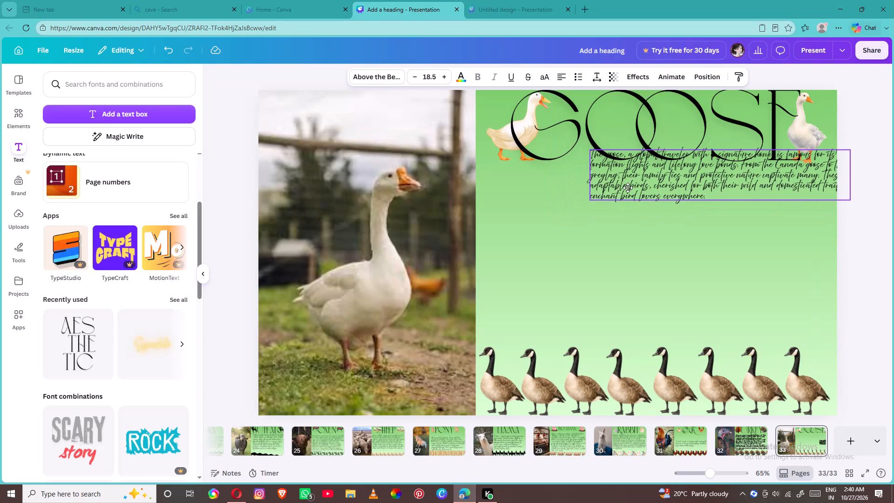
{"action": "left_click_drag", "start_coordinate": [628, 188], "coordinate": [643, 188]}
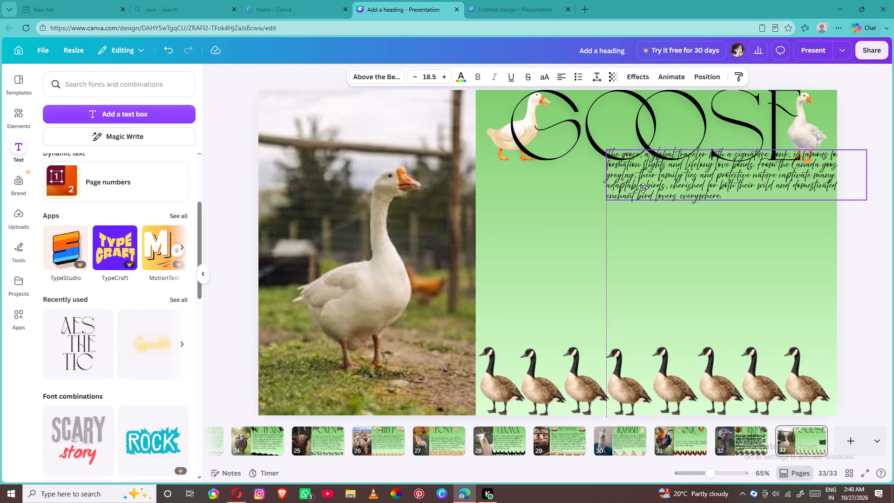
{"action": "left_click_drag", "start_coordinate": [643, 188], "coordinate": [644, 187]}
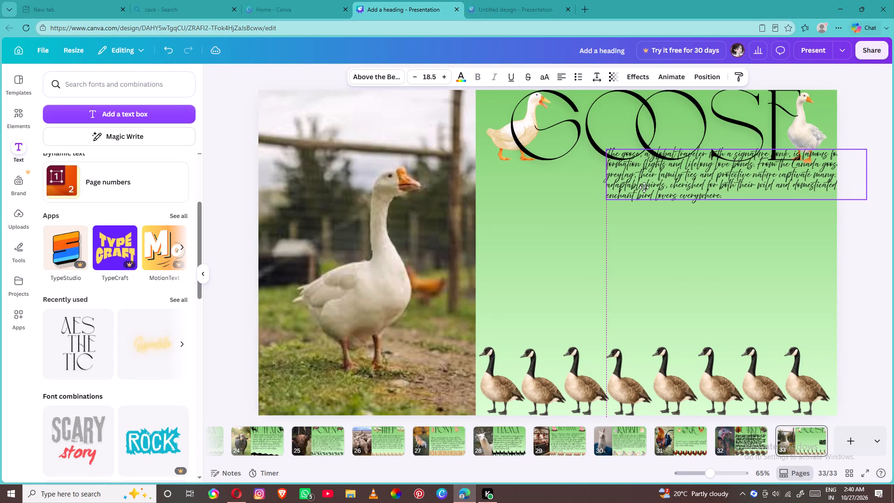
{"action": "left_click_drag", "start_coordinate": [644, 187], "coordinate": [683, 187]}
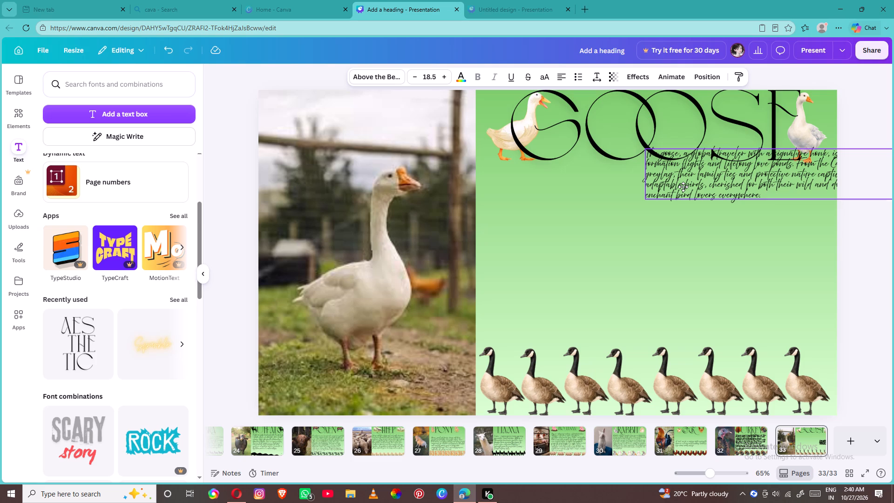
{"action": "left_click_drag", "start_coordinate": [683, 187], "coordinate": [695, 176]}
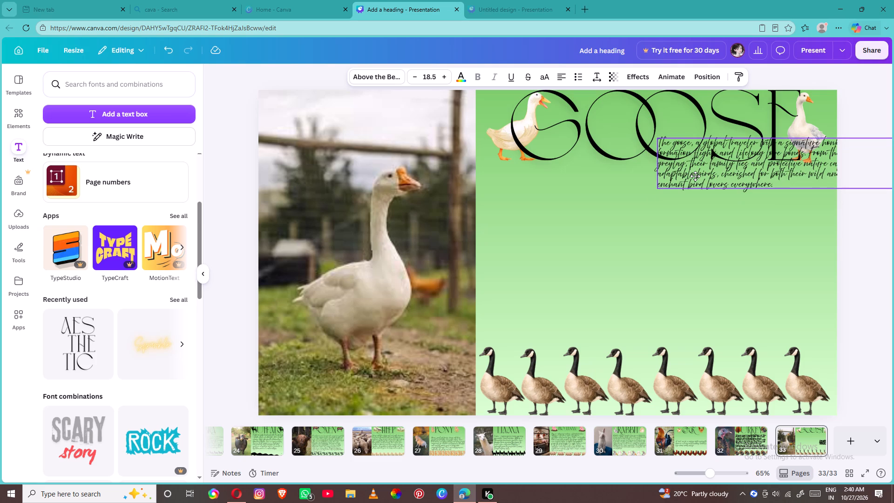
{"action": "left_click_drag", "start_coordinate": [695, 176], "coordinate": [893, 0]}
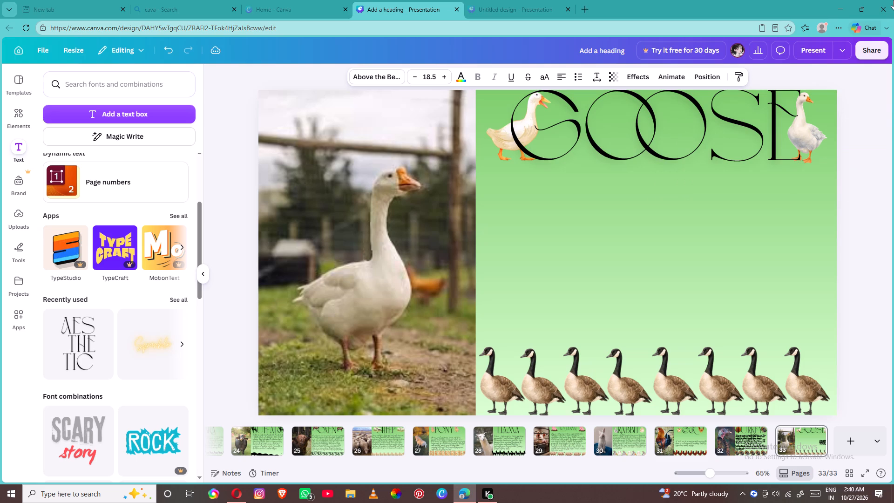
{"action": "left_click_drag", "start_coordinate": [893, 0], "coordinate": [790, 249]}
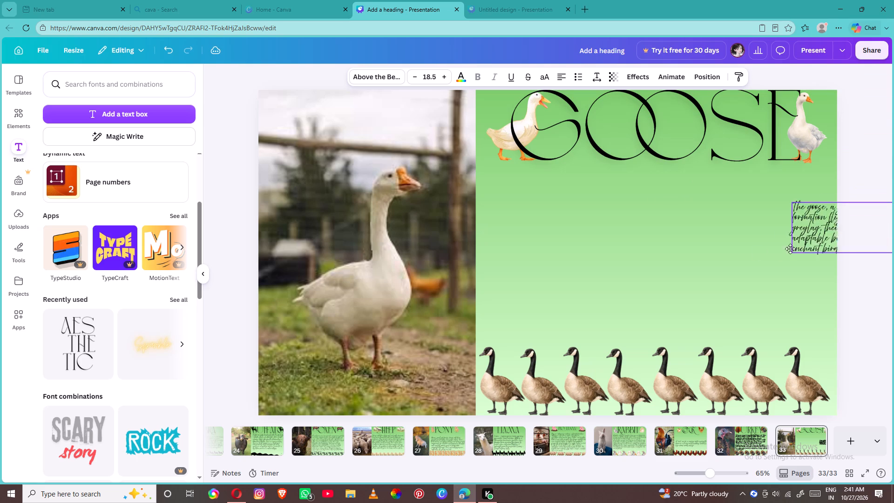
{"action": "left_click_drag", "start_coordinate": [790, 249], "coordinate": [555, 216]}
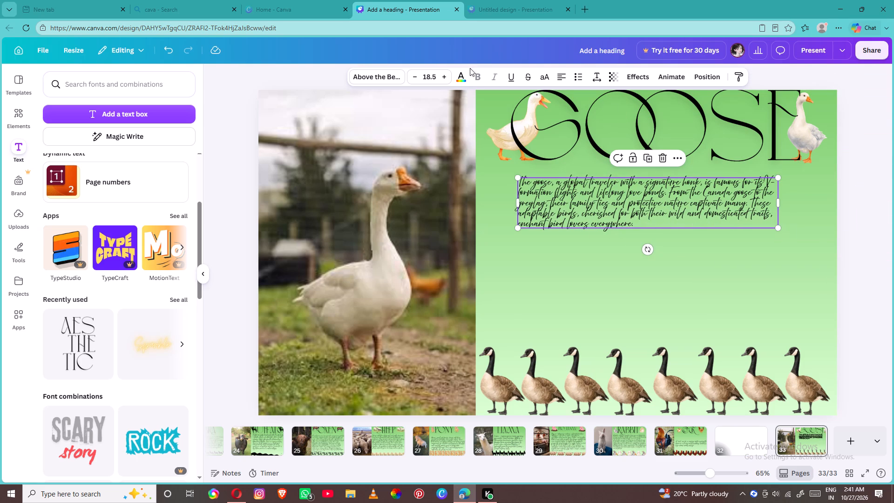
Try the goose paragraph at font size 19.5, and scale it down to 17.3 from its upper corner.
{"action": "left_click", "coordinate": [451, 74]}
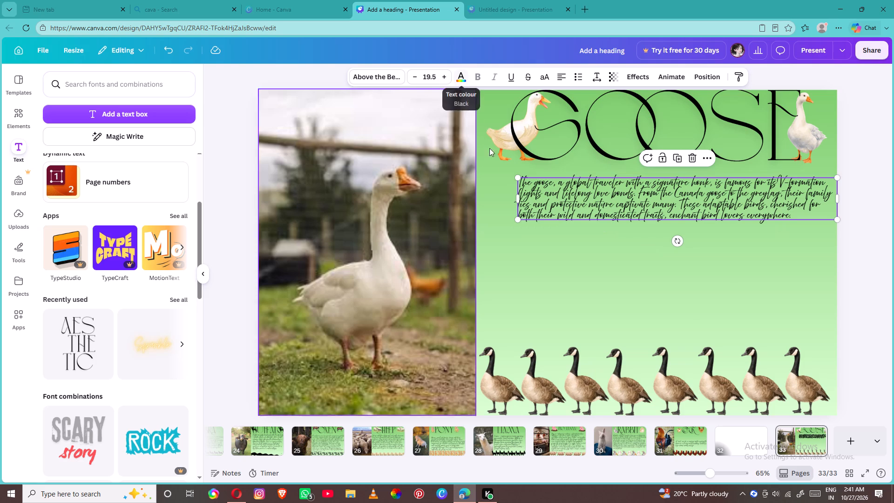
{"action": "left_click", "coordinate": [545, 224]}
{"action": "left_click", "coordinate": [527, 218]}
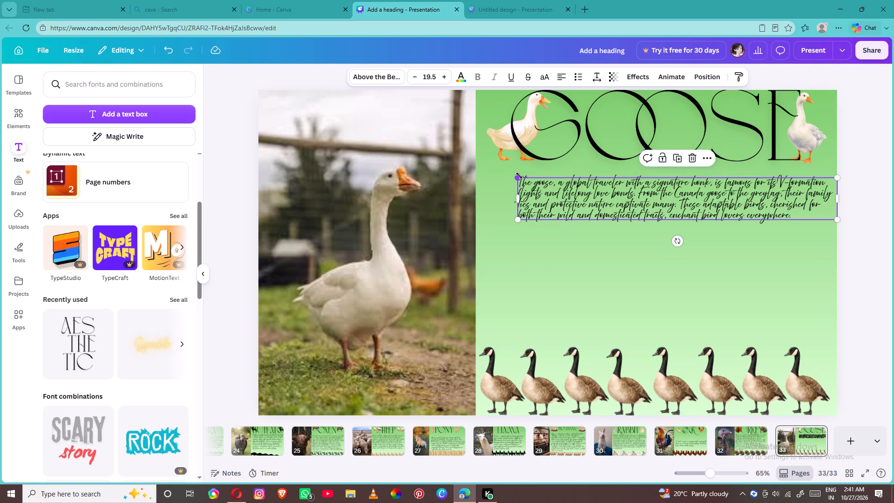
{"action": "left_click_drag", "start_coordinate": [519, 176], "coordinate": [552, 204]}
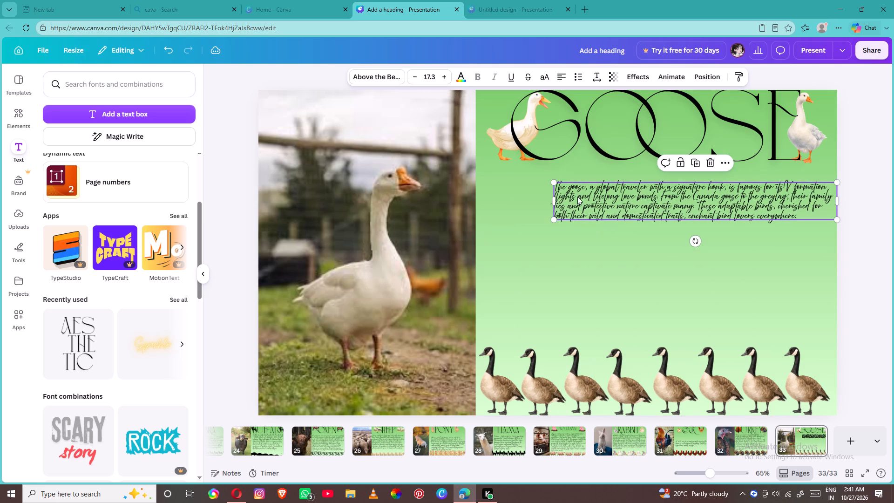
Select all of the goose paragraph's text and increase its font size to 28.3.
{"action": "left_click", "coordinate": [577, 197]}
{"action": "left_click", "coordinate": [578, 196]}
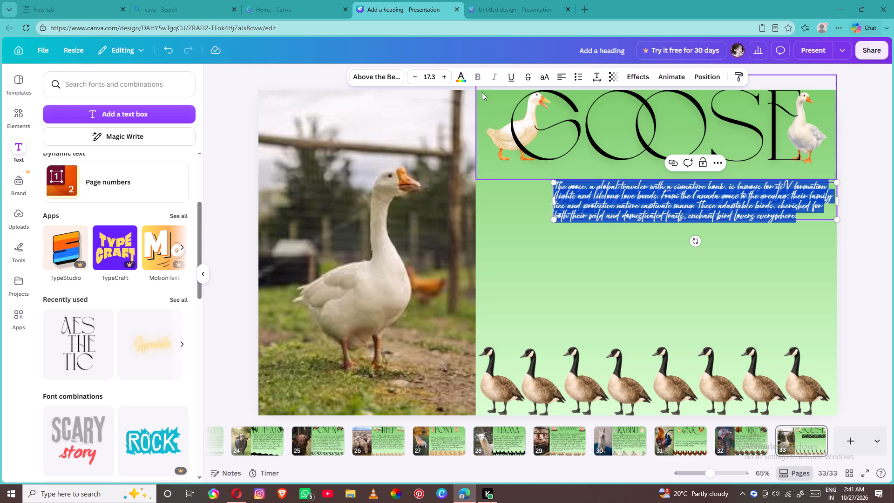
{"action": "triple_click", "coordinate": [447, 81]}
{"action": "triple_click", "coordinate": [449, 81]}
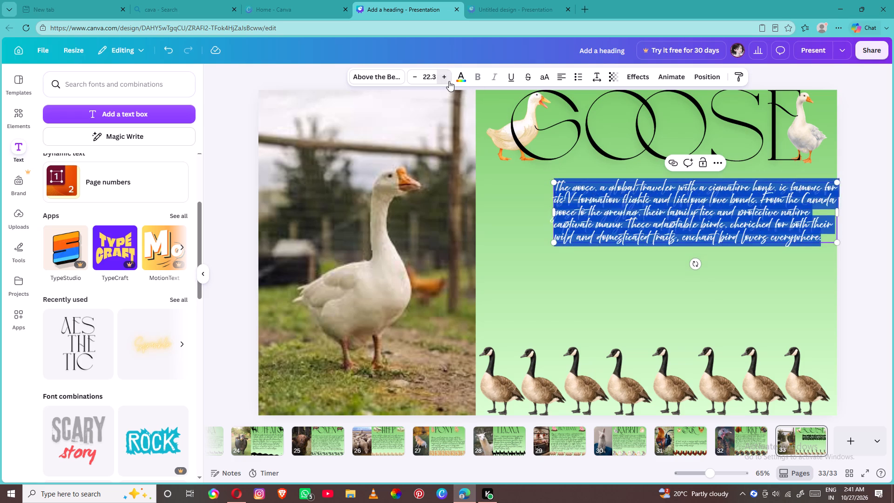
{"action": "triple_click", "coordinate": [449, 81]}
{"action": "double_click", "coordinate": [449, 81]}
{"action": "left_click", "coordinate": [533, 265]}
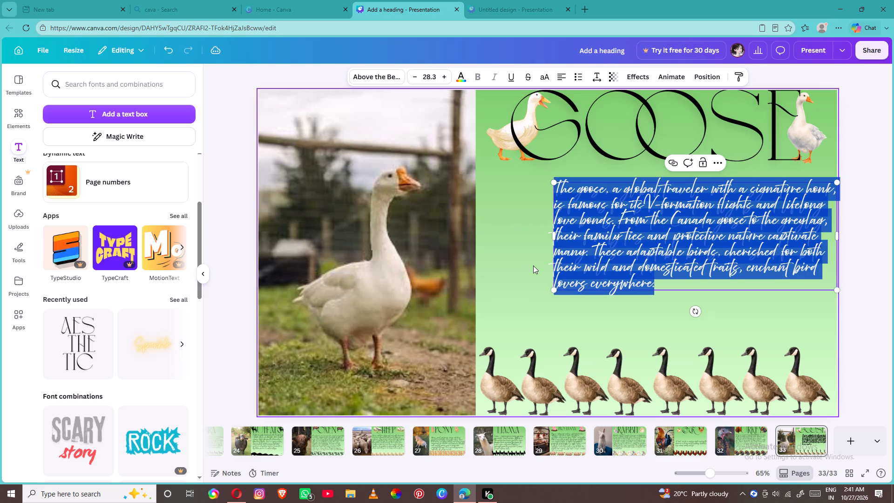
Move the goose paragraph closer to the photo, between the title and the bottom row of geese.
{"action": "left_click_drag", "start_coordinate": [567, 226], "coordinate": [518, 231]}
{"action": "left_click", "coordinate": [518, 231]}
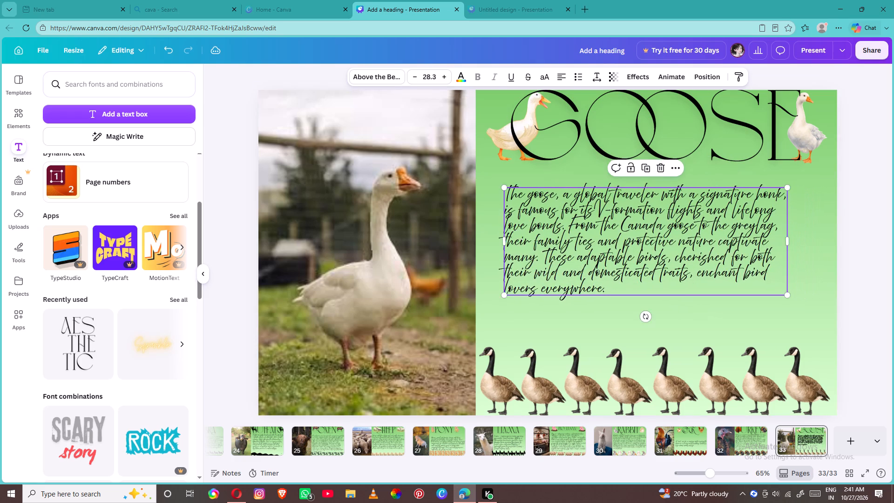
{"action": "left_click", "coordinate": [598, 270]}
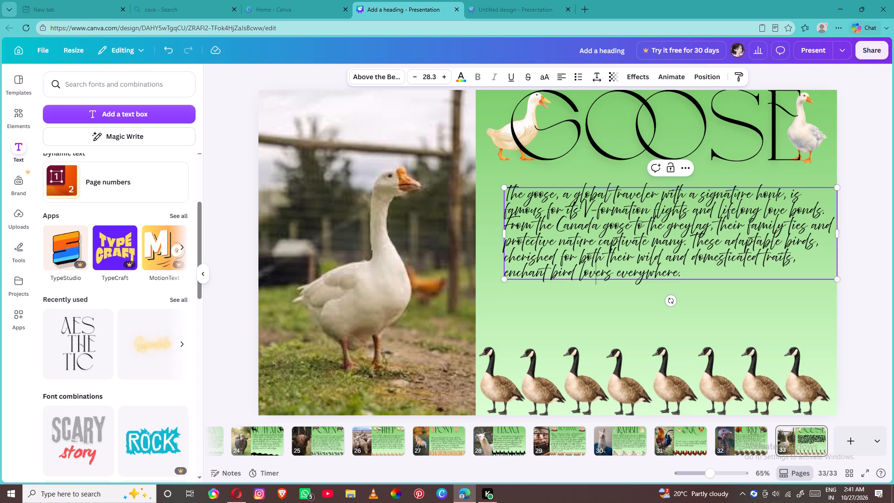
{"action": "left_click", "coordinate": [577, 284]}
{"action": "left_click", "coordinate": [572, 285]}
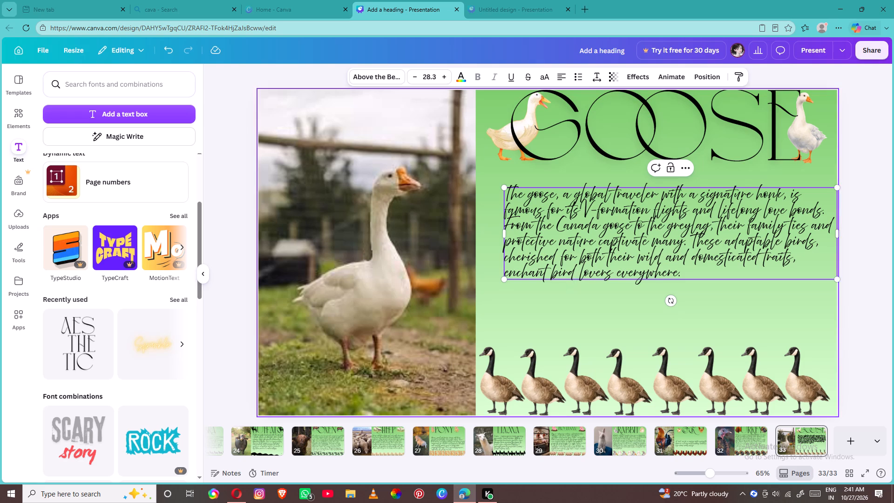
Select all of the goose paragraph's text and increase its font size to 38.3.
{"action": "left_click", "coordinate": [580, 259]}
{"action": "left_click", "coordinate": [580, 259]}
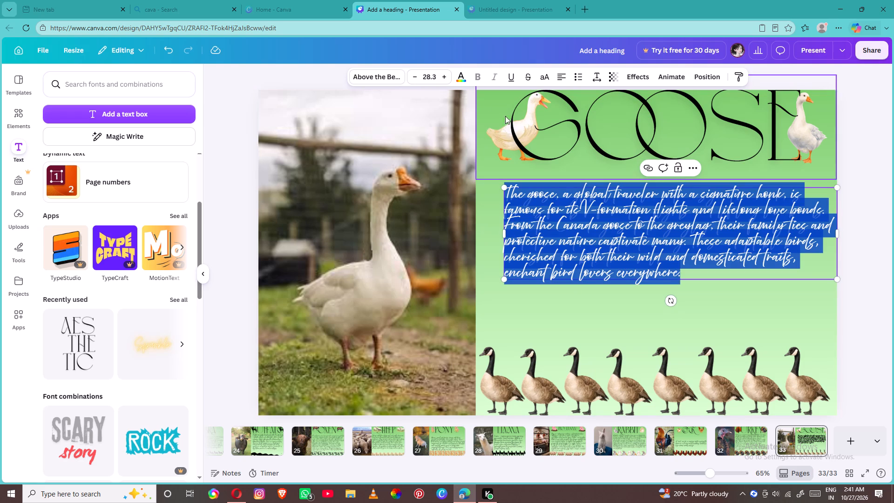
{"action": "triple_click", "coordinate": [449, 75]}
{"action": "triple_click", "coordinate": [449, 75]}
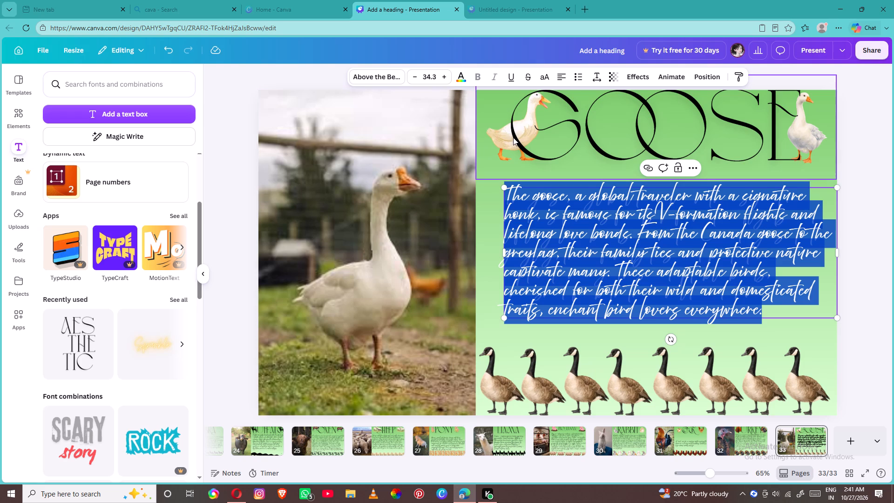
{"action": "triple_click", "coordinate": [450, 75]}
{"action": "left_click", "coordinate": [450, 75]}
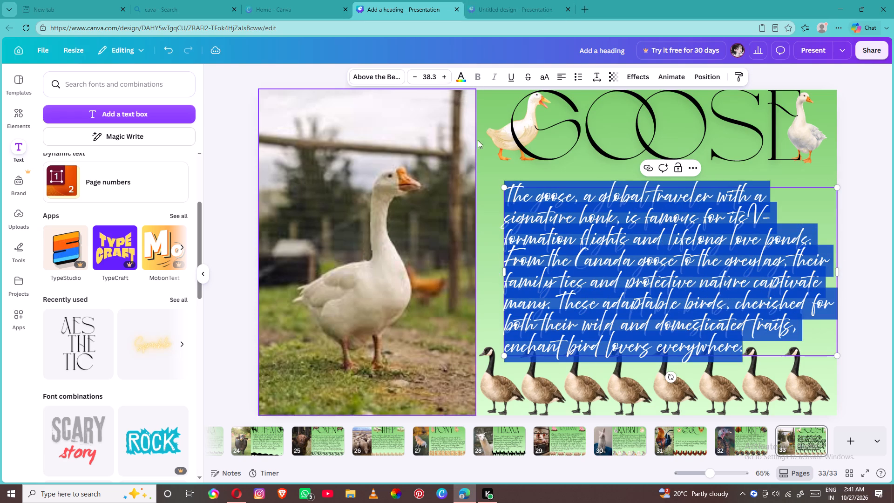
Move the goose paragraph toward the photo and slightly up, fitting it between the title and the row of geese.
{"action": "left_click", "coordinate": [487, 195]}
{"action": "left_click_drag", "start_coordinate": [538, 210], "coordinate": [504, 209]}
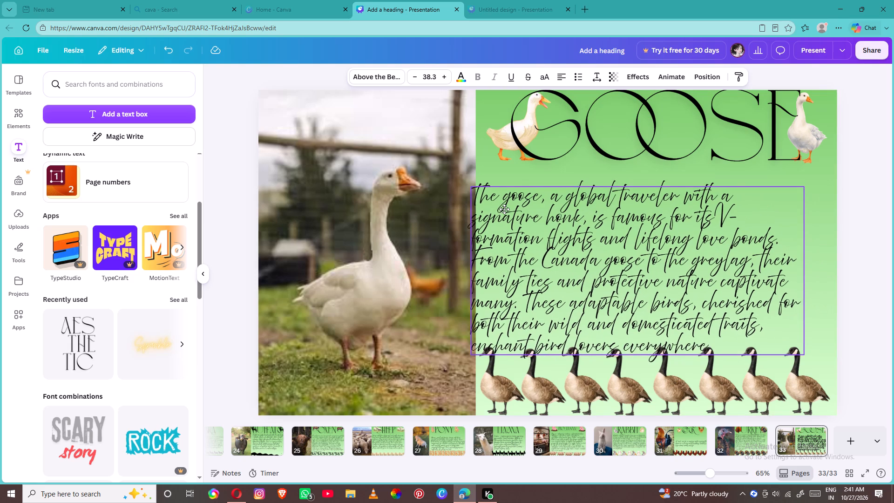
{"action": "left_click_drag", "start_coordinate": [504, 209], "coordinate": [517, 204]}
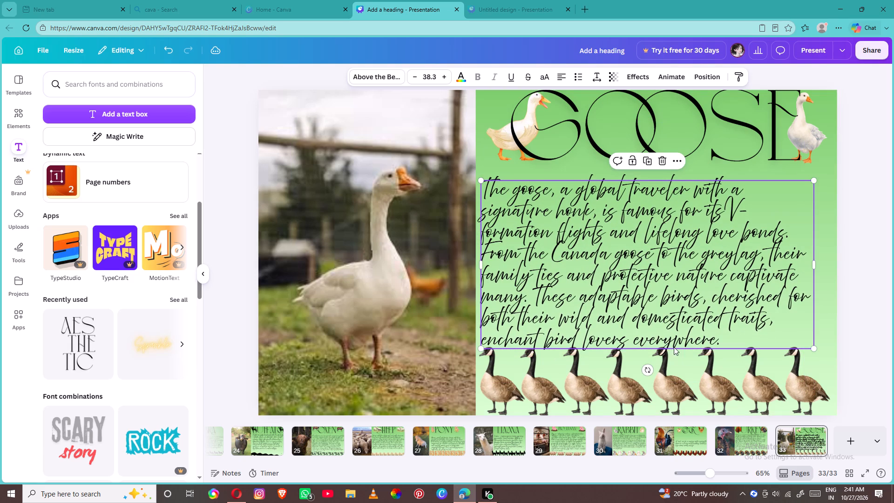
Add a new blank page 34 after the goose page.
{"action": "left_click", "coordinate": [853, 446]}
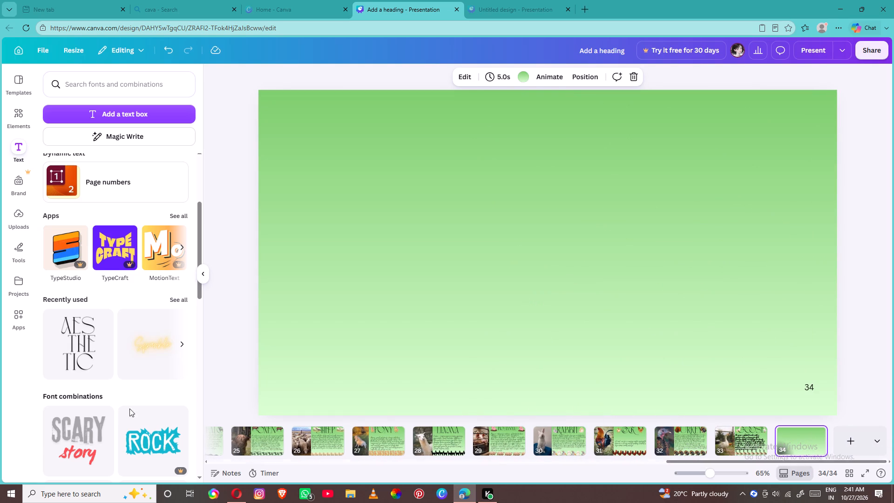
Switch to Opera and look through the "all animal name list" results and images for another animal to cover.
{"action": "left_click", "coordinate": [232, 493]}
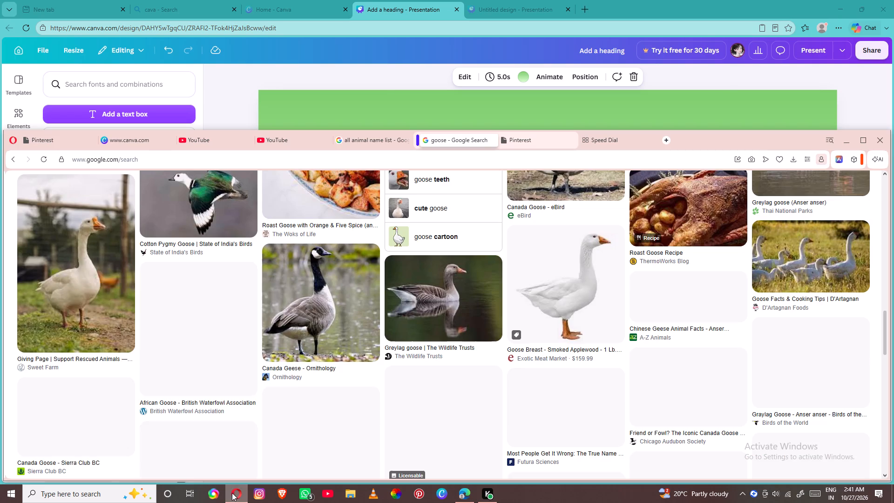
{"action": "left_click", "coordinate": [392, 143]}
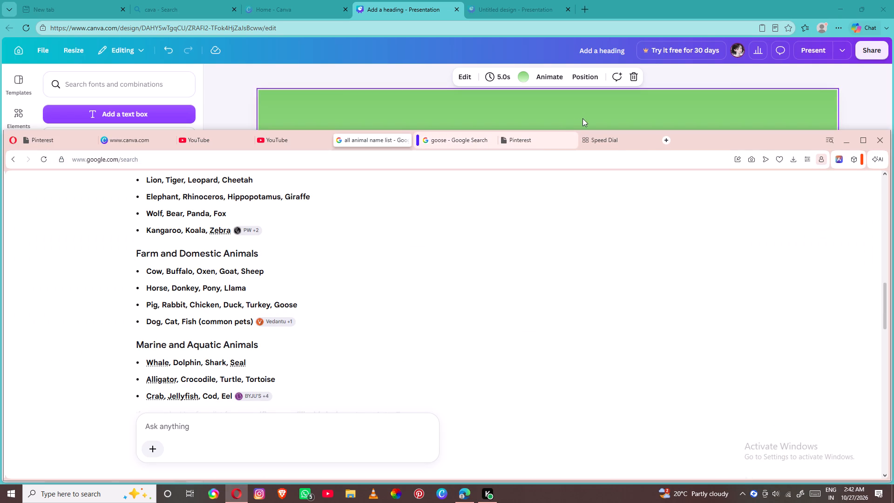
{"action": "scroll", "coordinate": [271, 266], "scroll_direction": "down", "scroll_amount": 1}
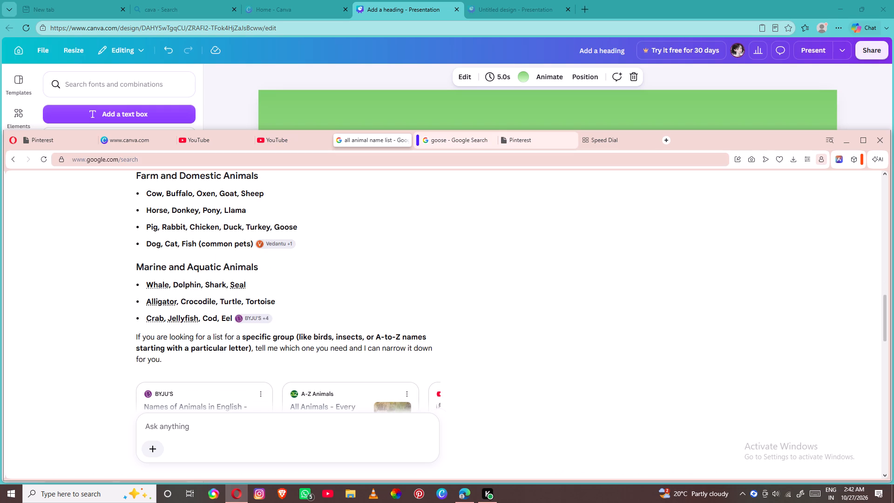
{"action": "left_click", "coordinate": [447, 141]}
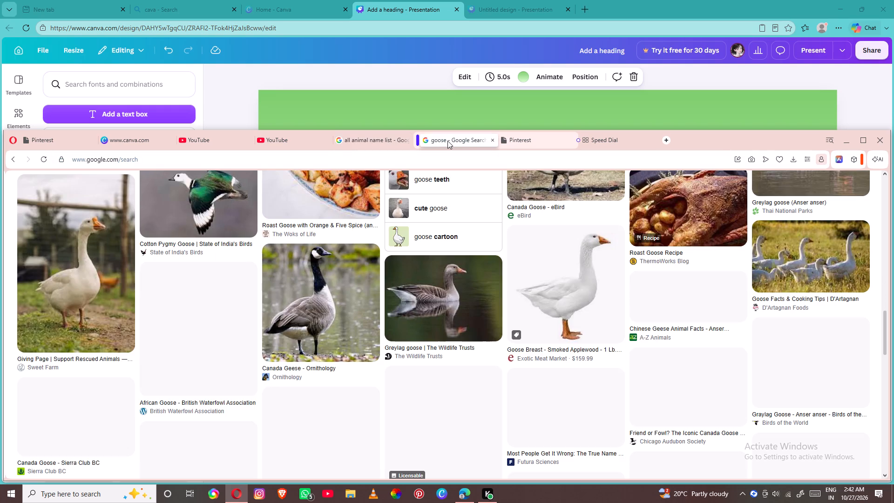
{"action": "scroll", "coordinate": [451, 180], "scroll_direction": "up", "scroll_amount": 7}
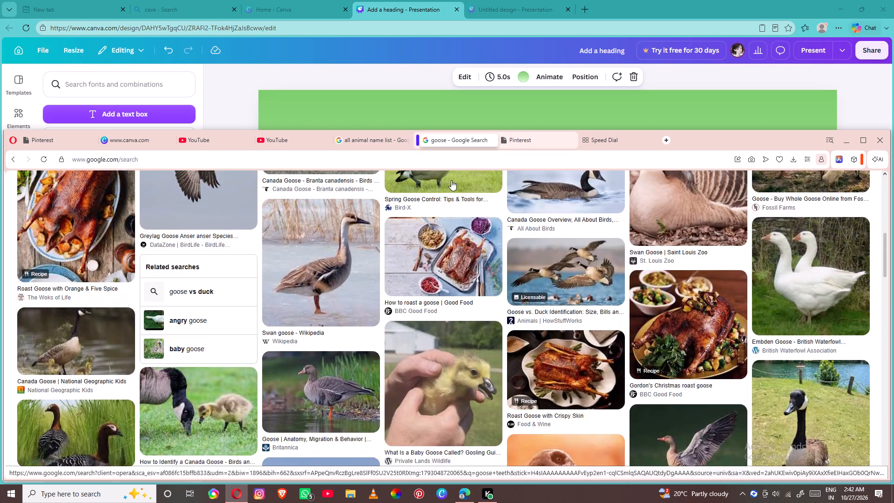
{"action": "scroll", "coordinate": [451, 180], "scroll_direction": "up", "scroll_amount": 6}
{"action": "left_click", "coordinate": [352, 144]}
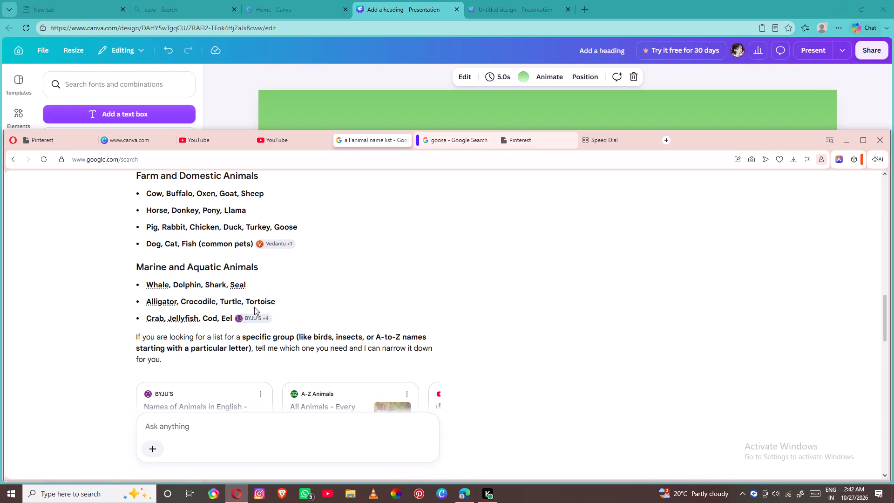
{"action": "scroll", "coordinate": [254, 307], "scroll_direction": "up", "scroll_amount": 11}
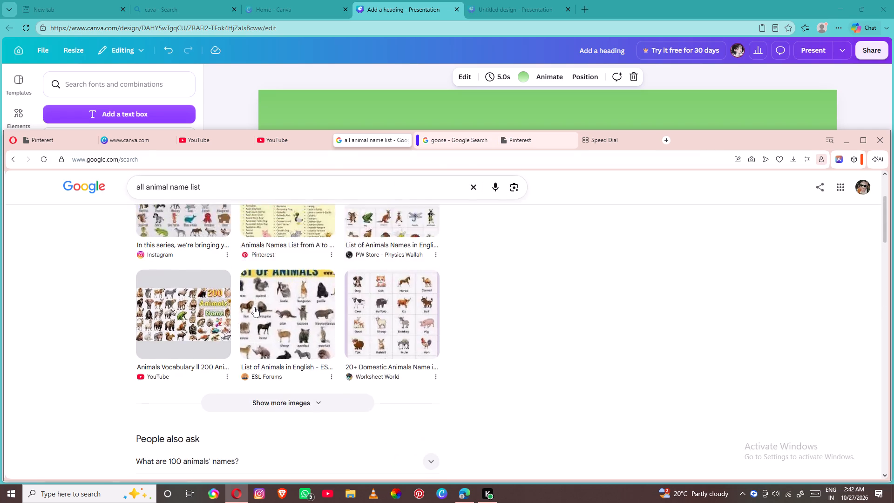
{"action": "scroll", "coordinate": [191, 297], "scroll_direction": "up", "scroll_amount": 4}
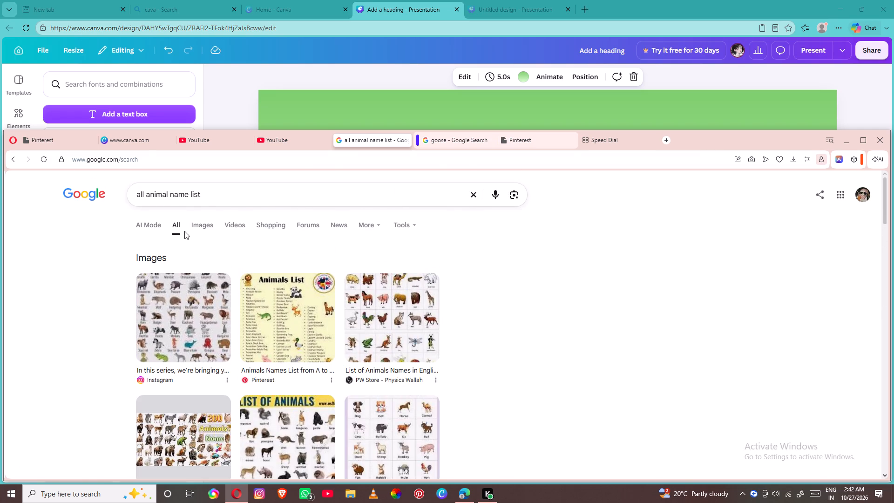
{"action": "left_click", "coordinate": [189, 222]}
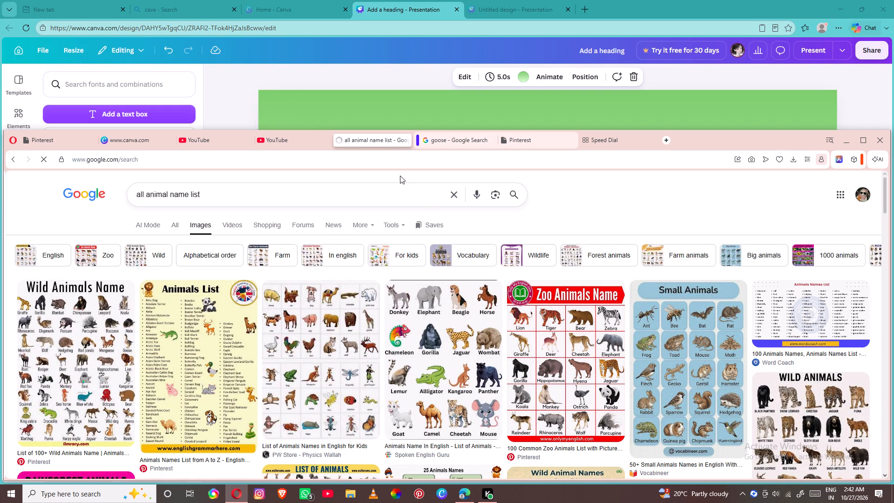
In the goose image search, replace the query with "gorilla" and run the search.
{"action": "left_click", "coordinate": [447, 143]}
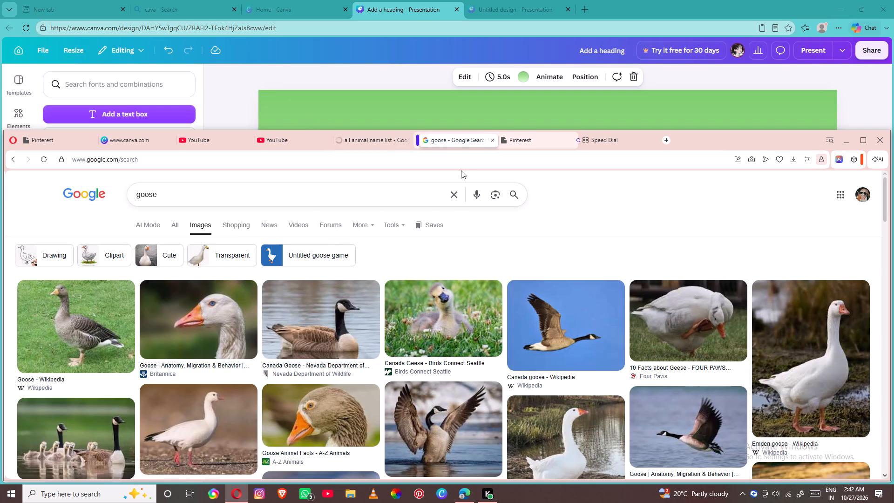
{"action": "left_click", "coordinate": [446, 197]}
{"action": "left_click", "coordinate": [453, 197]}
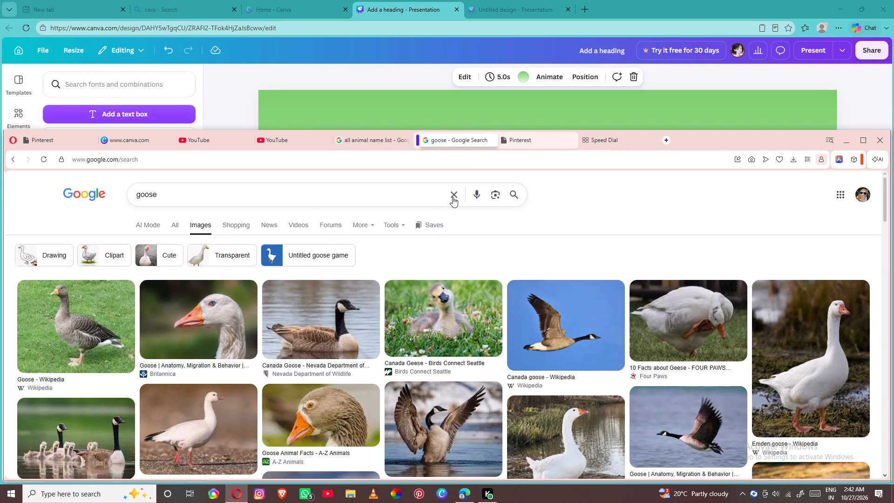
{"action": "left_click", "coordinate": [453, 197]}
{"action": "left_click", "coordinate": [454, 195]}
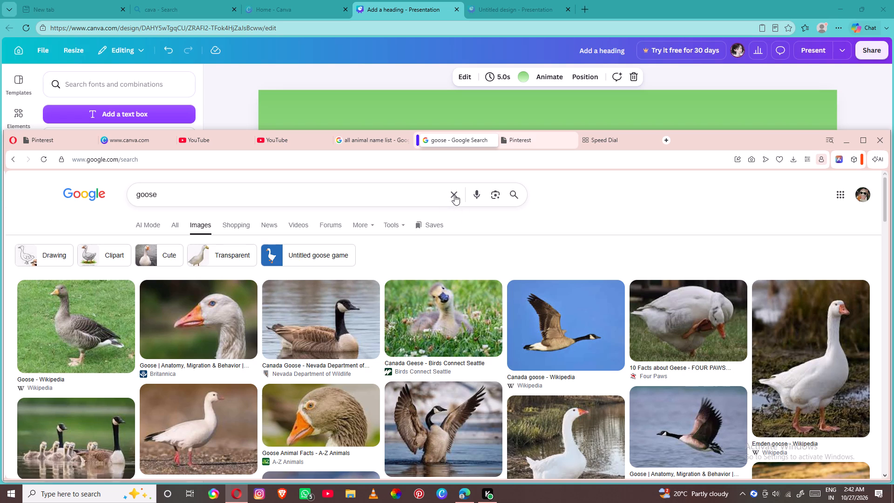
{"action": "triple_click", "coordinate": [454, 195]}
{"action": "left_click", "coordinate": [454, 195]}
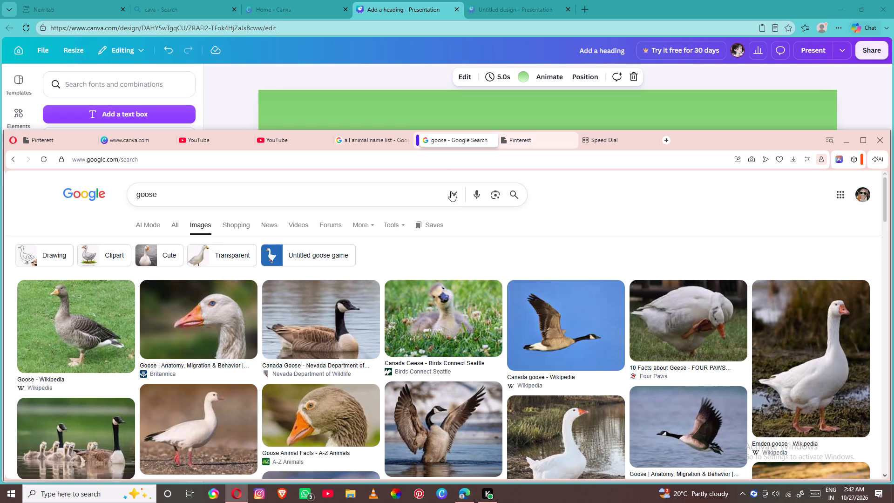
{"action": "left_click", "coordinate": [445, 190]}
{"action": "left_click", "coordinate": [436, 190]}
{"action": "key", "text": "BackSpace"}
{"action": "key", "text": "BackSpace"}
{"action": "key", "text": "BackSpace"}
{"action": "key", "text": "BackSpace"}
{"action": "key", "text": "BackSpace"}
{"action": "key", "text": "BackSpace"}
{"action": "key", "text": "BackSpace"}
{"action": "key", "text": "BackSpace"}
{"action": "key", "text": "BackSpace"}
{"action": "key", "text": "BackSpace"}
{"action": "key", "text": "BackSpace"}
{"action": "key", "text": "BackSpace"}
{"action": "key", "text": "BackSpace"}
{"action": "key", "text": "BackSpace"}
{"action": "key", "text": "BackSpace"}
{"action": "key", "text": "BackSpace"}
{"action": "key", "text": "BackSpace"}
{"action": "key", "text": "BackSpace"}
{"action": "key", "text": "BackSpace"}
{"action": "type", "text": "gorilla"}
{"action": "key", "text": "Return"}
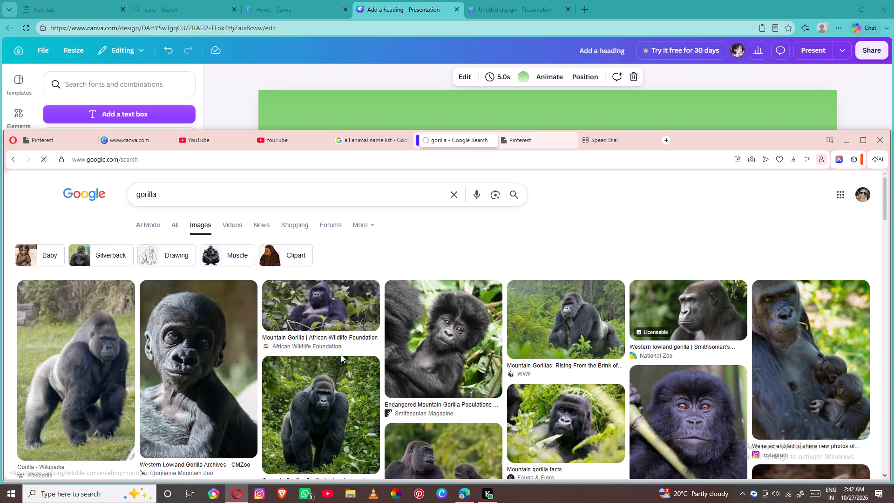
Copy the portrait photo of the gorilla behind green leaves and paste it onto page 34 in Canva.
{"action": "scroll", "coordinate": [341, 354], "scroll_direction": "down", "scroll_amount": 4}
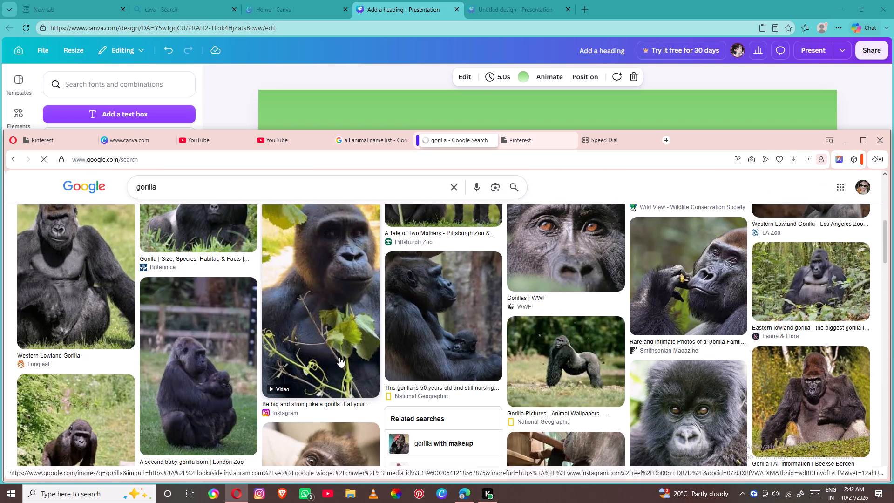
{"action": "right_click", "coordinate": [339, 357]}
{"action": "left_click", "coordinate": [454, 226]}
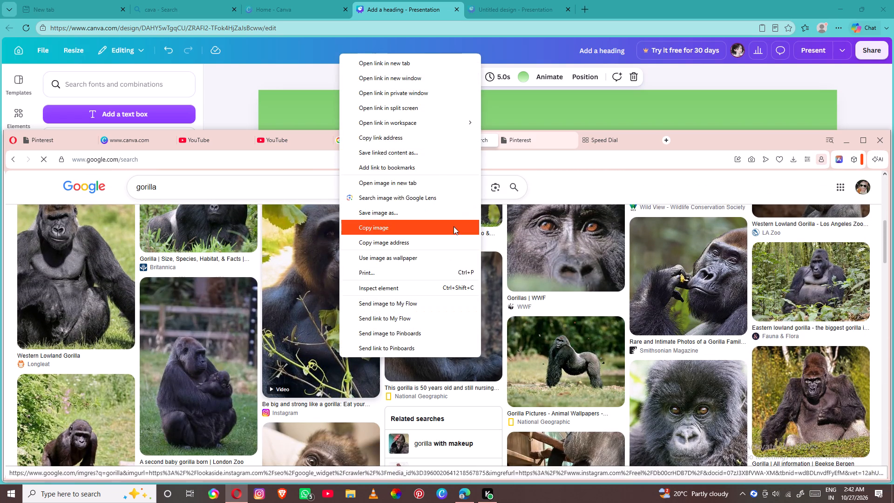
{"action": "left_click", "coordinate": [473, 492]}
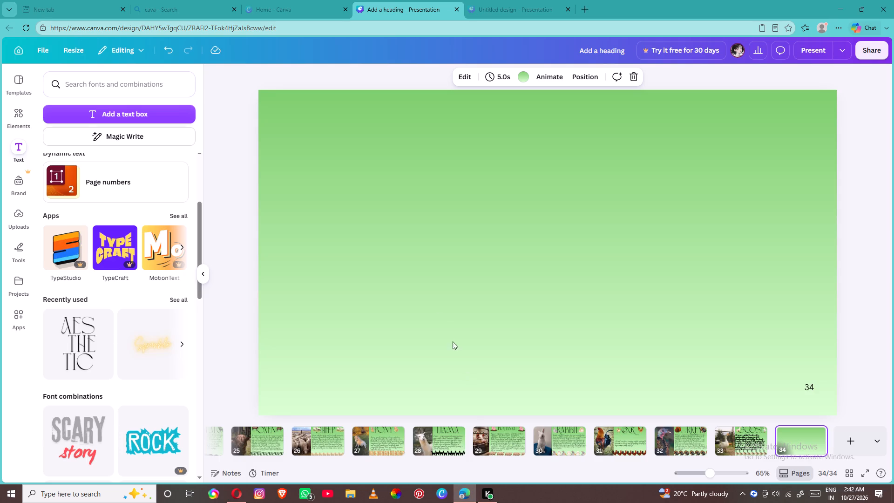
{"action": "right_click", "coordinate": [290, 235]}
{"action": "left_click", "coordinate": [337, 295]}
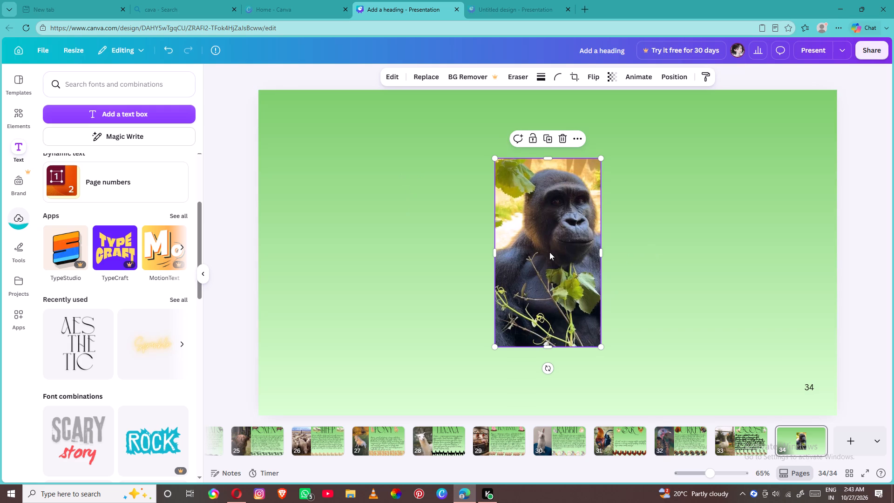
Align the gorilla photo with the page's upper-left corner and enlarge it to the full page height.
{"action": "left_click_drag", "start_coordinate": [549, 252], "coordinate": [315, 177]}
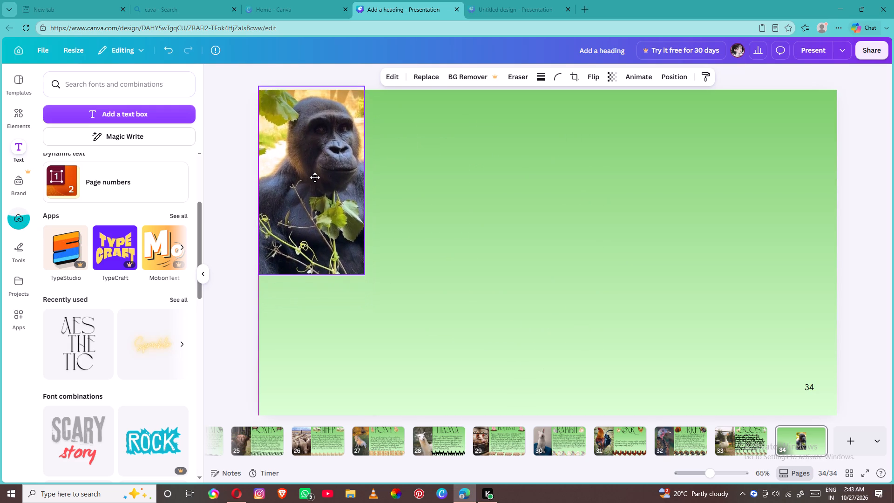
{"action": "left_click_drag", "start_coordinate": [315, 177], "coordinate": [315, 183]}
{"action": "left_click_drag", "start_coordinate": [363, 278], "coordinate": [429, 388]}
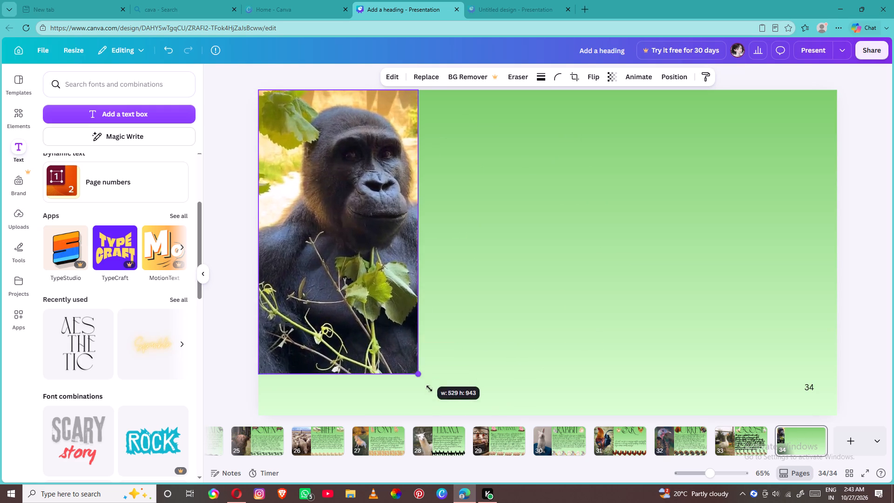
{"action": "left_click_drag", "start_coordinate": [429, 388], "coordinate": [438, 413]}
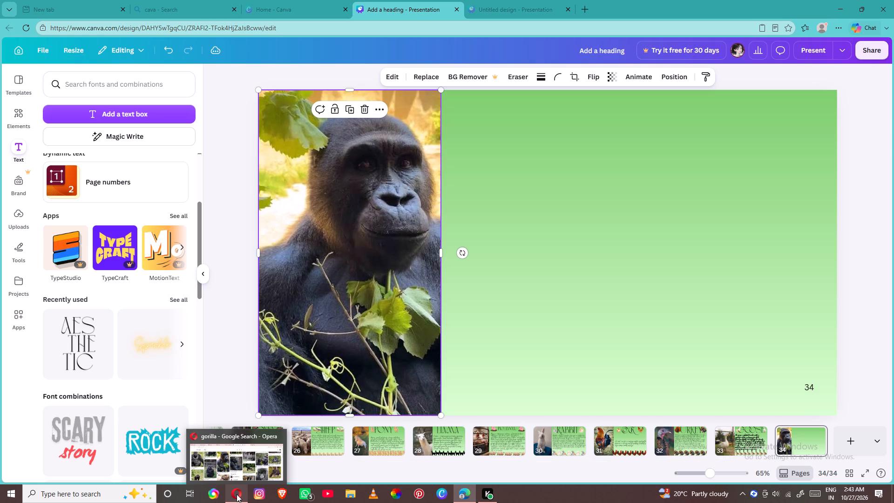
Add a title in the recently used "AES THE TIC" style reading "gorilla" and place it atop the green area beside the photo.
{"action": "left_click", "coordinate": [65, 344]}
{"action": "left_click", "coordinate": [514, 225]}
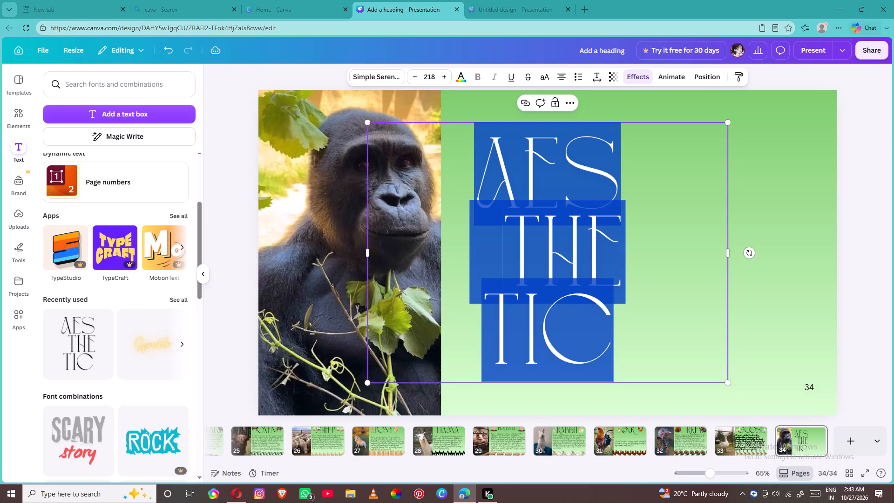
{"action": "key", "text": "BackSpace"}
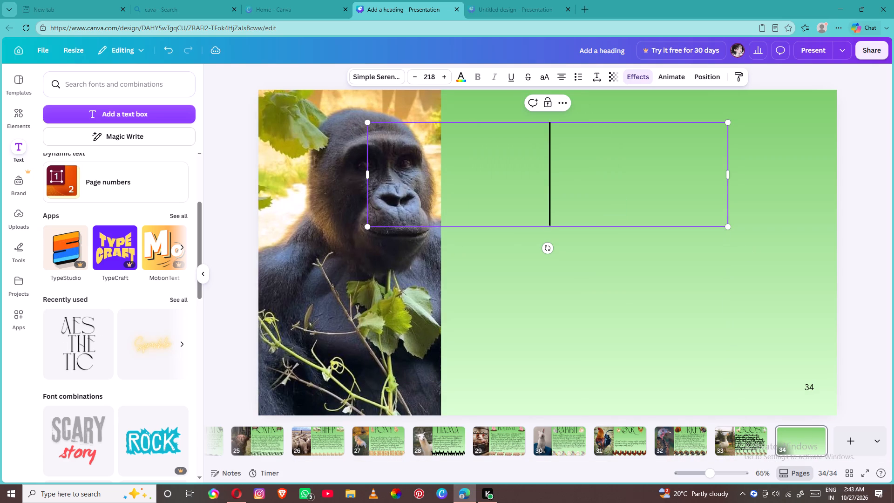
{"action": "type", "text": "go"}
{"action": "type", "text": "ri"}
{"action": "type", "text": "lla"}
{"action": "left_click", "coordinate": [467, 266]}
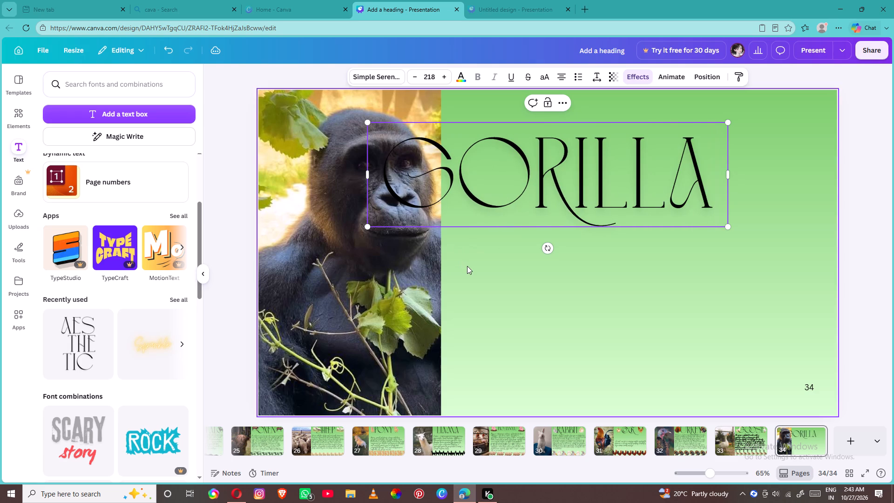
{"action": "left_click_drag", "start_coordinate": [490, 183], "coordinate": [573, 154]}
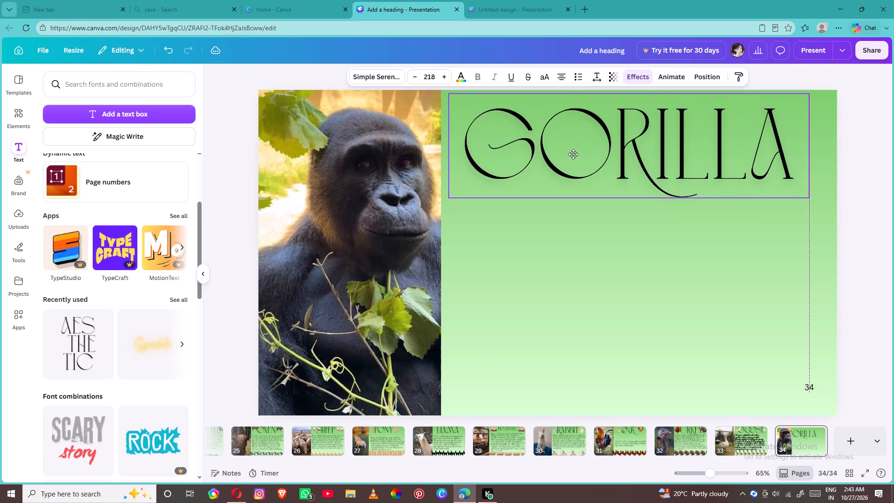
{"action": "left_click_drag", "start_coordinate": [573, 154], "coordinate": [577, 146]}
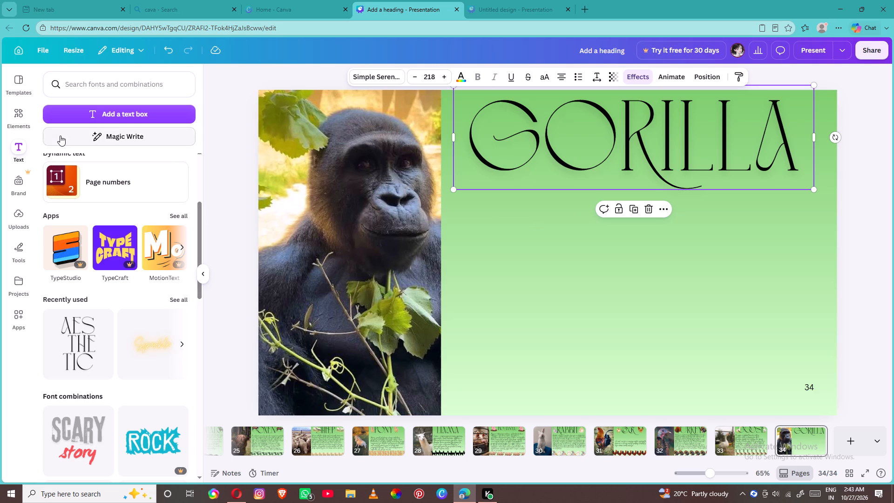
Replace the "goose" query in the graphics elements search with "gorilla" and run the search.
{"action": "left_click", "coordinate": [9, 126]}
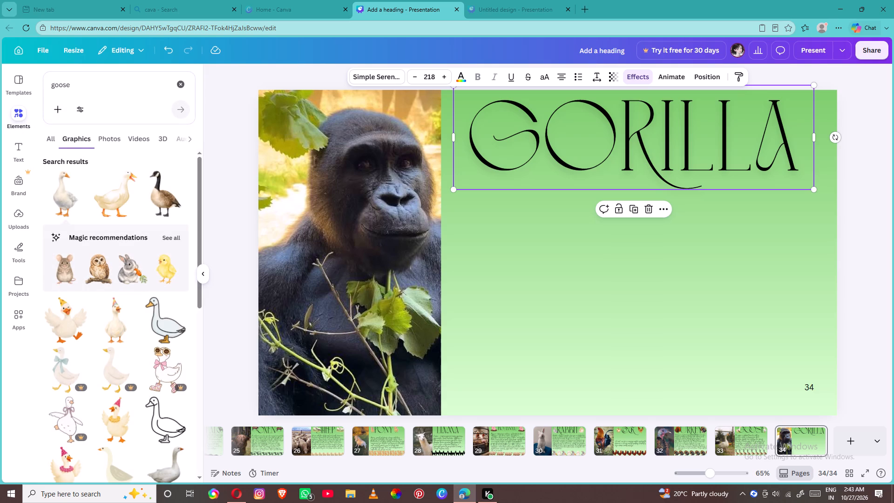
{"action": "left_click", "coordinate": [100, 90]}
{"action": "key", "text": "BackSpace"}
{"action": "key", "text": "BackSpace"}
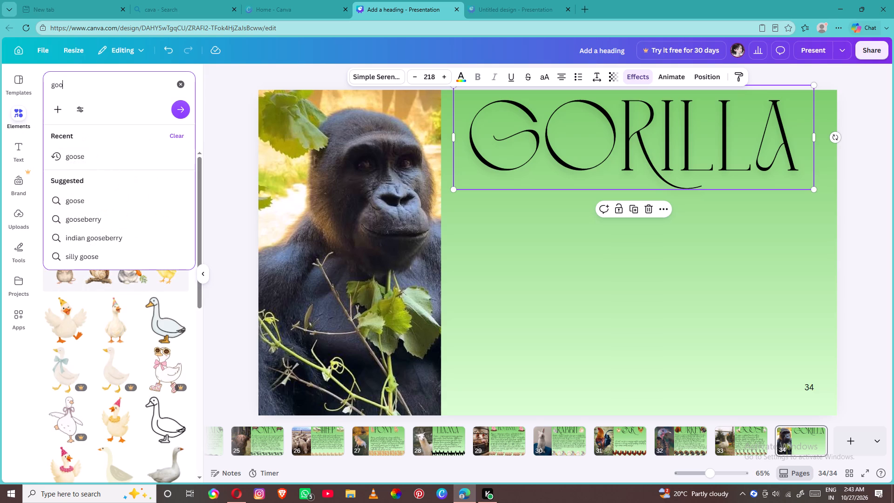
{"action": "key", "text": "BackSpace"}
{"action": "key", "text": "r"}
{"action": "type", "text": "illa"}
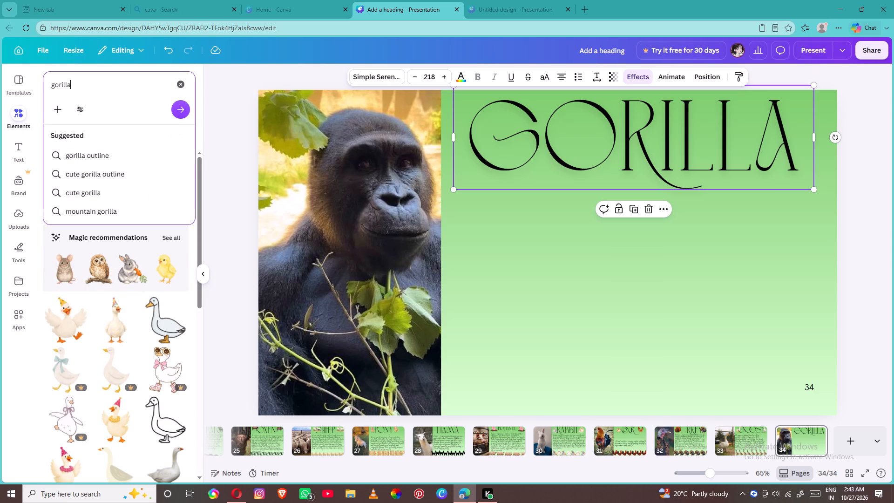
{"action": "key", "text": "Return"}
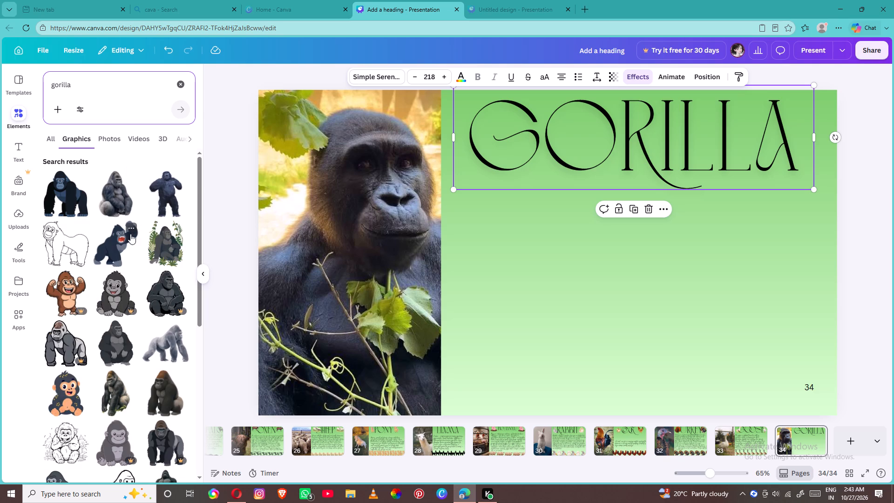
Add the realistic seated grey gorilla graphic, shrink it to about title height and place it at the start of the GORILLA title.
{"action": "left_click", "coordinate": [103, 195]}
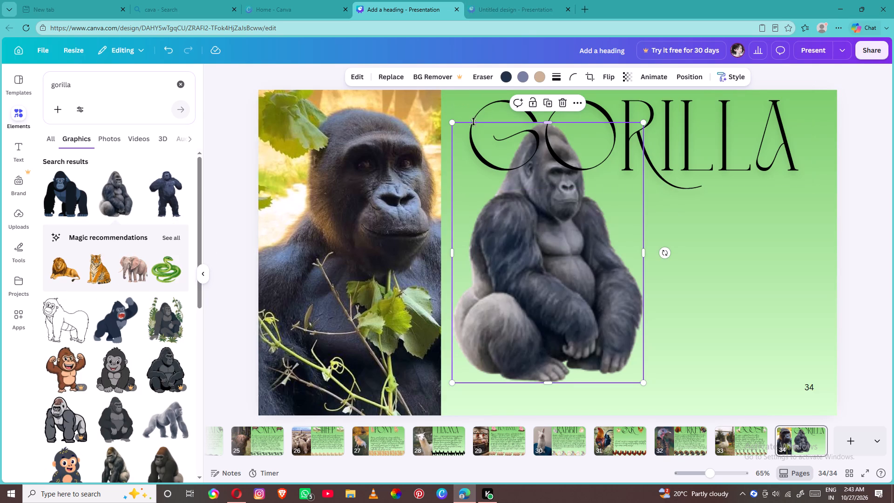
{"action": "left_click_drag", "start_coordinate": [453, 123], "coordinate": [490, 233]}
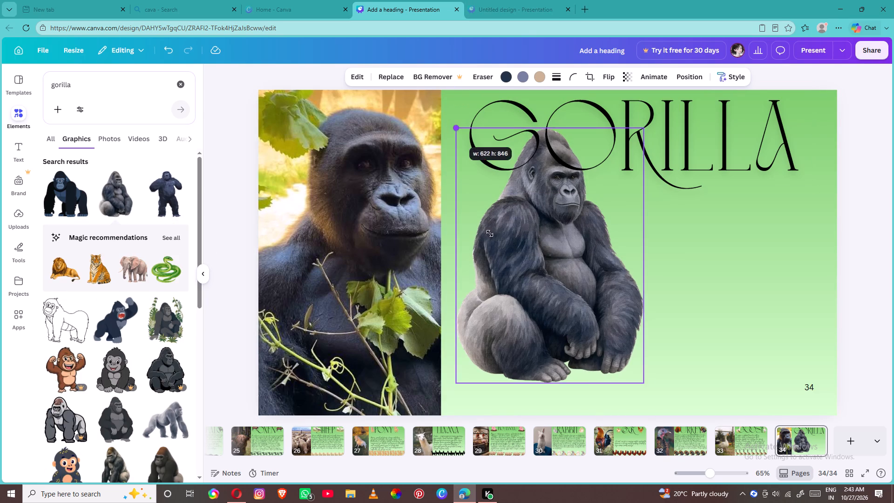
{"action": "left_click_drag", "start_coordinate": [490, 233], "coordinate": [543, 333]}
{"action": "left_click_drag", "start_coordinate": [595, 350], "coordinate": [454, 138]}
Duplicate the small seated gorilla and place the copy at the end of the GORILLA title, near the page's upper-right corner.
{"action": "left_click", "coordinate": [479, 190]}
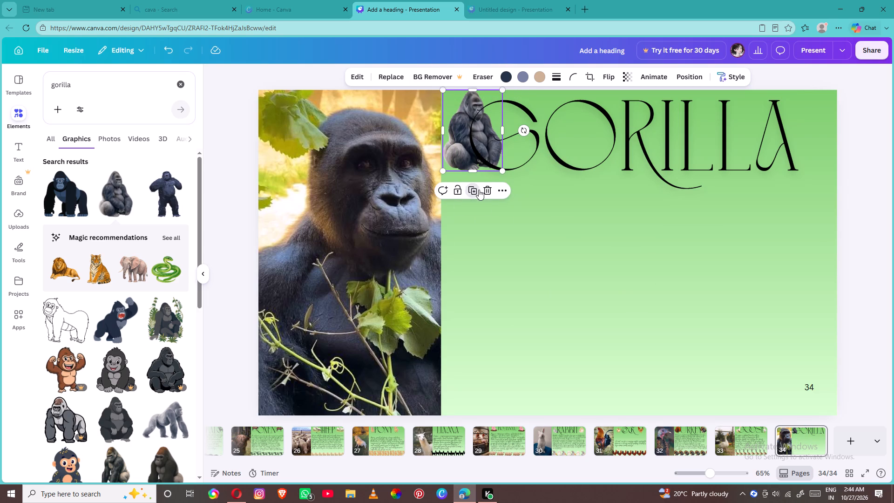
{"action": "left_click_drag", "start_coordinate": [489, 156], "coordinate": [818, 163]}
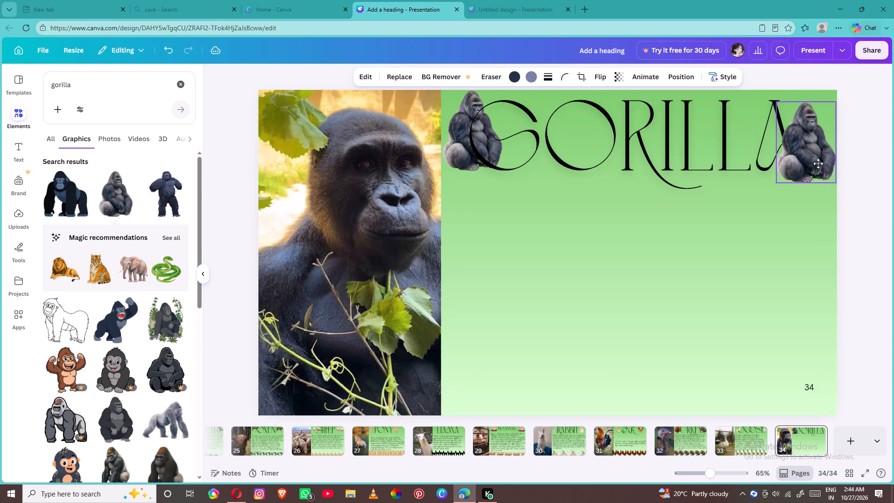
{"action": "left_click_drag", "start_coordinate": [818, 163], "coordinate": [814, 158]}
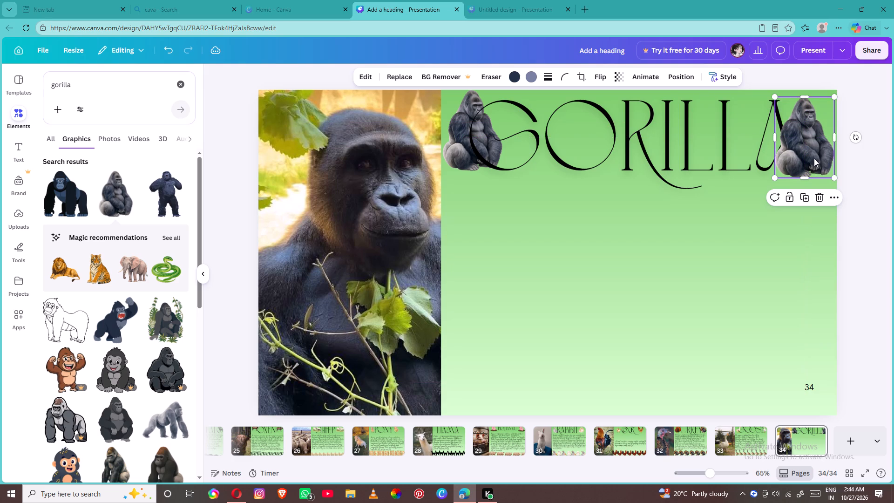
{"action": "left_click", "coordinate": [814, 158]}
{"action": "left_click_drag", "start_coordinate": [814, 158], "coordinate": [815, 150]}
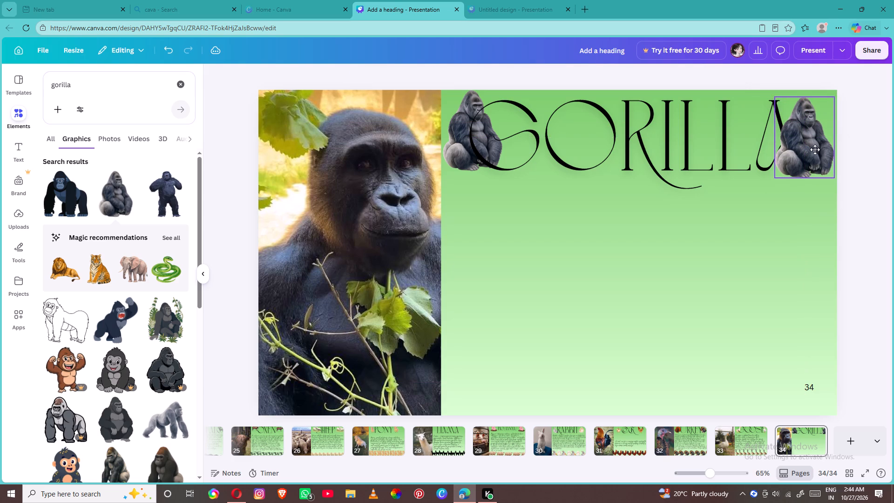
{"action": "left_click_drag", "start_coordinate": [815, 150], "coordinate": [813, 147]}
{"action": "left_click_drag", "start_coordinate": [813, 147], "coordinate": [806, 135]}
Send the gorilla copy at the title's end backward so it sits behind the lettering.
{"action": "left_click", "coordinate": [799, 134]}
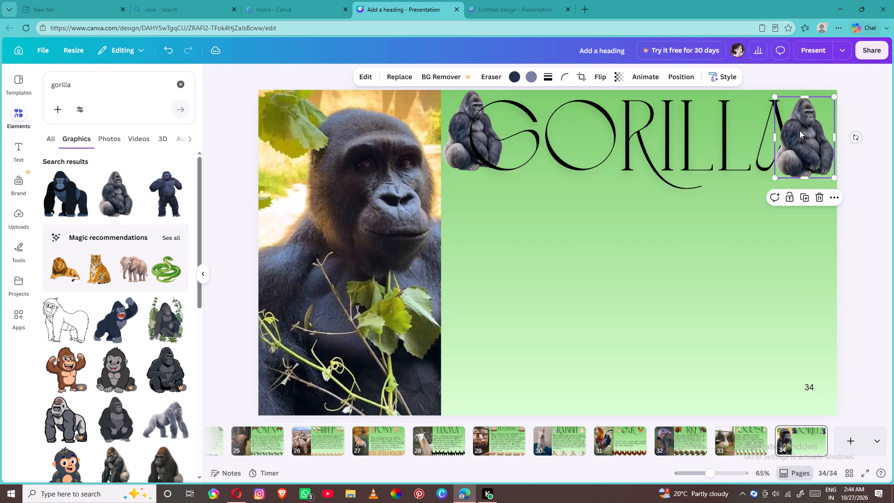
{"action": "triple_click", "coordinate": [798, 130]}
{"action": "right_click", "coordinate": [798, 130]}
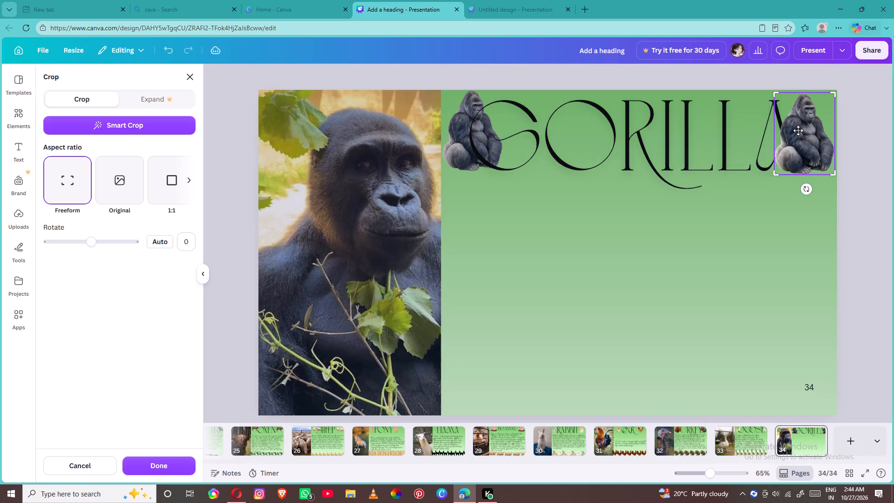
{"action": "left_click", "coordinate": [747, 231]}
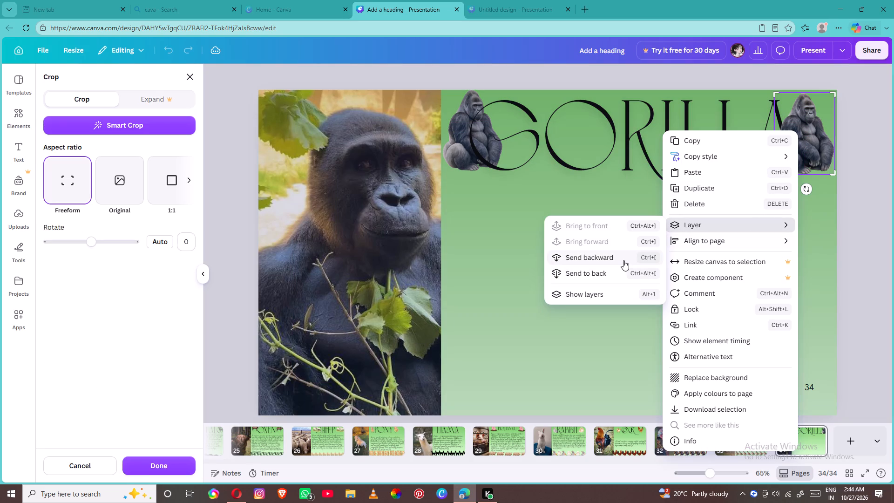
{"action": "left_click", "coordinate": [623, 260]}
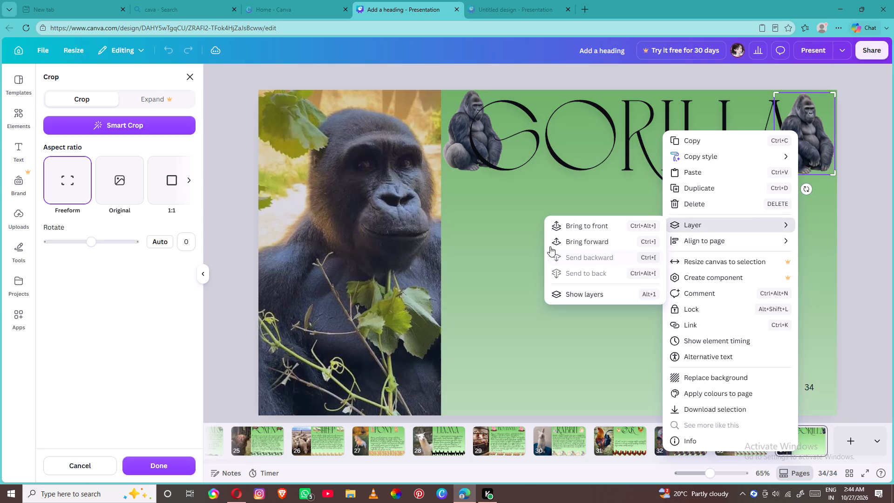
{"action": "left_click", "coordinate": [527, 240]}
{"action": "left_click", "coordinate": [642, 191]}
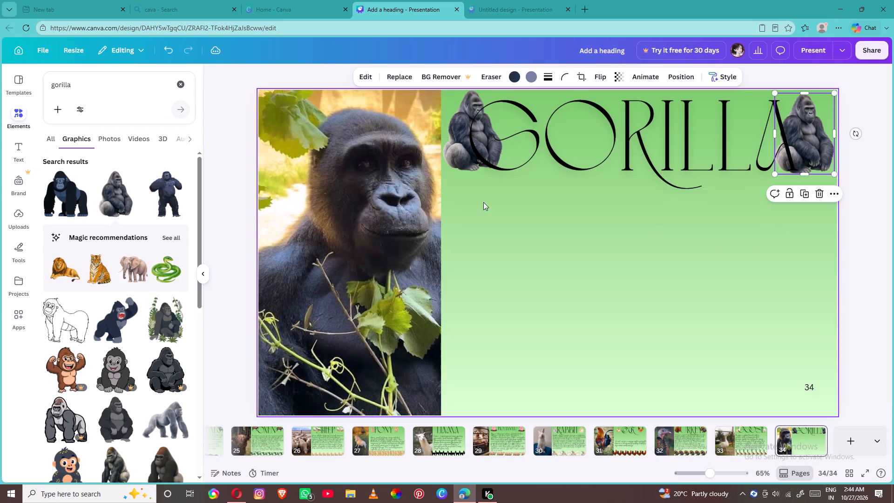
Add the gorilla graphic surrounded by leaves, shrink it and place it at the green area's bottom corner beside the photo.
{"action": "left_click", "coordinate": [179, 326]}
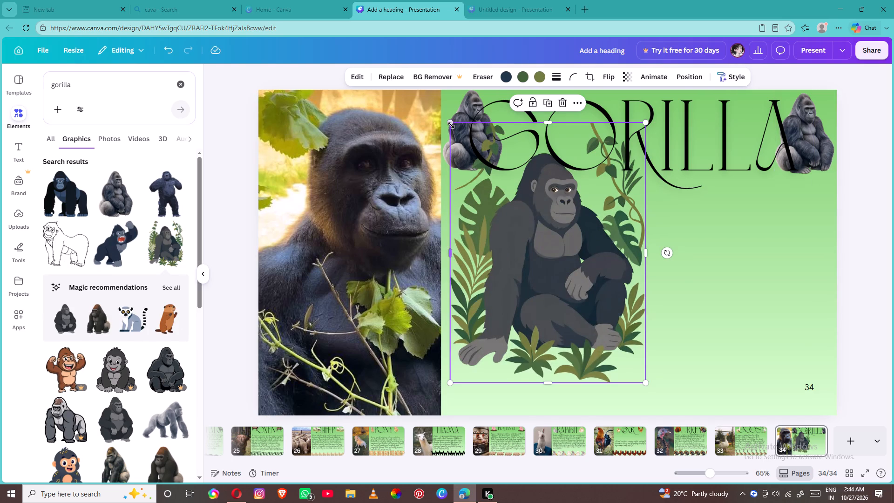
{"action": "left_click_drag", "start_coordinate": [450, 123], "coordinate": [535, 347]}
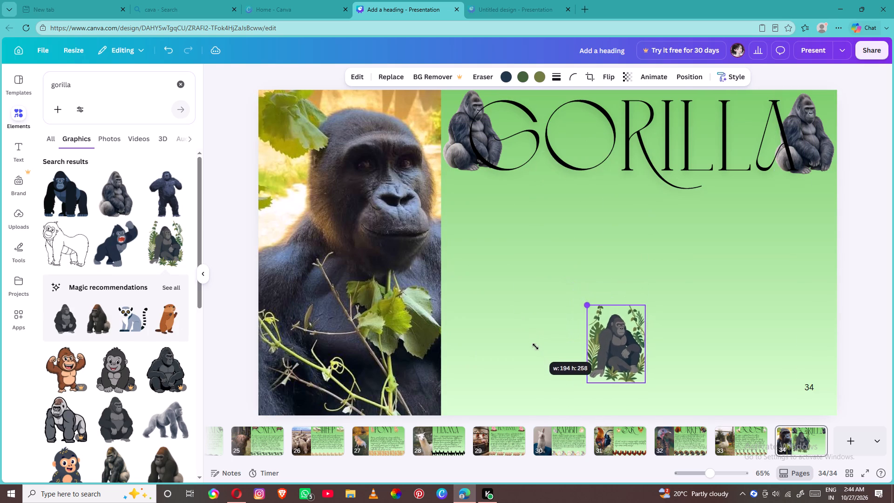
{"action": "left_click_drag", "start_coordinate": [535, 347], "coordinate": [548, 365]}
{"action": "left_click_drag", "start_coordinate": [629, 356], "coordinate": [629, 362]}
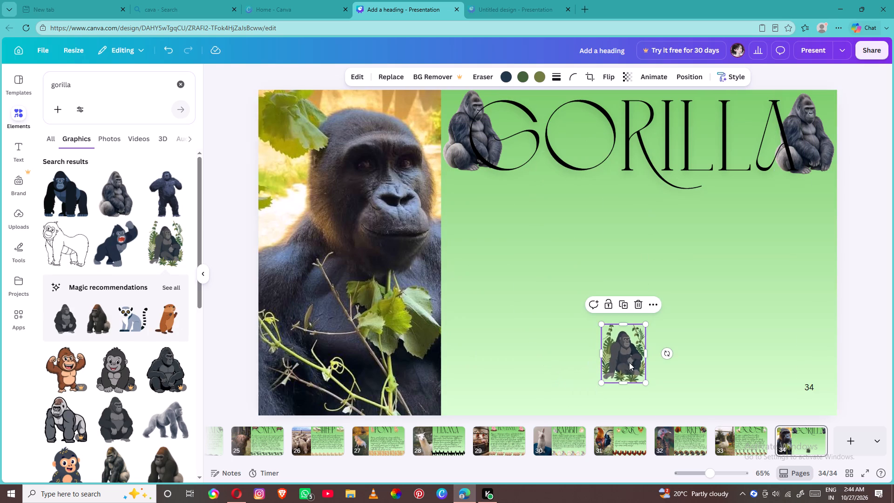
{"action": "left_click_drag", "start_coordinate": [629, 362], "coordinate": [468, 392]}
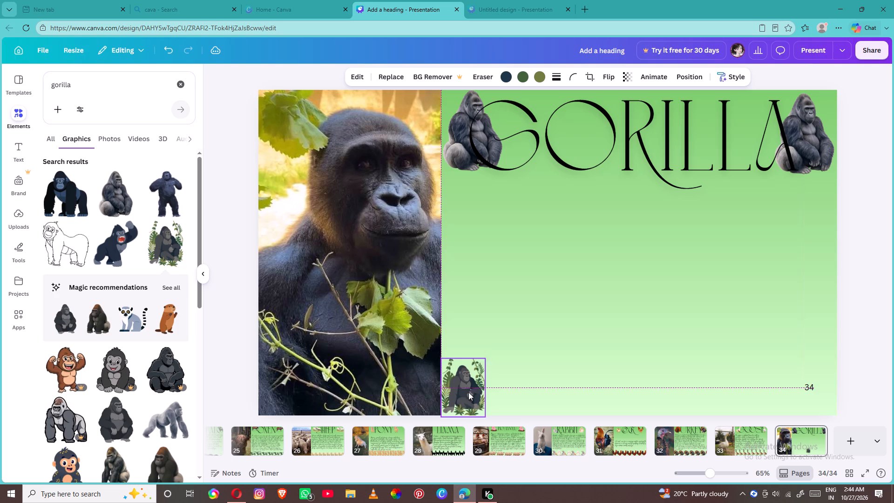
Duplicate the small leafy gorilla and align the copies side by side into a row of four along the page's bottom edge.
{"action": "left_click", "coordinate": [462, 334]}
{"action": "left_click_drag", "start_coordinate": [499, 392], "coordinate": [504, 391]}
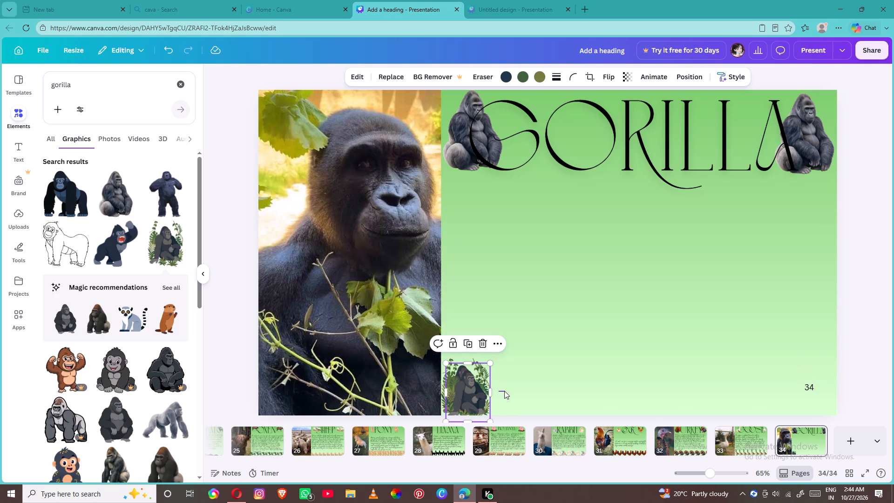
{"action": "left_click_drag", "start_coordinate": [504, 391], "coordinate": [494, 393]}
{"action": "left_click_drag", "start_coordinate": [476, 394], "coordinate": [515, 393]}
{"action": "left_click", "coordinate": [500, 338]}
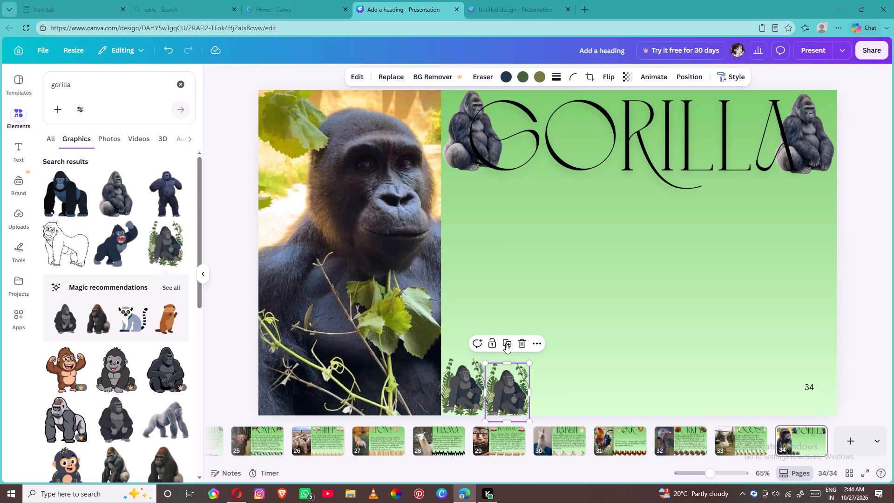
{"action": "left_click", "coordinate": [506, 343]}
{"action": "left_click", "coordinate": [549, 349]}
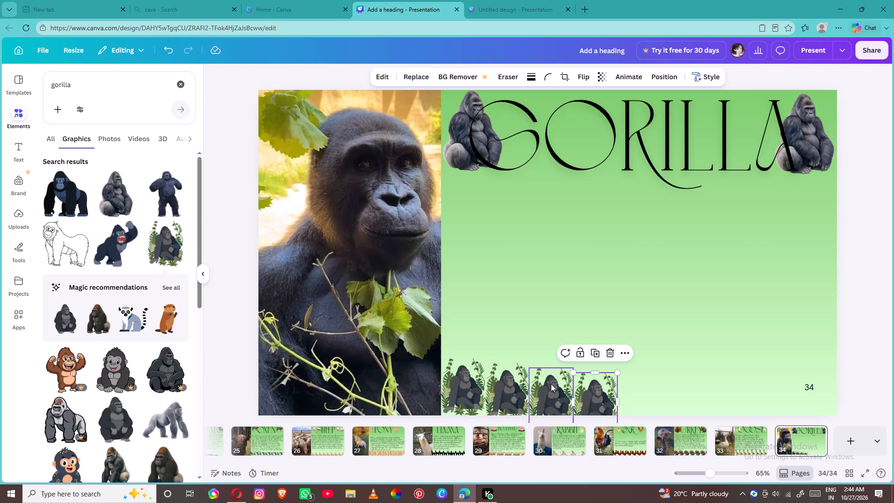
{"action": "left_click", "coordinate": [551, 384]}
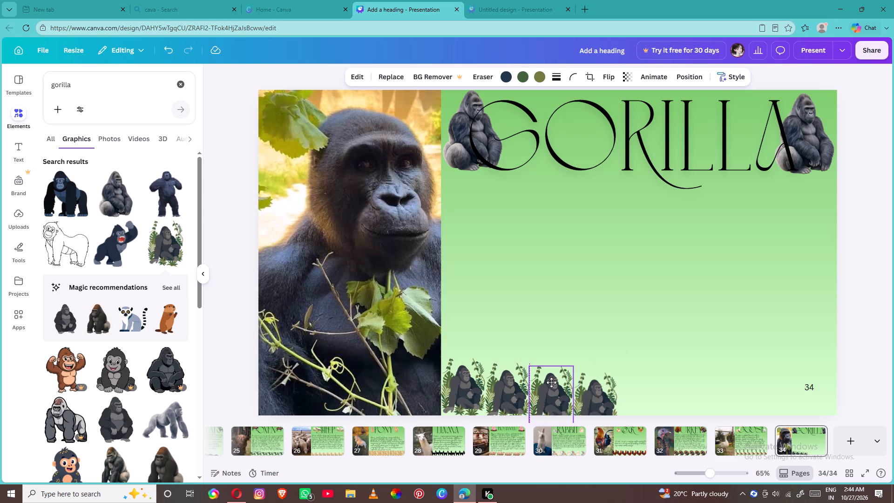
{"action": "left_click_drag", "start_coordinate": [592, 396], "coordinate": [593, 388]}
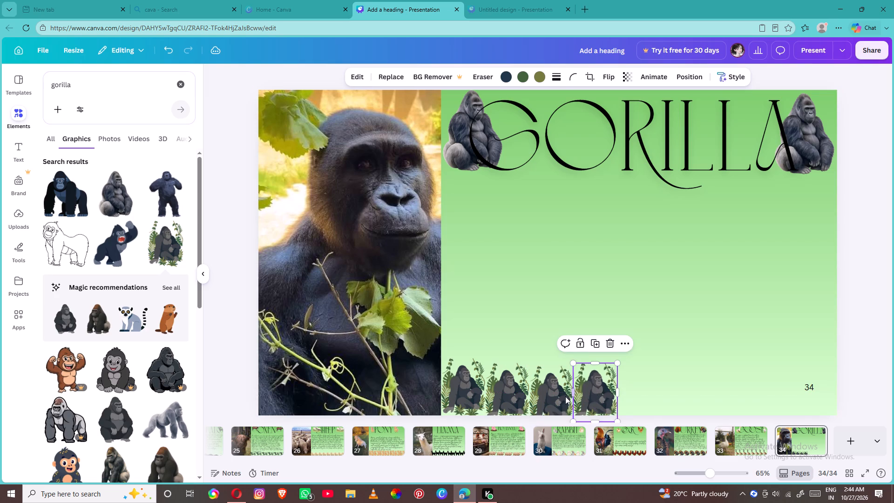
{"action": "left_click_drag", "start_coordinate": [564, 396], "coordinate": [564, 392]}
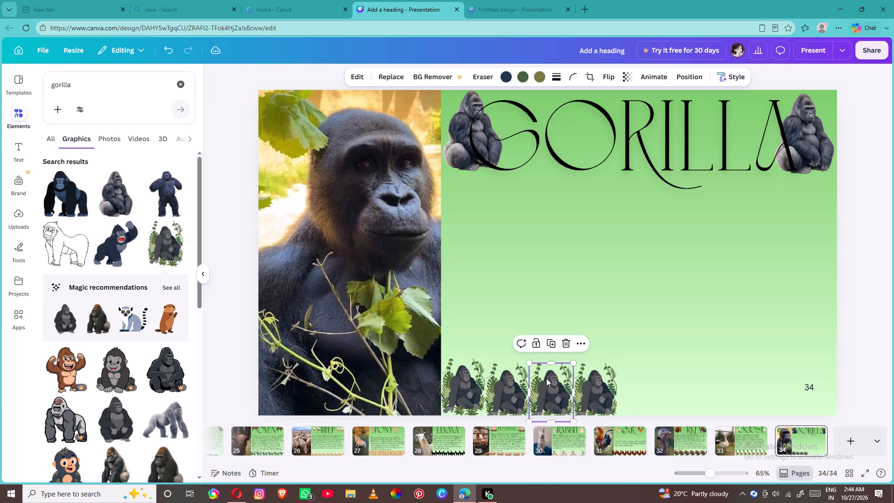
{"action": "left_click", "coordinate": [515, 378]}
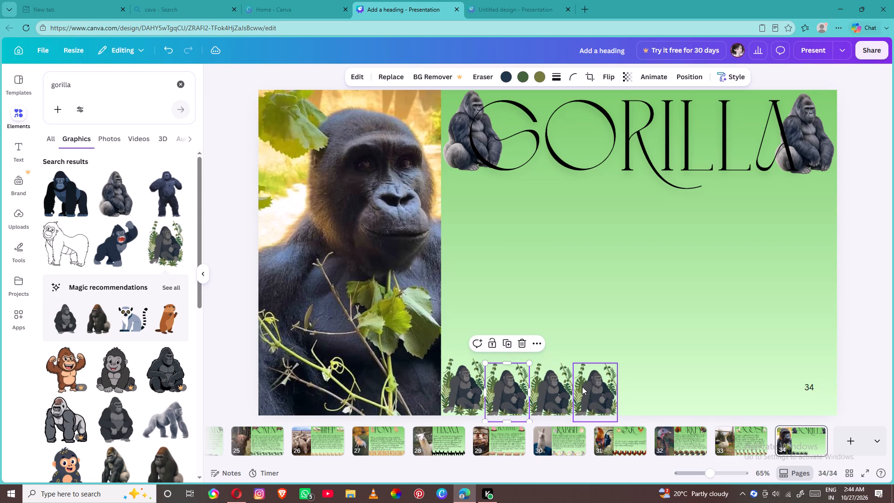
{"action": "left_click", "coordinate": [584, 389]}
{"action": "left_click", "coordinate": [597, 345]}
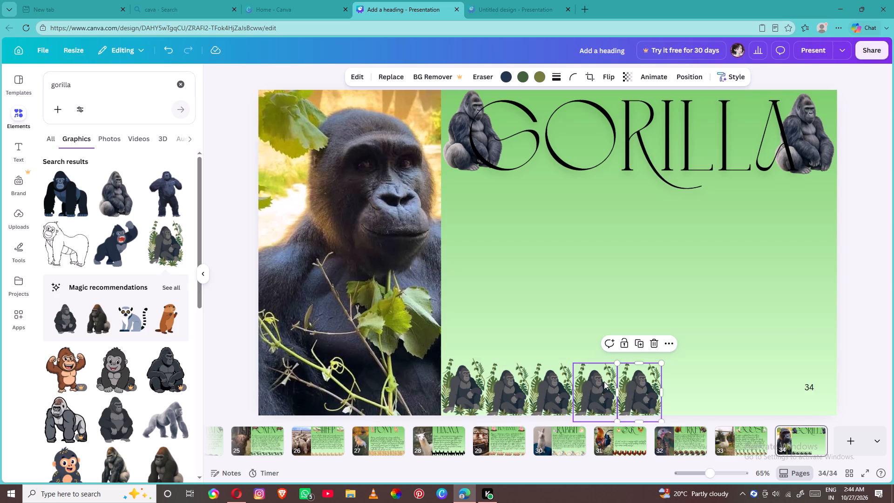
{"action": "left_click", "coordinate": [641, 345]}
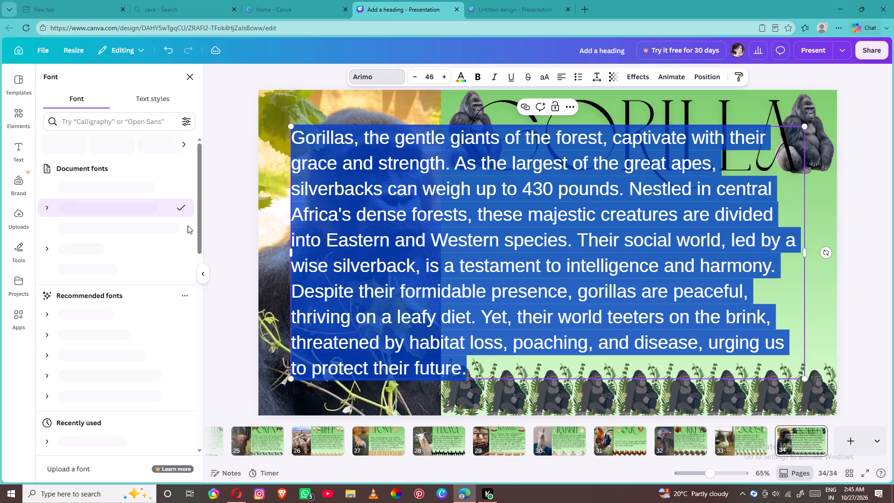
{"action": "left_click", "coordinate": [153, 194]}
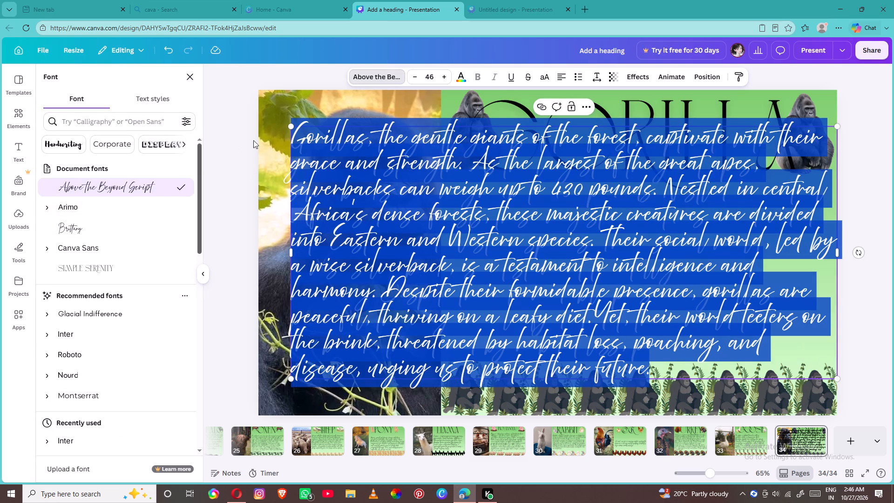
Shrink the paragraph, fit it across the green area between the title and the gorilla row, and set its font size to 31.3.
{"action": "left_click_drag", "start_coordinate": [294, 127], "coordinate": [469, 274]}
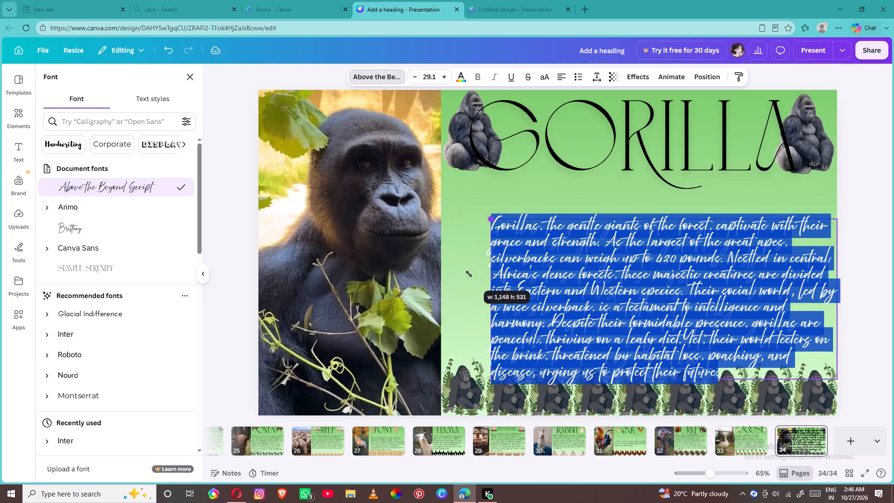
{"action": "left_click_drag", "start_coordinate": [469, 274], "coordinate": [479, 277]}
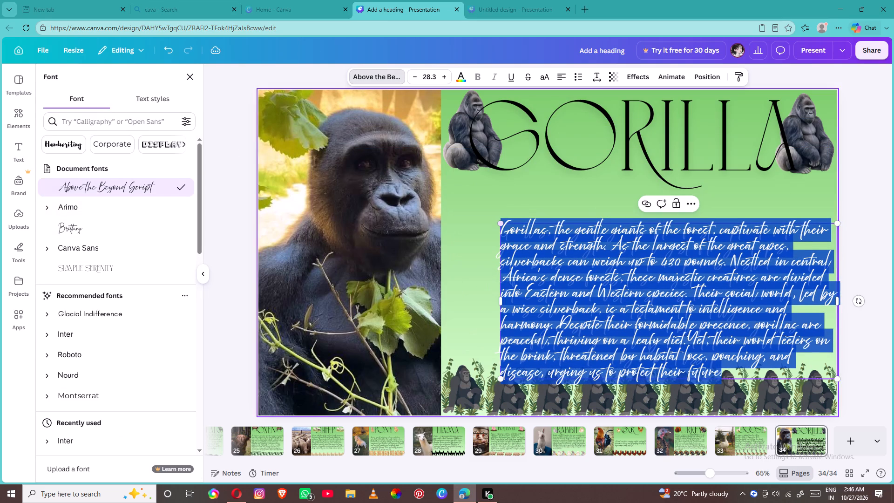
{"action": "left_click_drag", "start_coordinate": [542, 296], "coordinate": [532, 296]}
{"action": "left_click", "coordinate": [487, 307]}
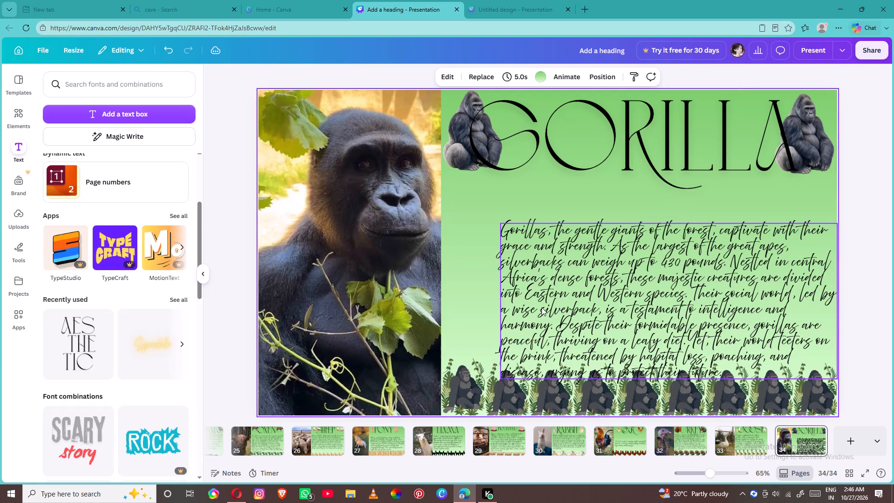
{"action": "left_click_drag", "start_coordinate": [542, 307], "coordinate": [498, 268]}
{"action": "left_click", "coordinate": [498, 268]}
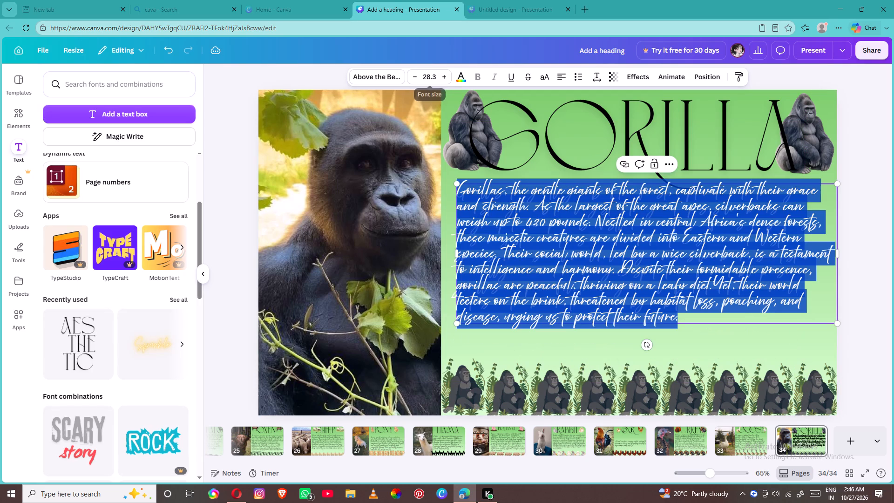
{"action": "triple_click", "coordinate": [440, 75]}
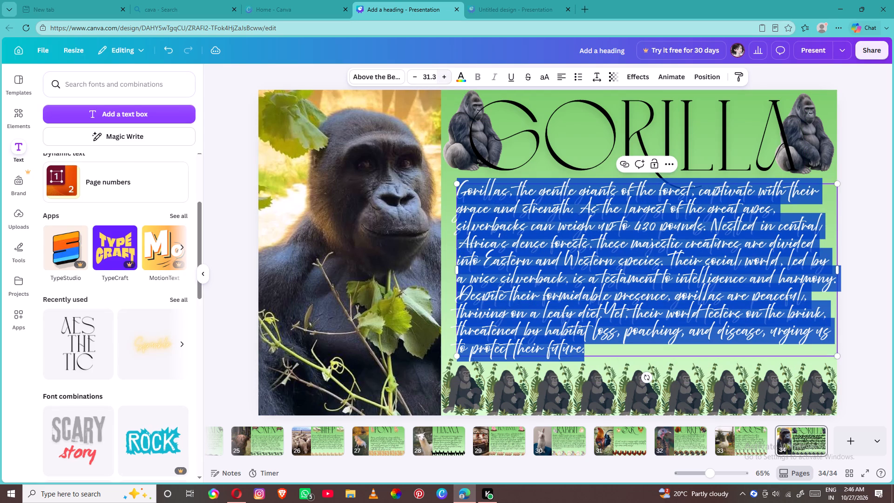
Add a new page 35 after the gorilla page.
{"action": "left_click", "coordinate": [855, 441]}
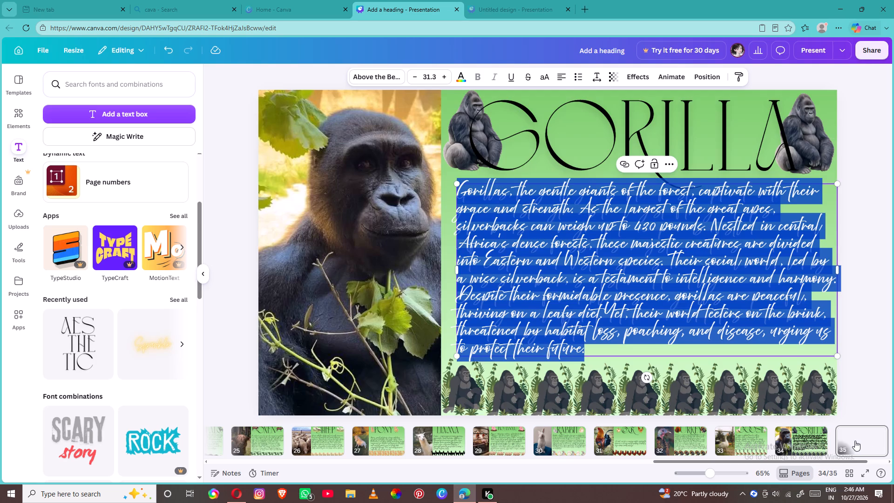
Switch to the Opera browser and search Google Images for "monkey".
{"action": "left_click", "coordinate": [234, 491]}
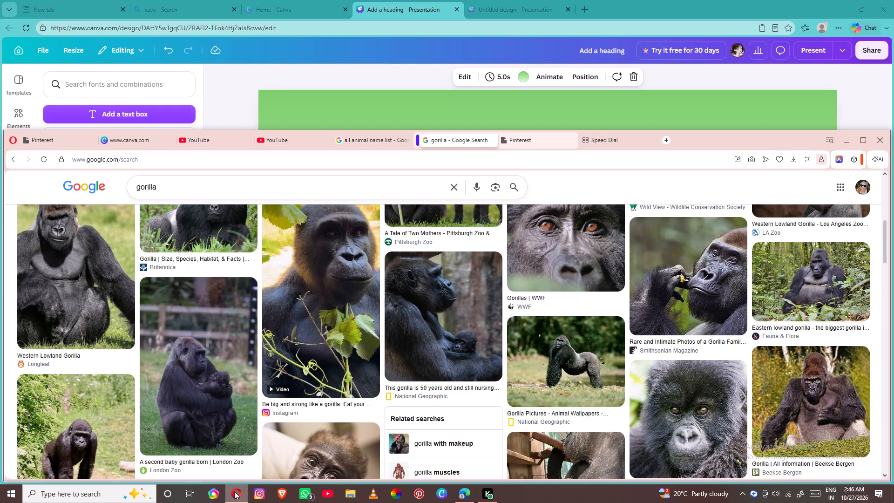
{"action": "left_click", "coordinate": [456, 185]}
{"action": "key", "text": "m"}
{"action": "key", "text": "o"}
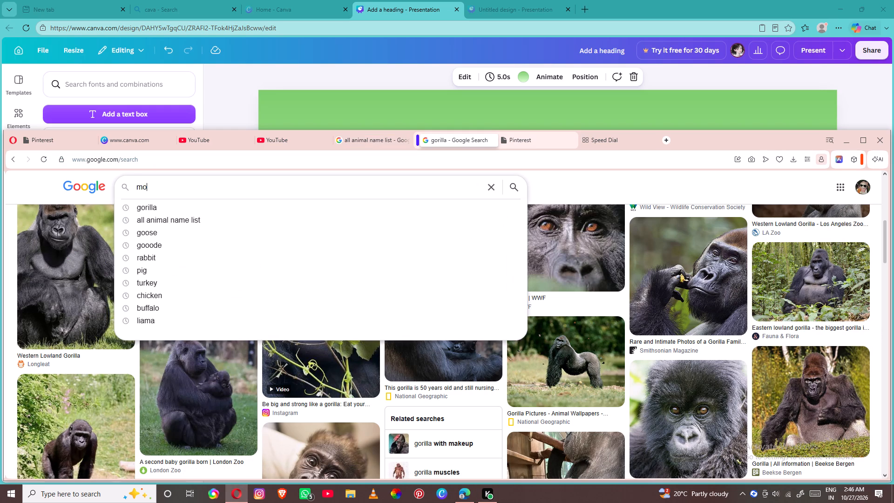
{"action": "type", "text": "nkey"}
{"action": "key", "text": "Return"}
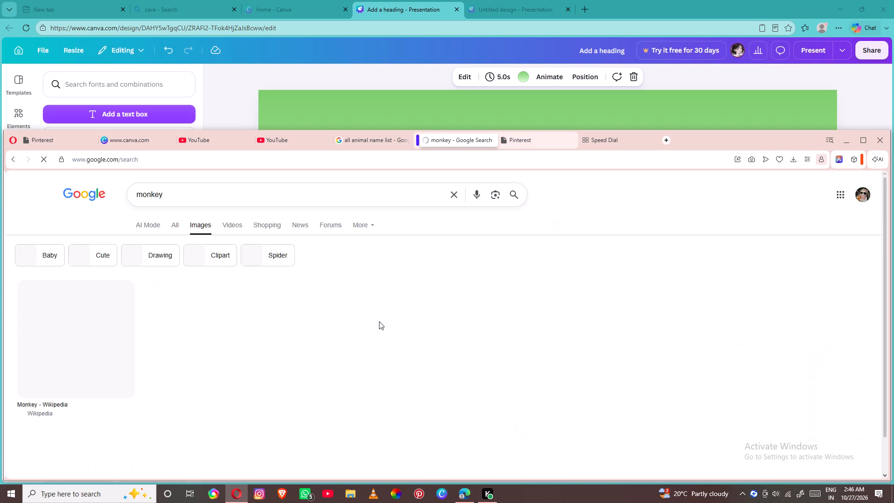
Browse the monkey photos and copy the Brookfield Zoo image of the black-handed spider monkey on a branch.
{"action": "scroll", "coordinate": [358, 370], "scroll_direction": "down", "scroll_amount": 2}
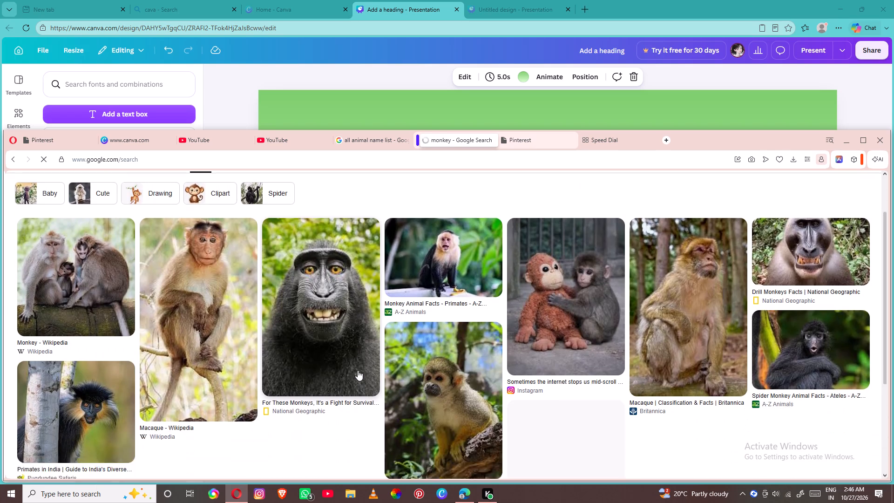
{"action": "scroll", "coordinate": [753, 349], "scroll_direction": "down", "scroll_amount": 3}
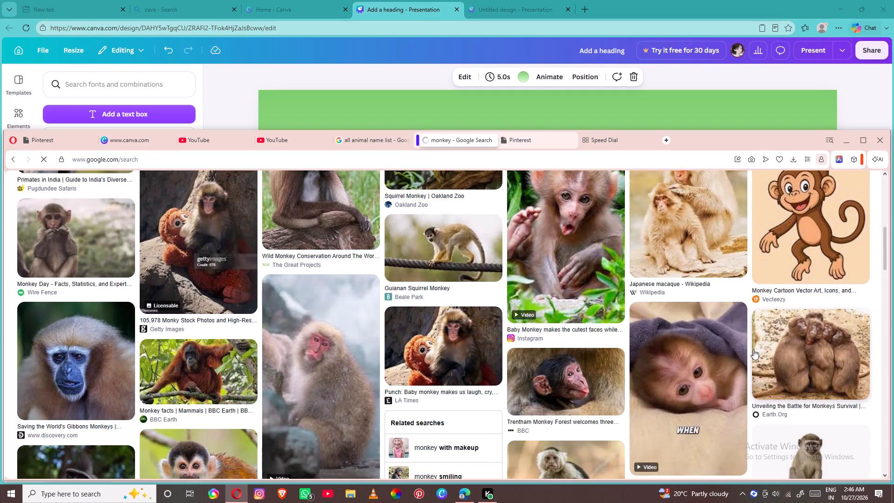
{"action": "scroll", "coordinate": [753, 349], "scroll_direction": "down", "scroll_amount": 1}
{"action": "scroll", "coordinate": [591, 352], "scroll_direction": "down", "scroll_amount": 4}
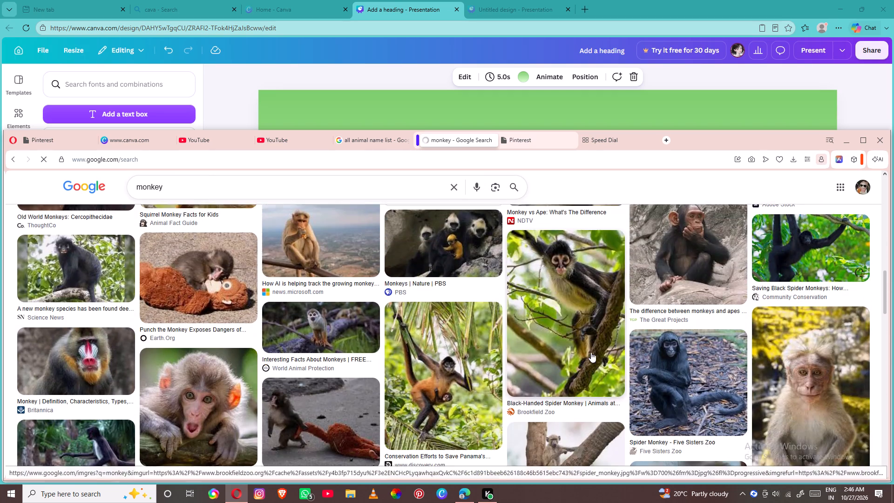
{"action": "scroll", "coordinate": [591, 352], "scroll_direction": "up", "scroll_amount": 3}
{"action": "right_click", "coordinate": [581, 358]}
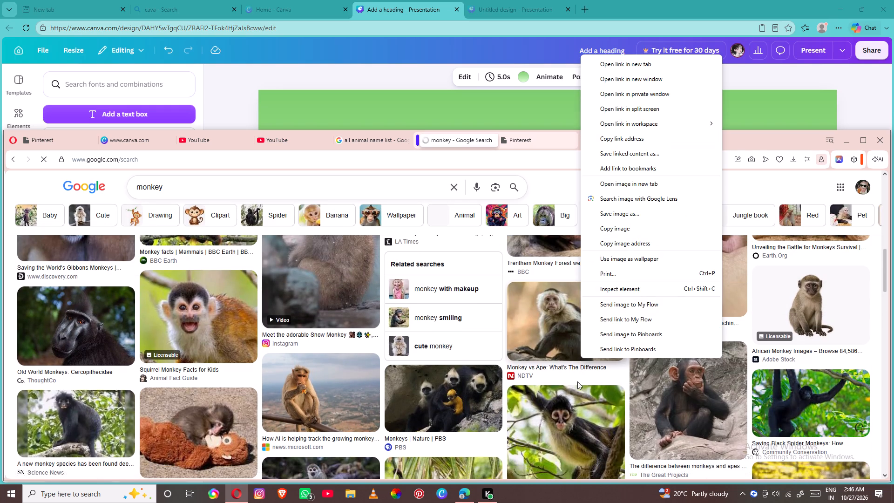
{"action": "right_click", "coordinate": [576, 402]}
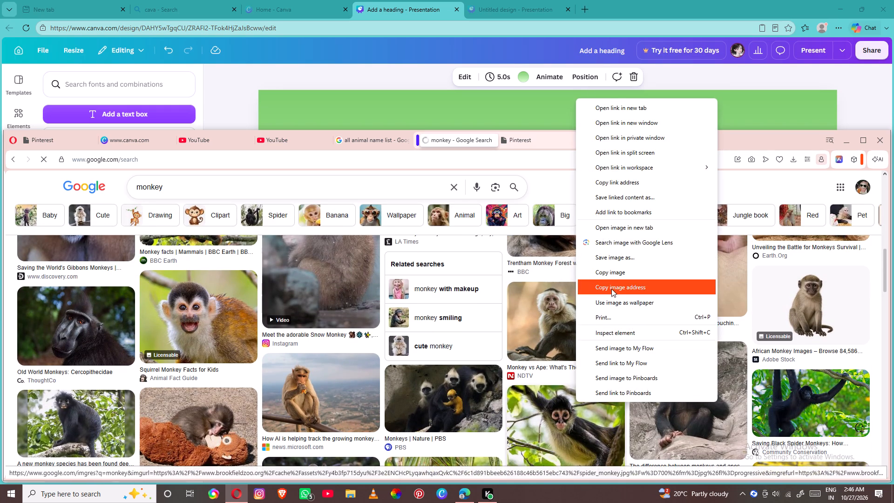
{"action": "left_click", "coordinate": [615, 273]}
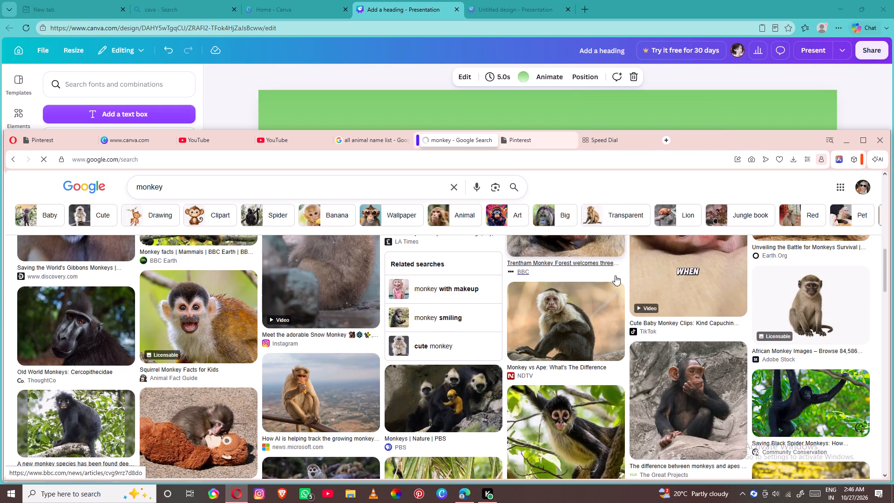
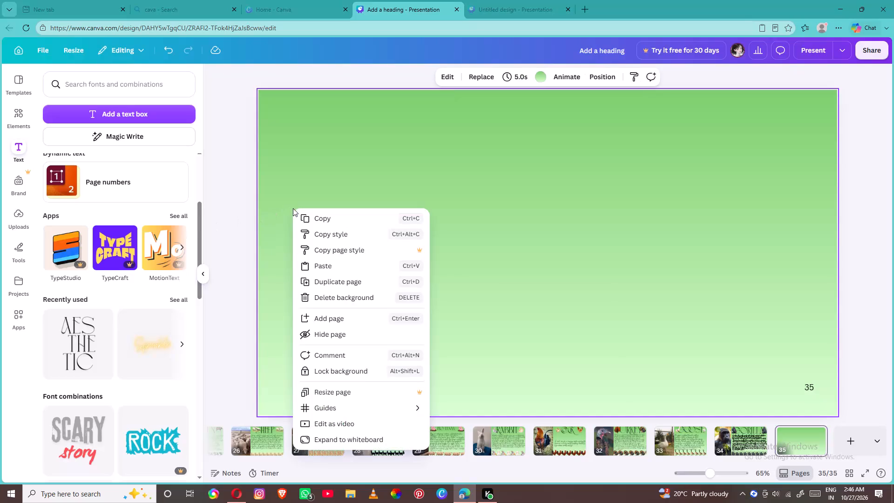
Paste the copied monkey photo onto page 35.
{"action": "left_click", "coordinate": [326, 261]}
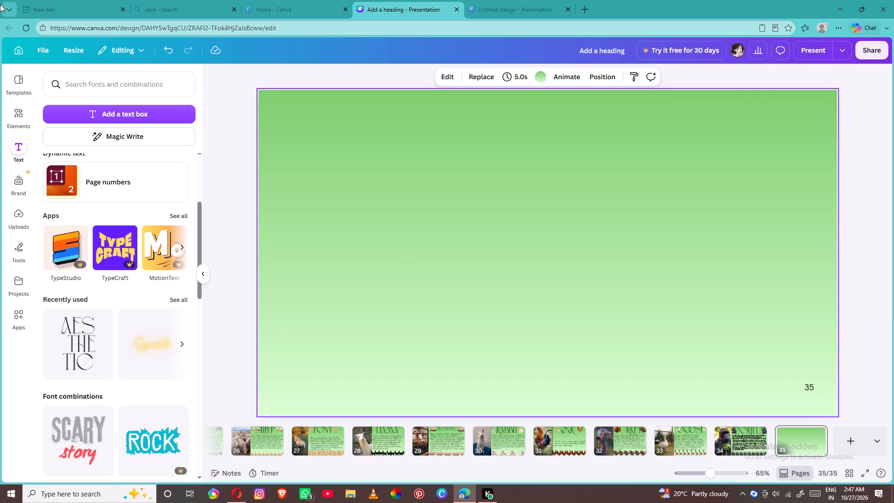
{"action": "left_click_drag", "start_coordinate": [817, 0], "coordinate": [612, 57]}
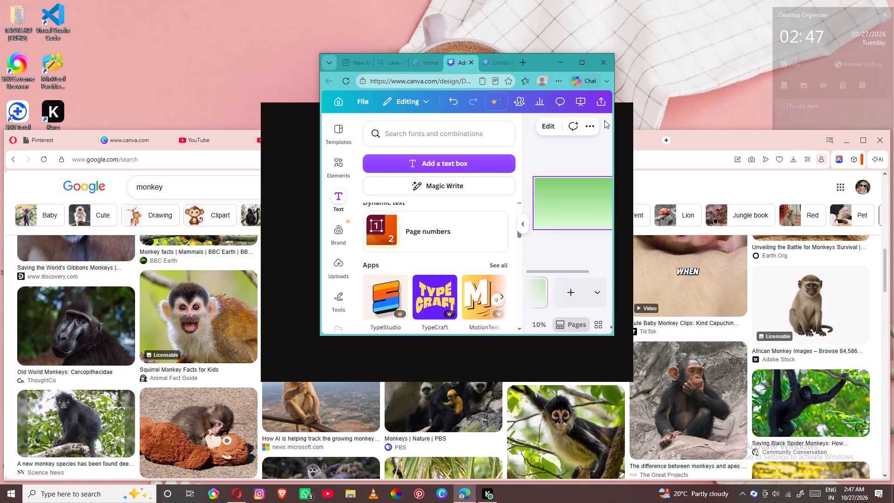
{"action": "left_click", "coordinate": [582, 67]}
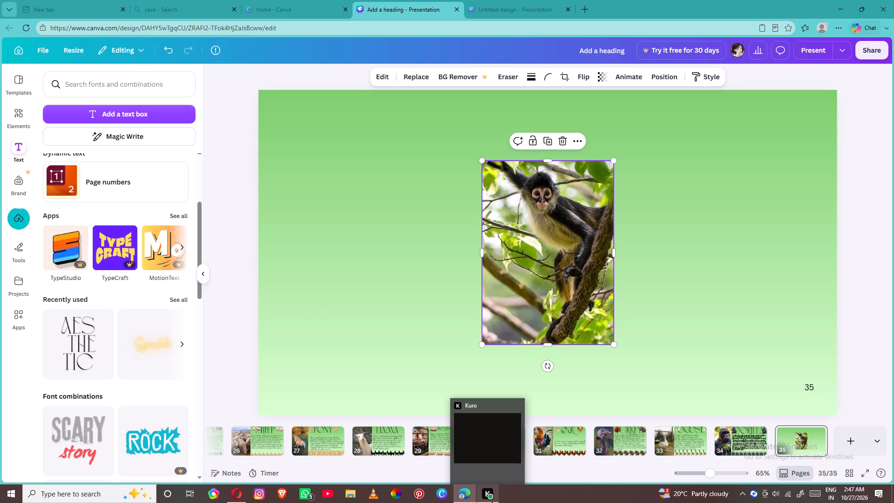
Move the monkey photo to the page's top-left corner and enlarge it to the full page height.
{"action": "left_click_drag", "start_coordinate": [577, 276], "coordinate": [454, 276]}
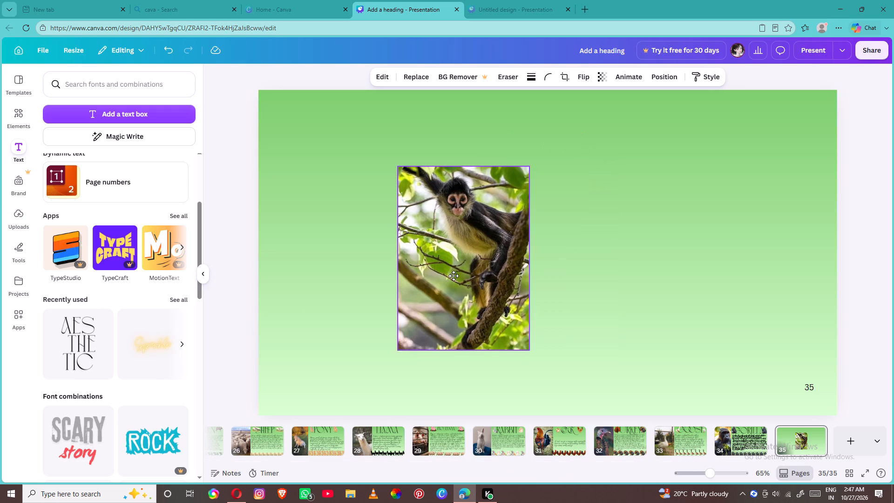
{"action": "left_click_drag", "start_coordinate": [454, 276], "coordinate": [352, 205]}
{"action": "left_click_drag", "start_coordinate": [386, 271], "coordinate": [449, 402]}
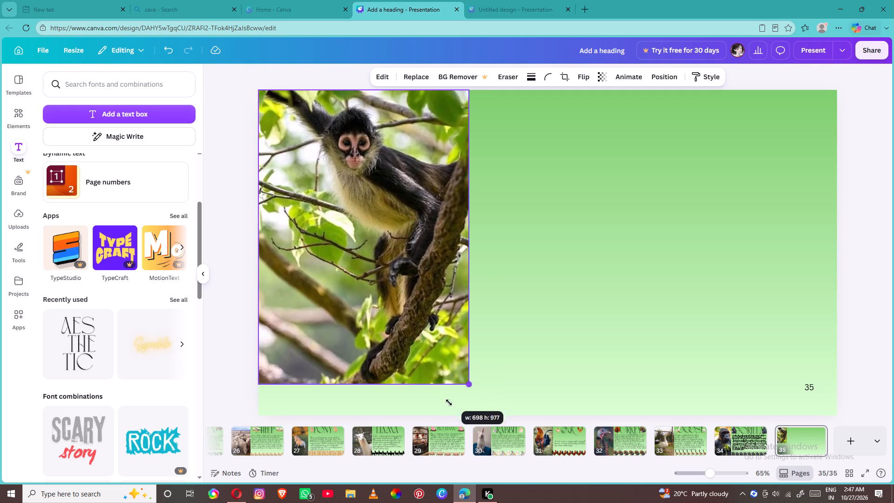
{"action": "left_click_drag", "start_coordinate": [449, 402], "coordinate": [454, 435]}
{"action": "left_click", "coordinate": [529, 319]}
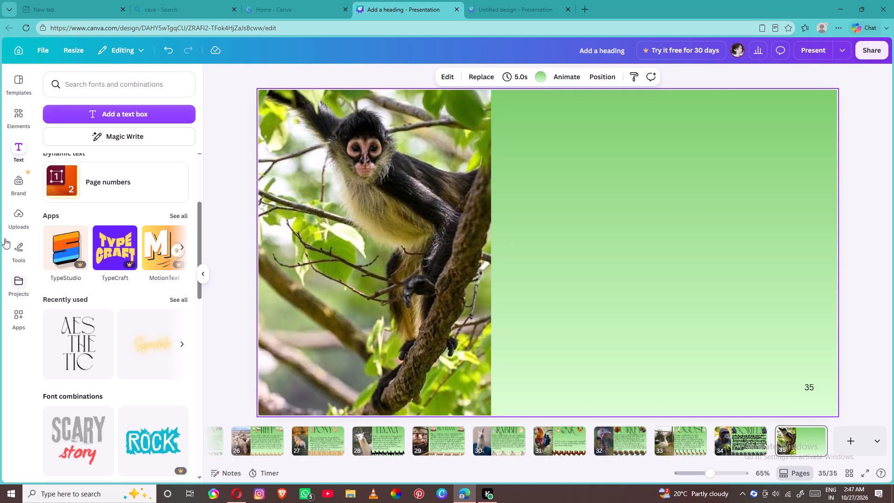
{"action": "left_click", "coordinate": [60, 331]}
{"action": "left_click", "coordinate": [643, 292]}
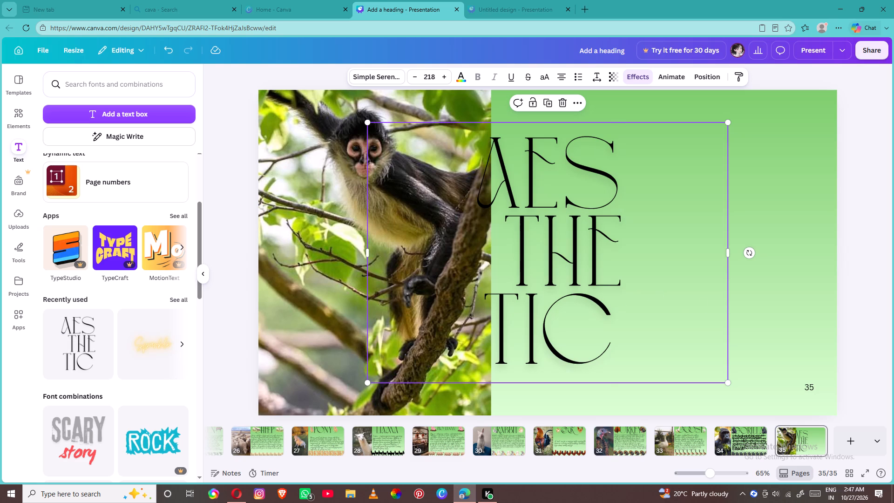
{"action": "key", "text": "BackSpace"}
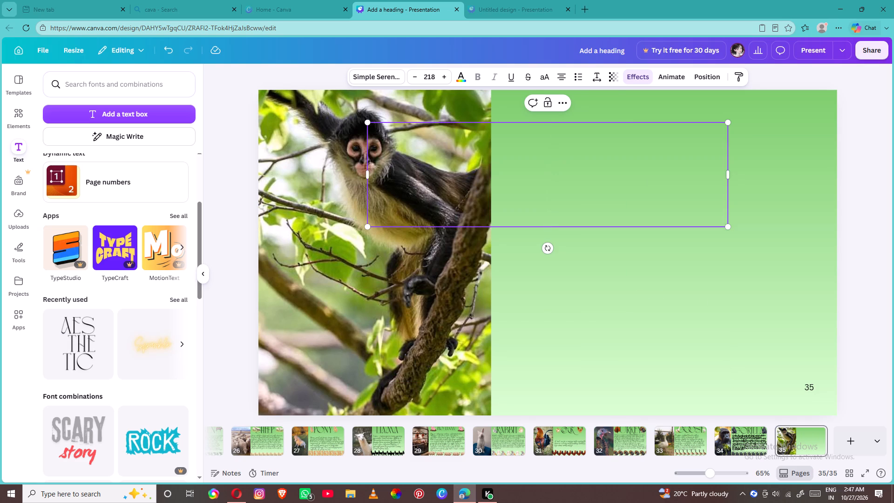
{"action": "type", "text": "monk"}
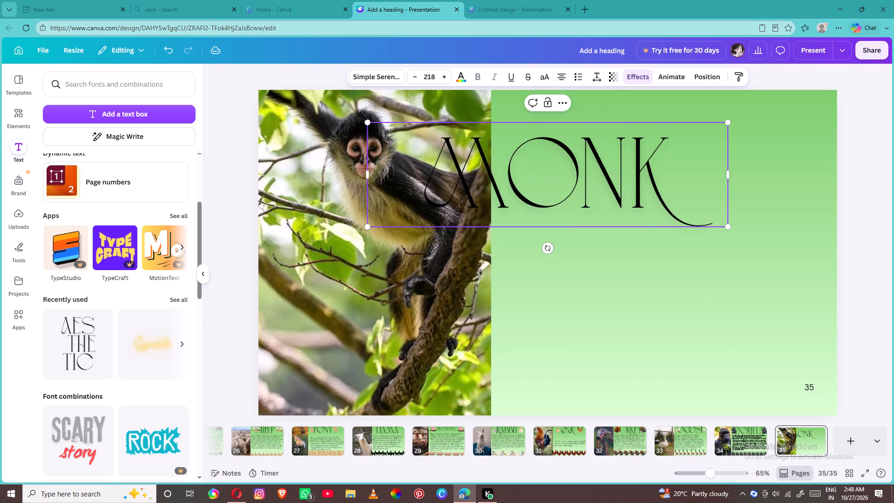
{"action": "key", "text": "y"}
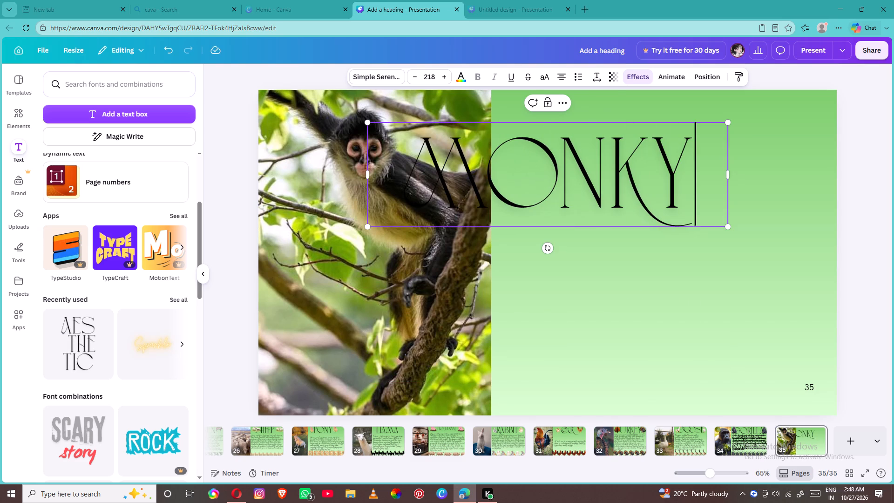
{"action": "key", "text": "BackSpace"}
{"action": "type", "text": "ey"}
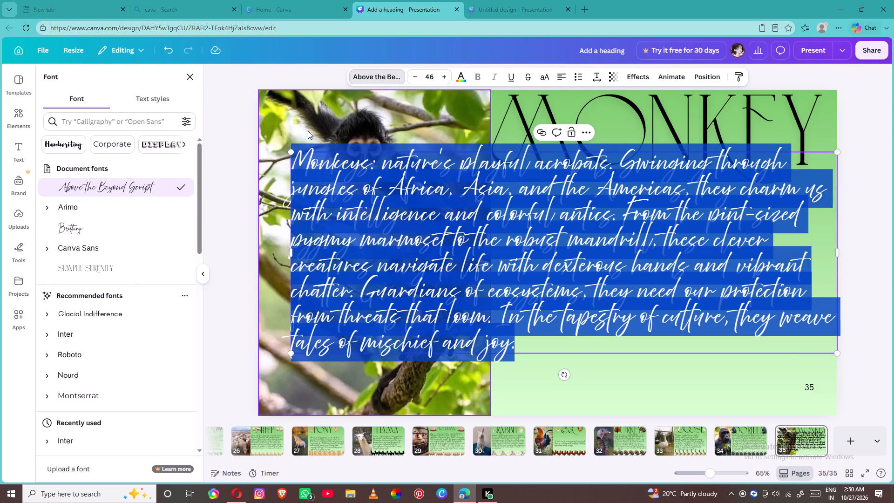
Shrink the paragraph to the green half of the page, set its font size to 31.4 and place it just below the MONKEY heading.
{"action": "left_click_drag", "start_coordinate": [292, 152], "coordinate": [505, 254]}
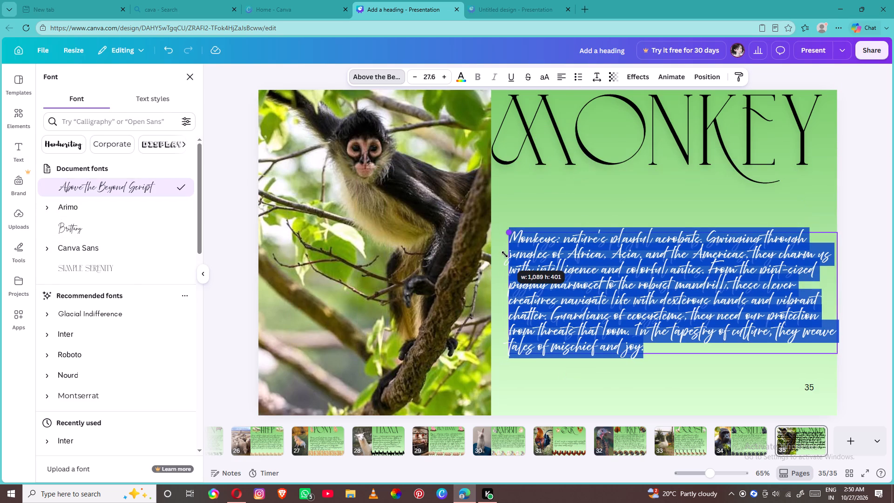
{"action": "left_click_drag", "start_coordinate": [505, 254], "coordinate": [505, 254]}
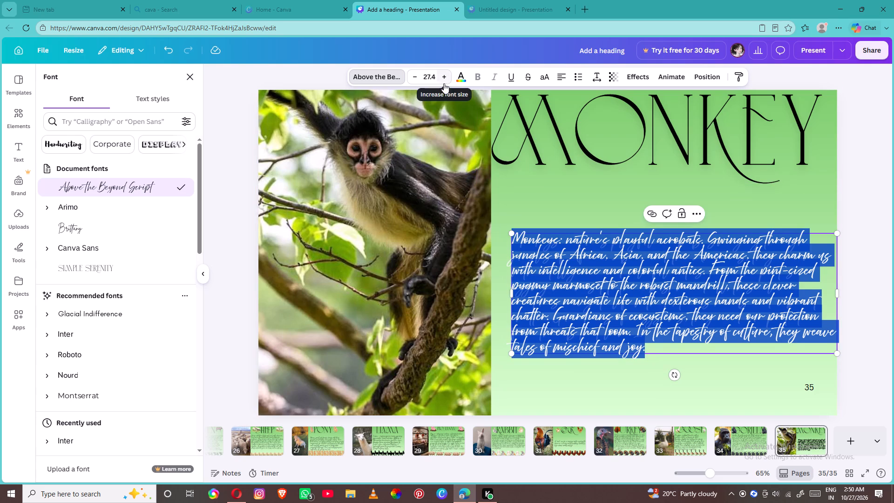
{"action": "triple_click", "coordinate": [444, 81]}
{"action": "left_click", "coordinate": [444, 81]}
{"action": "left_click", "coordinate": [519, 170]}
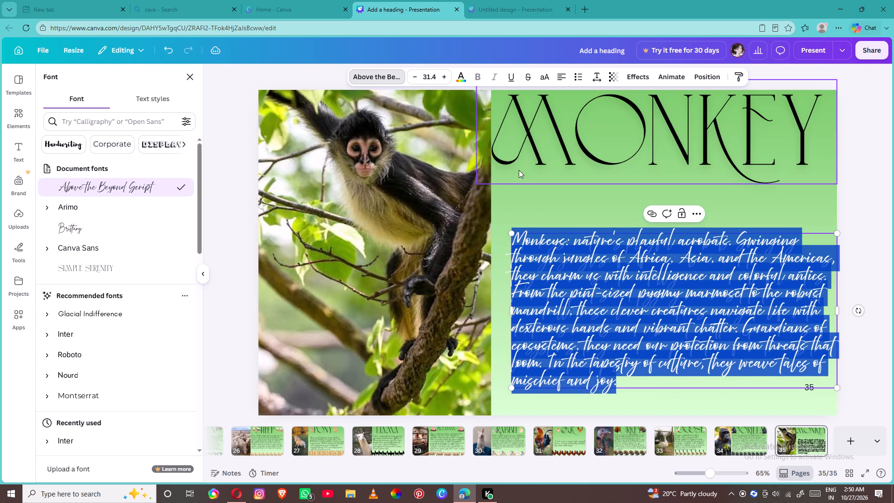
{"action": "left_click_drag", "start_coordinate": [553, 258], "coordinate": [551, 197]}
Search the elements for "monkey" and insert the graphic of a brown monkey hanging from a branch.
{"action": "left_click", "coordinate": [19, 125]}
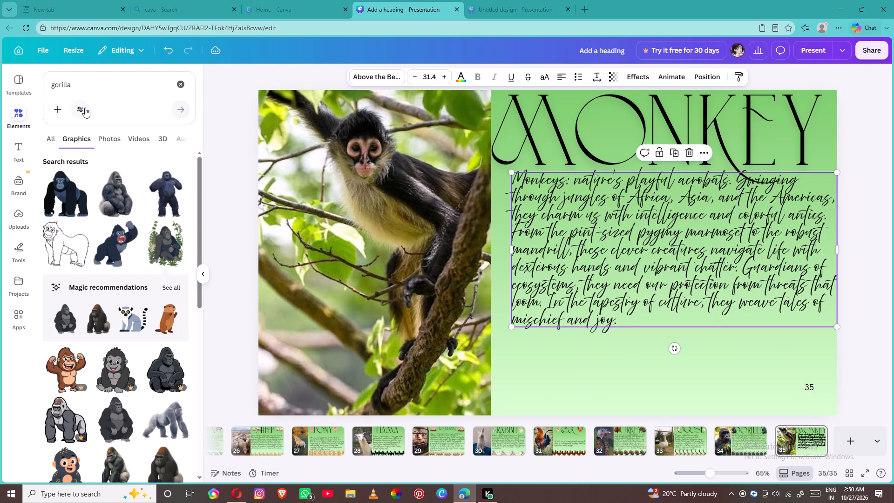
{"action": "left_click", "coordinate": [186, 82]}
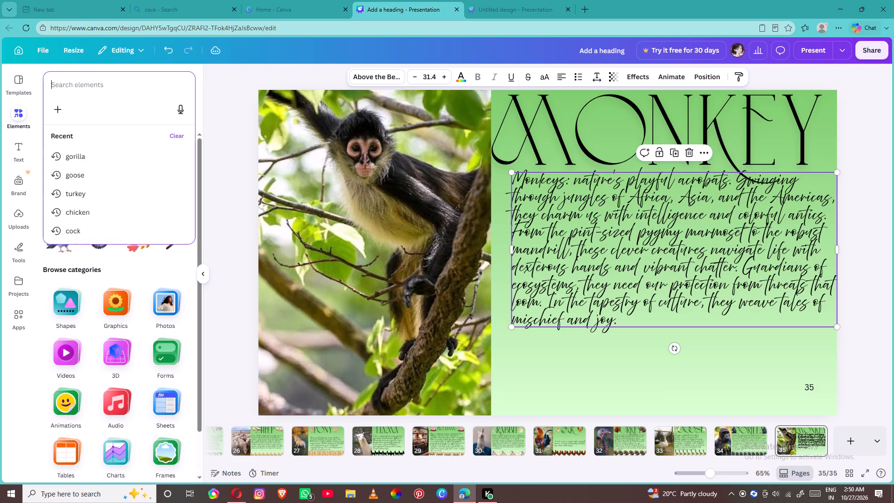
{"action": "type", "text": "monke"}
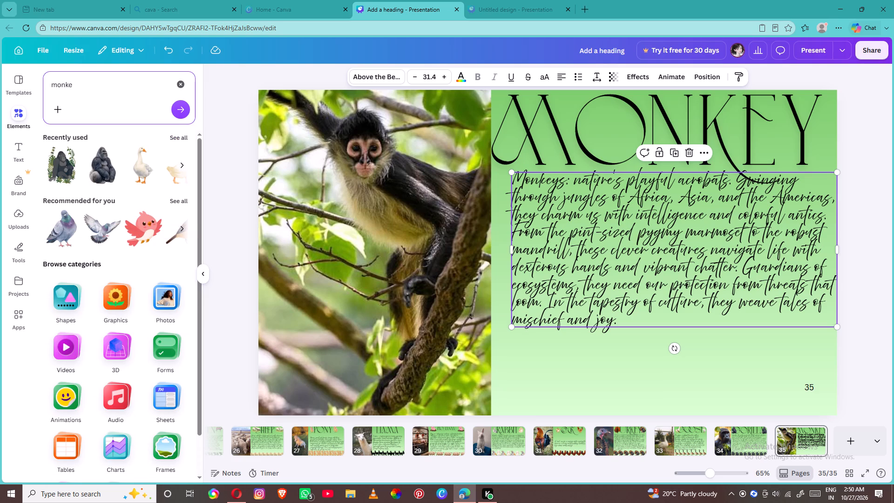
{"action": "key", "text": "y"}
{"action": "key", "text": "Return"}
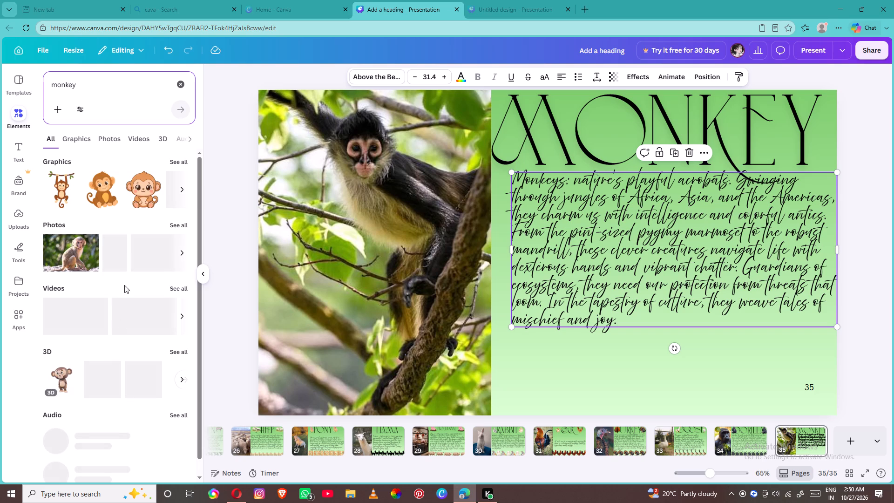
{"action": "left_click", "coordinate": [50, 189]}
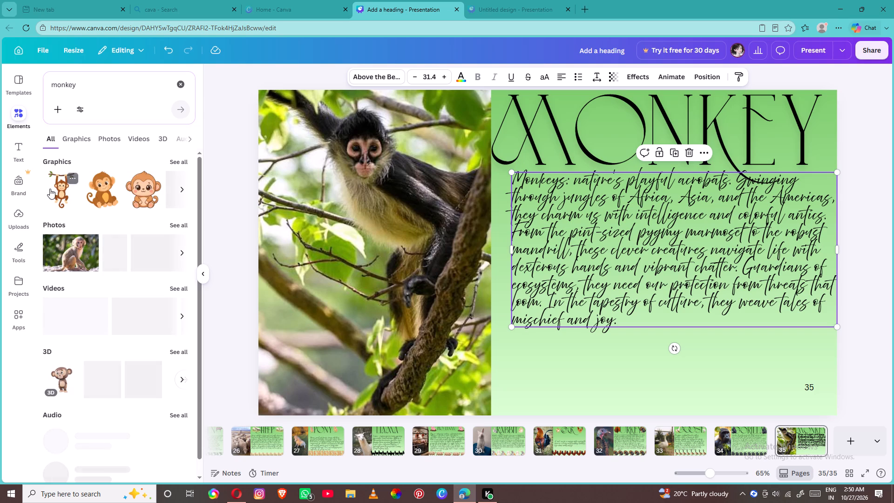
Shrink the hanging monkey graphic to about 191 wide by 303 high, keeping the whole monkey uncropped.
{"action": "left_click", "coordinate": [452, 121]}
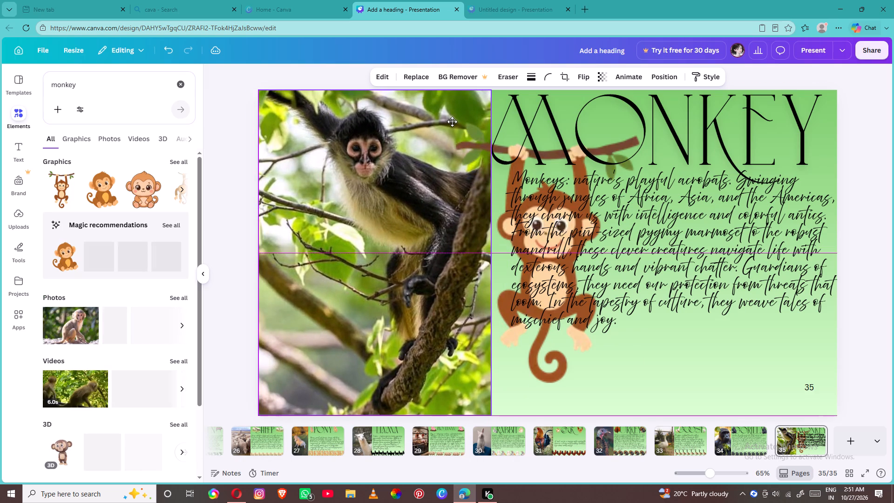
{"action": "left_click", "coordinate": [575, 353]}
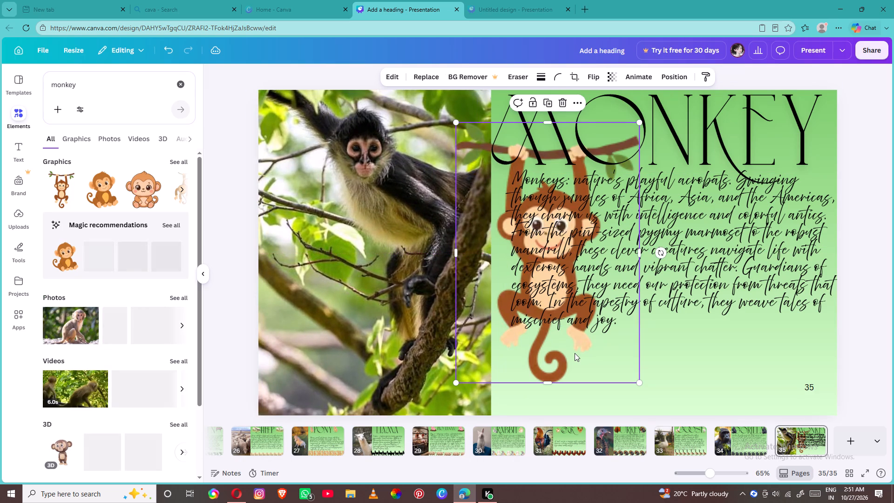
{"action": "left_click_drag", "start_coordinate": [455, 121], "coordinate": [457, 153]}
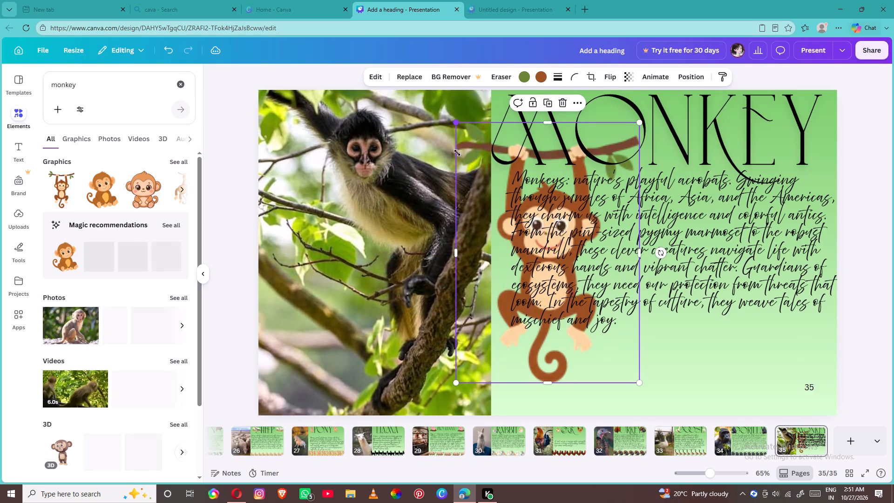
{"action": "left_click_drag", "start_coordinate": [457, 153], "coordinate": [529, 321]}
{"action": "left_click_drag", "start_coordinate": [576, 341], "coordinate": [609, 349]}
{"action": "left_click", "coordinate": [573, 345]}
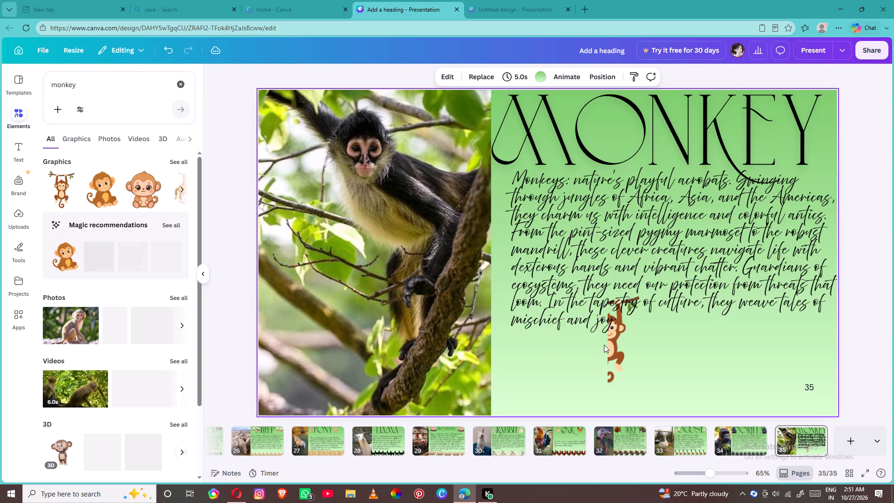
{"action": "left_click", "coordinate": [604, 345]}
{"action": "left_click", "coordinate": [605, 352]}
{"action": "left_click", "coordinate": [617, 355]}
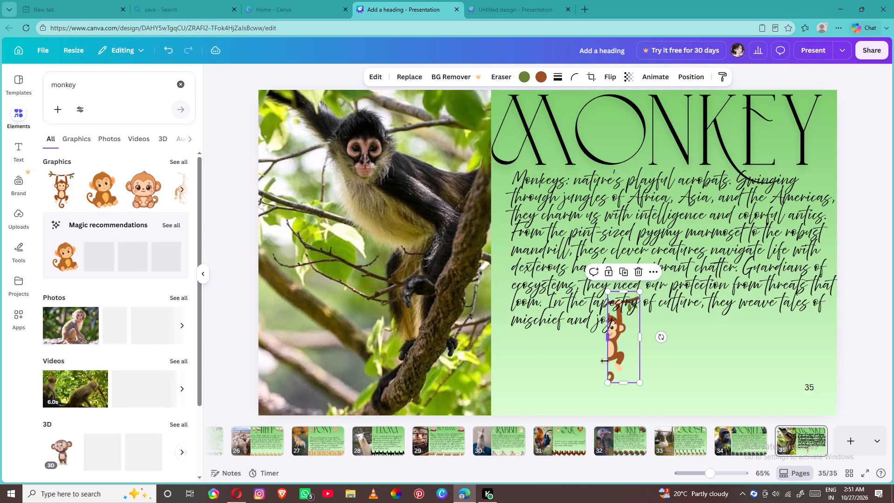
{"action": "left_click", "coordinate": [603, 361]}
{"action": "left_click_drag", "start_coordinate": [606, 358], "coordinate": [580, 359]}
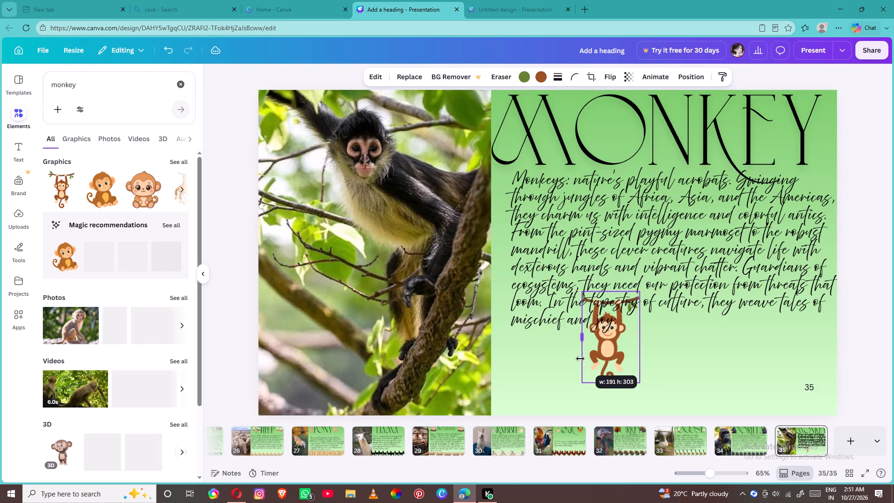
{"action": "left_click_drag", "start_coordinate": [580, 359], "coordinate": [580, 359]}
{"action": "left_click", "coordinate": [580, 359]}
Place the hanging monkey graphic over the M of the MONKEY heading.
{"action": "left_click_drag", "start_coordinate": [600, 338], "coordinate": [499, 84]}
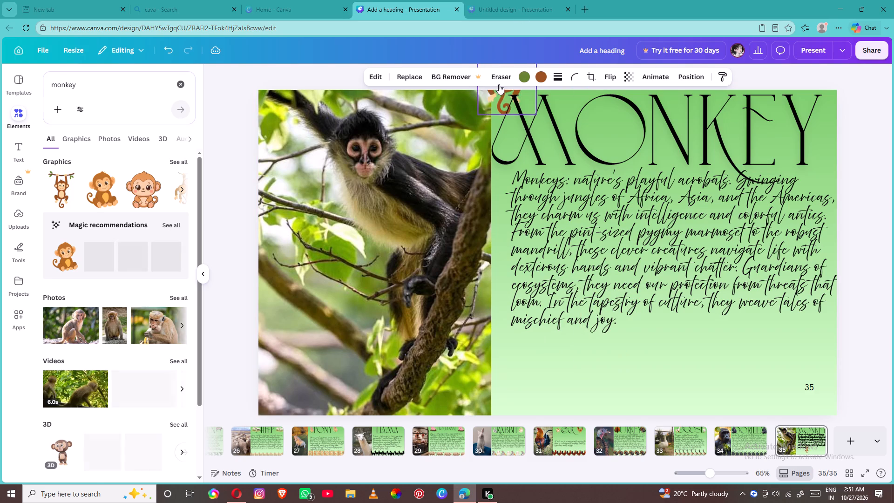
{"action": "left_click_drag", "start_coordinate": [499, 84], "coordinate": [508, 130]}
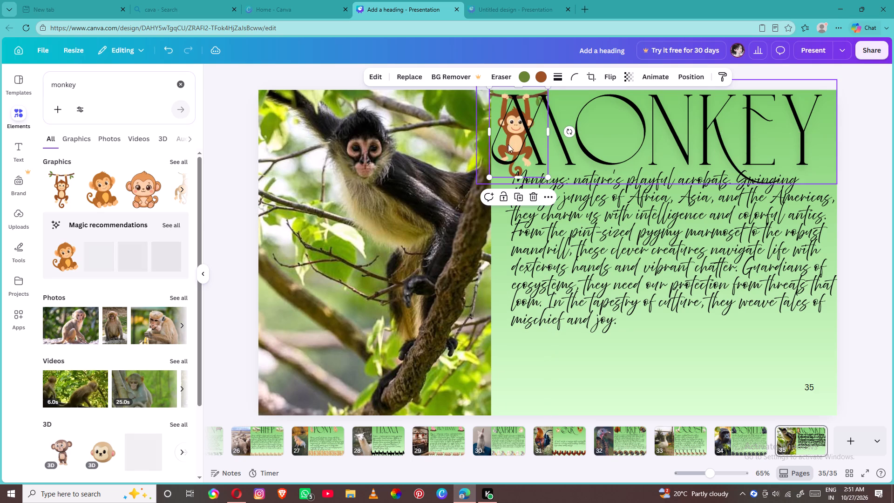
Duplicate the hanging monkey graphic and place the copy over the Y of the MONKEY heading.
{"action": "left_click", "coordinate": [514, 195]}
{"action": "left_click_drag", "start_coordinate": [528, 156], "coordinate": [559, 163]}
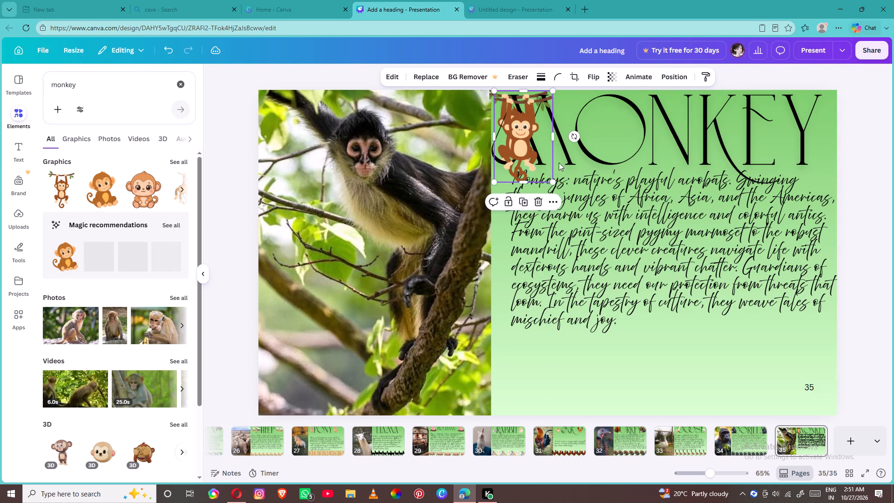
{"action": "left_click_drag", "start_coordinate": [559, 163], "coordinate": [813, 150]}
{"action": "left_click", "coordinate": [813, 150]}
{"action": "right_click", "coordinate": [813, 150]}
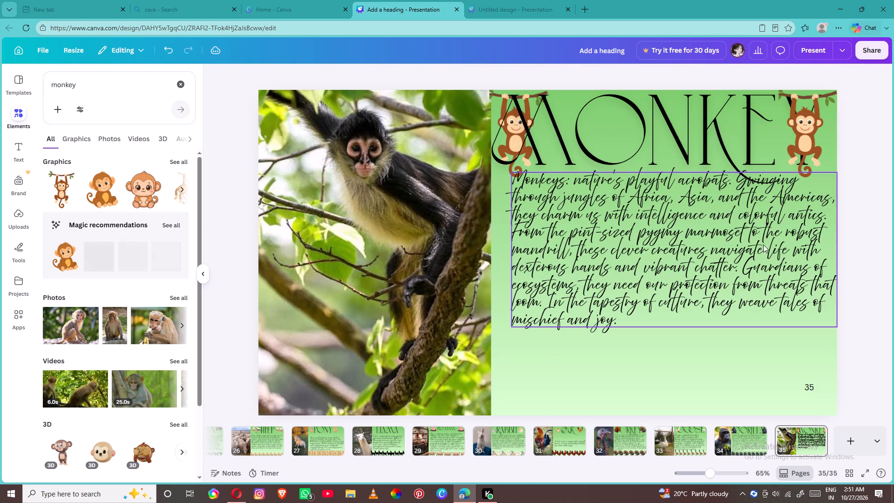
Send the hanging monkey on the Y backward so it sits behind the heading text.
{"action": "right_click", "coordinate": [826, 139]}
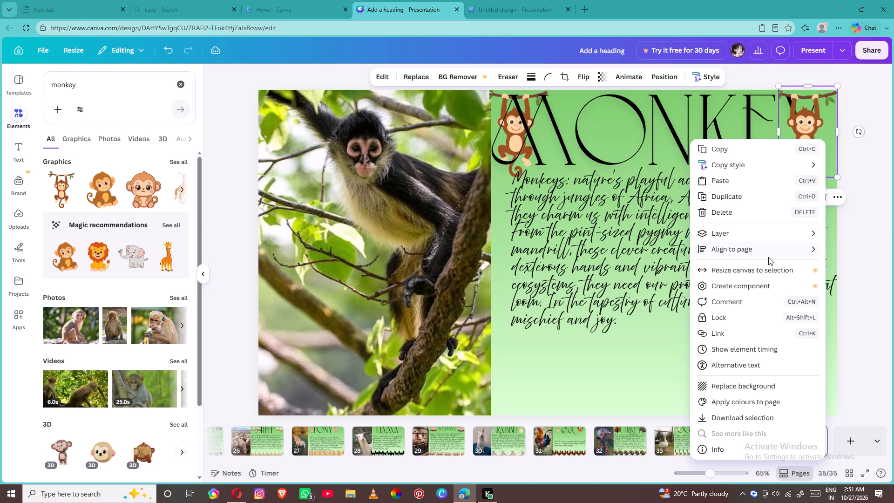
{"action": "left_click", "coordinate": [768, 232]}
{"action": "left_click", "coordinate": [583, 265]}
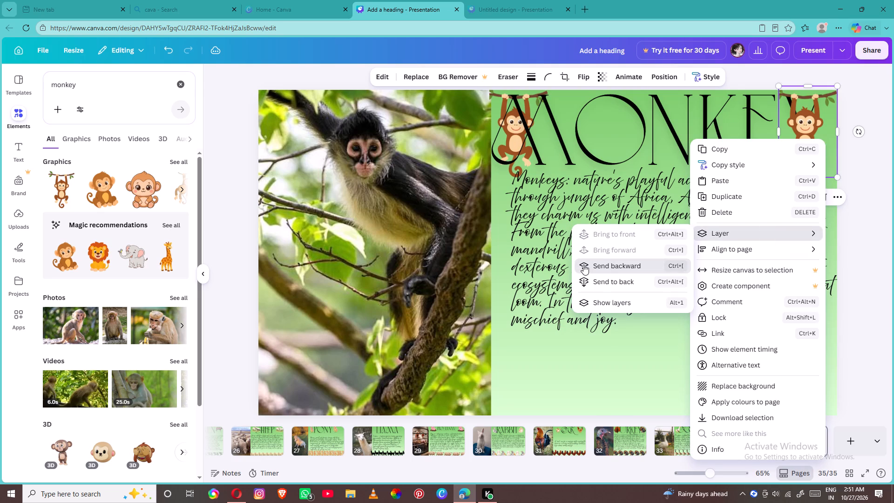
{"action": "left_click", "coordinate": [591, 265]}
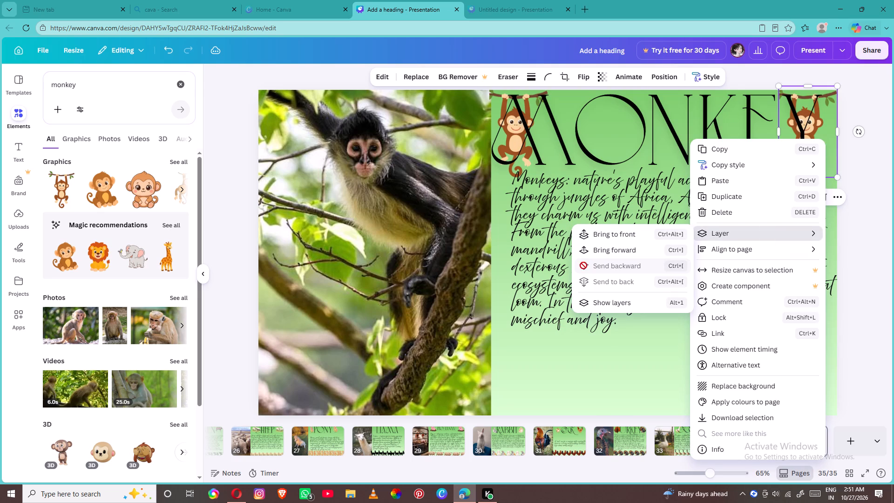
{"action": "left_click_drag", "start_coordinate": [553, 391], "coordinate": [563, 383]}
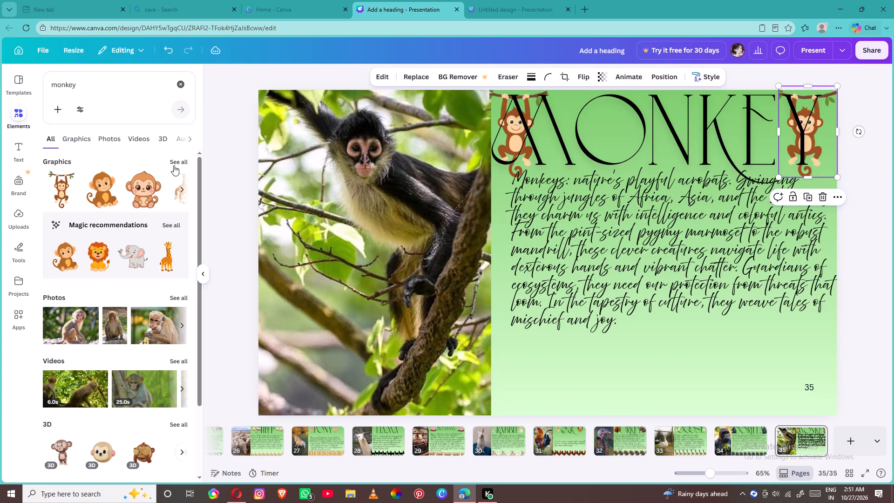
Insert the watercolour graphic of a monkey clinging to a leafy branch and move it down toward the page's bottom edge.
{"action": "left_click", "coordinate": [171, 158]}
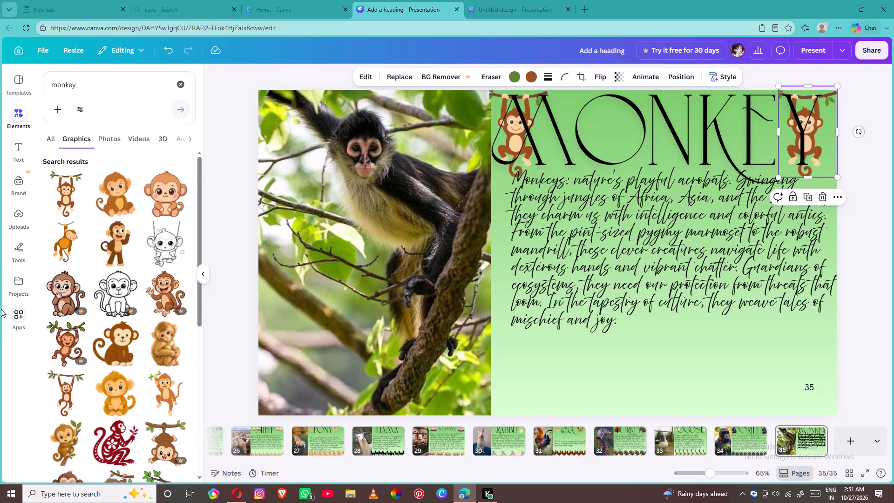
{"action": "scroll", "coordinate": [75, 251], "scroll_direction": "down", "scroll_amount": 3}
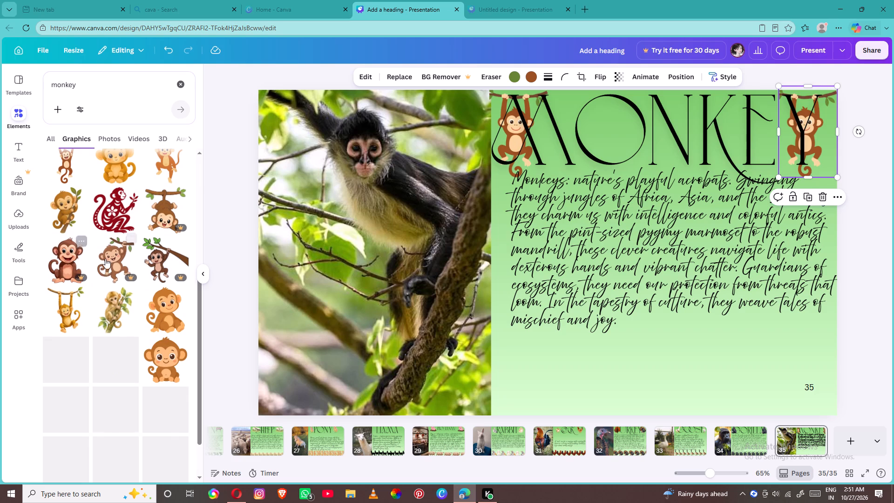
{"action": "left_click", "coordinate": [126, 320]}
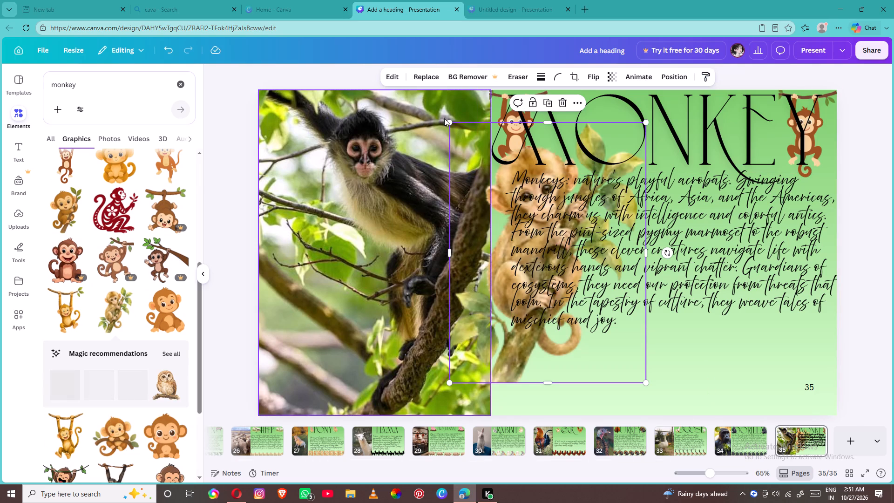
{"action": "left_click_drag", "start_coordinate": [463, 129], "coordinate": [489, 178]}
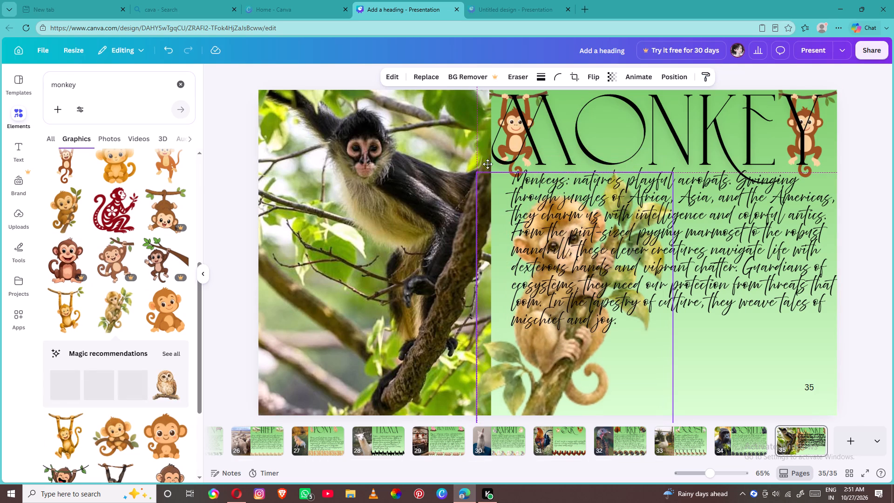
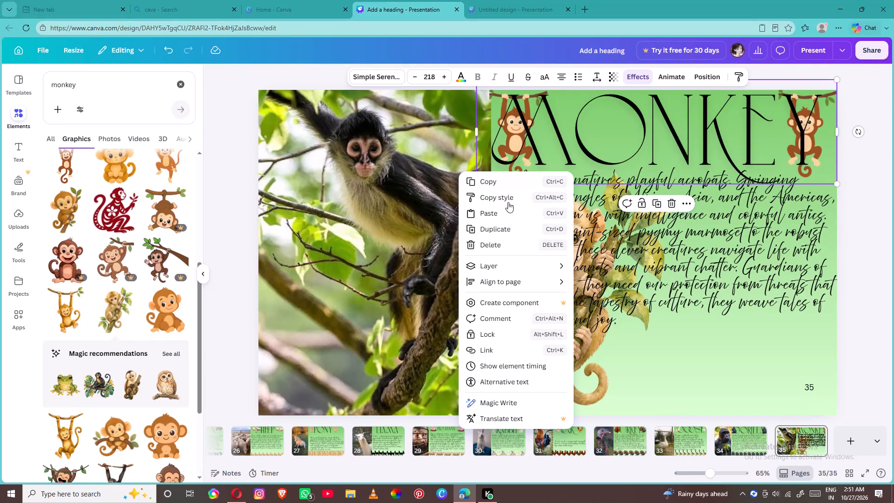
Shift the description text sideways toward the photo so it sits more evenly beneath the MONKEY heading.
{"action": "left_click", "coordinate": [437, 254]}
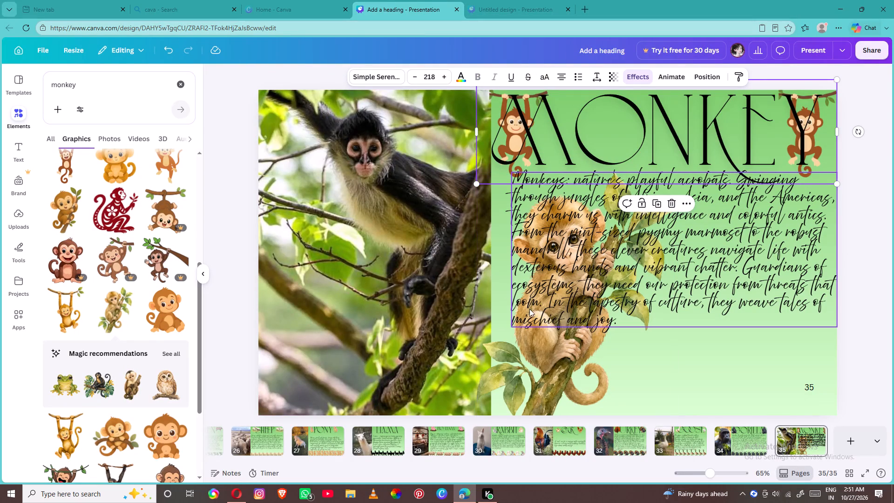
{"action": "left_click", "coordinate": [536, 314]}
{"action": "left_click_drag", "start_coordinate": [568, 280], "coordinate": [555, 283]}
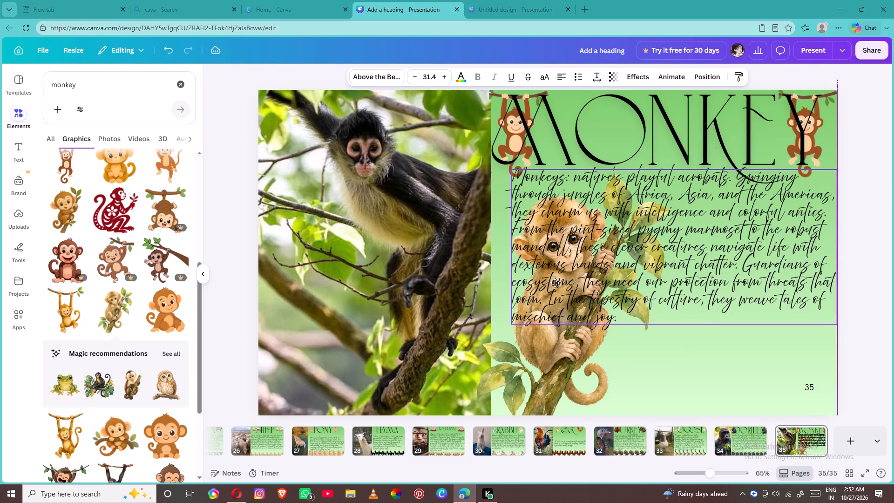
{"action": "left_click_drag", "start_coordinate": [555, 283], "coordinate": [551, 283]}
Shrink the branch-clinging monkey graphic and place it at the page's bottom edge, next to the photo.
{"action": "left_click", "coordinate": [548, 348]}
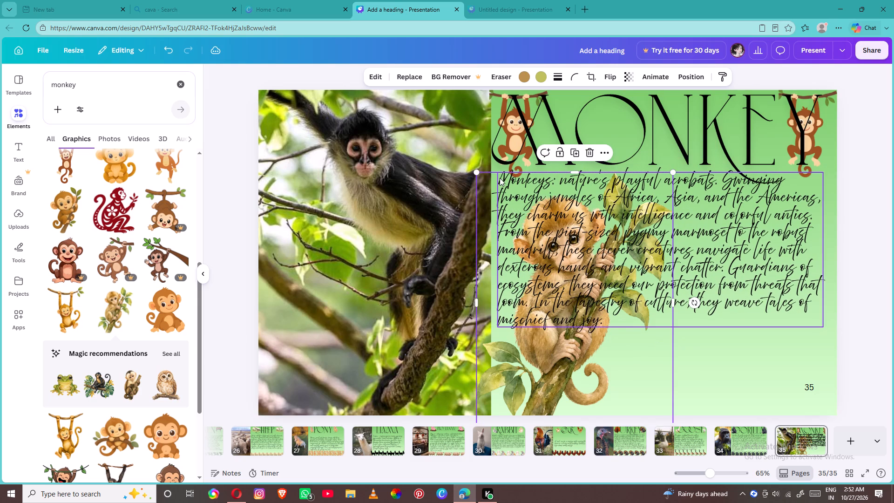
{"action": "left_click_drag", "start_coordinate": [474, 172], "coordinate": [520, 322]}
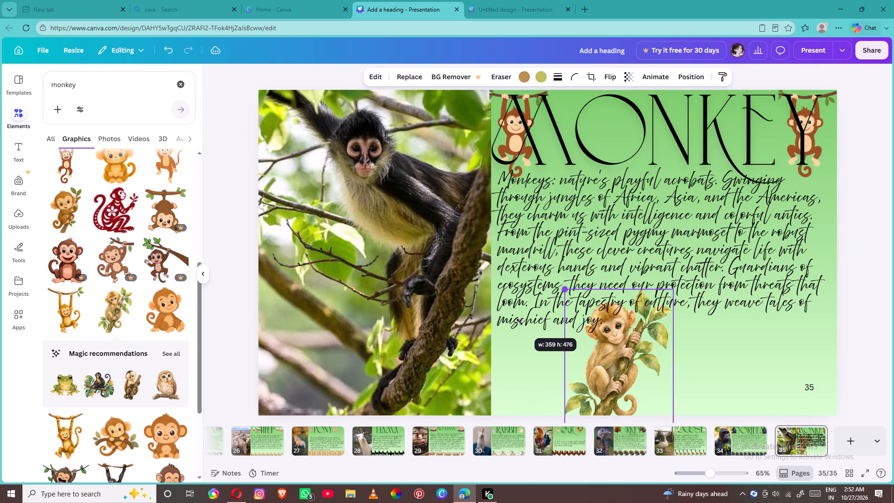
{"action": "left_click_drag", "start_coordinate": [520, 322], "coordinate": [566, 374]}
{"action": "left_click_drag", "start_coordinate": [632, 379], "coordinate": [513, 369]}
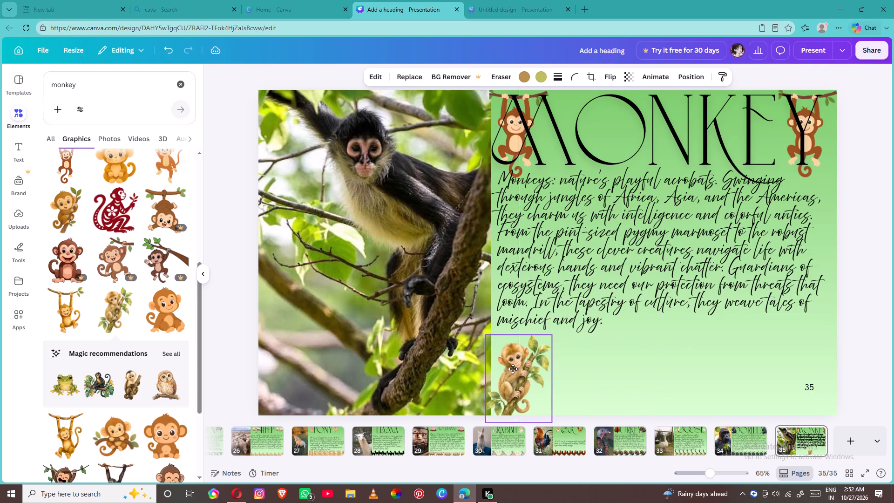
{"action": "left_click_drag", "start_coordinate": [513, 369], "coordinate": [514, 369]}
Duplicate the small branch monkey into a row of four side by side along the page's bottom edge.
{"action": "left_click", "coordinate": [517, 315]}
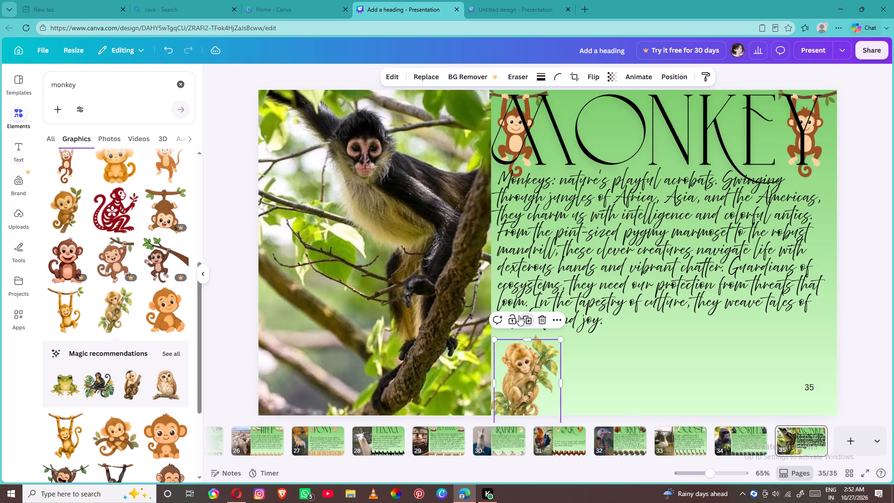
{"action": "left_click_drag", "start_coordinate": [524, 377], "coordinate": [571, 375]}
{"action": "left_click", "coordinate": [580, 323]}
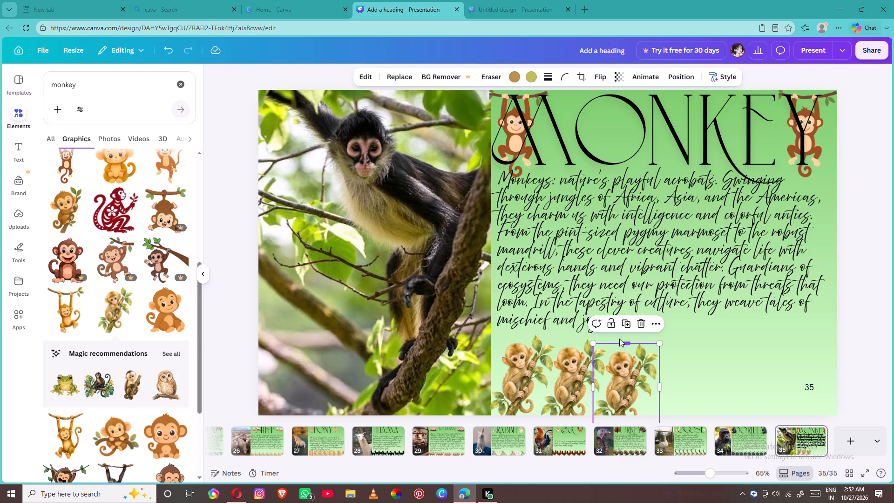
{"action": "left_click", "coordinate": [623, 328]}
Lower the first three branch monkeys so they line up level with the fourth one in the row.
{"action": "left_click", "coordinate": [629, 359]}
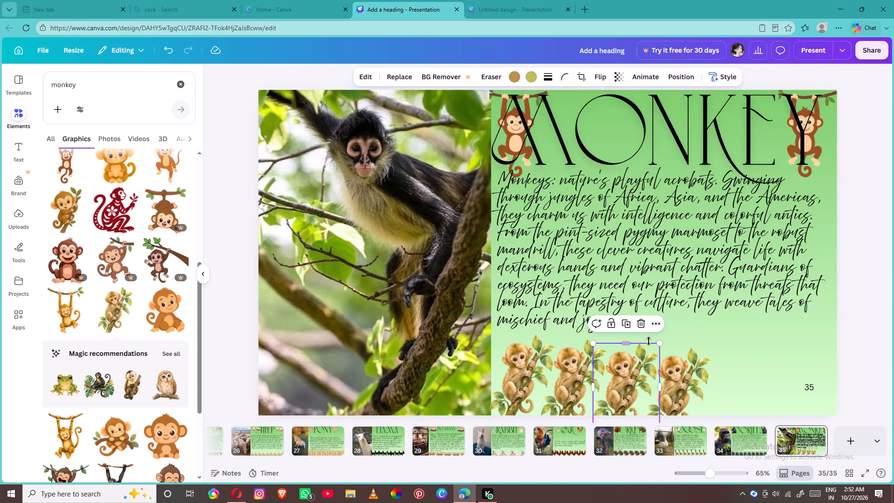
{"action": "left_click", "coordinate": [685, 370]}
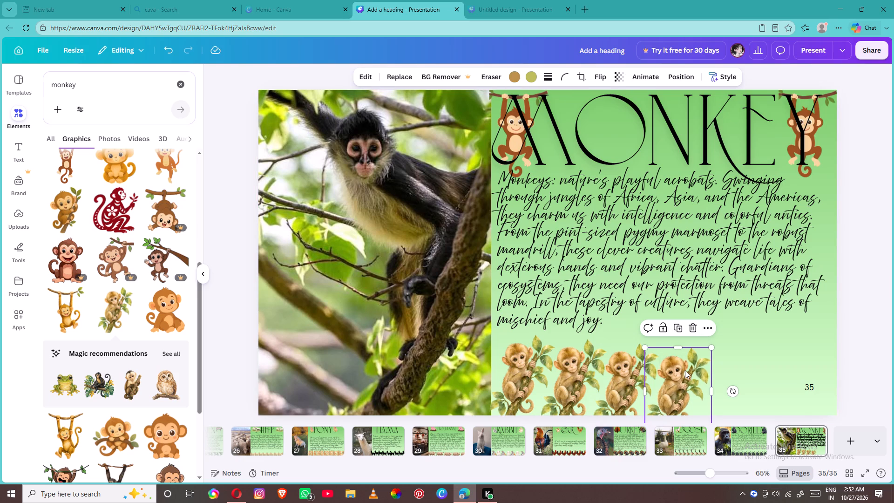
{"action": "left_click", "coordinate": [685, 370]}
{"action": "left_click", "coordinate": [622, 360]}
{"action": "left_click", "coordinate": [582, 357]}
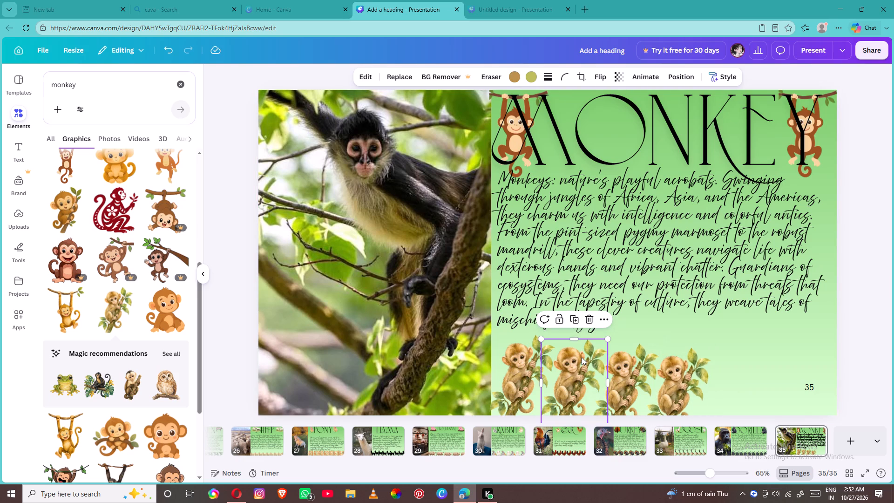
{"action": "left_click_drag", "start_coordinate": [576, 357], "coordinate": [576, 364]}
{"action": "left_click", "coordinate": [576, 364]}
{"action": "left_click_drag", "start_coordinate": [503, 363], "coordinate": [503, 370]}
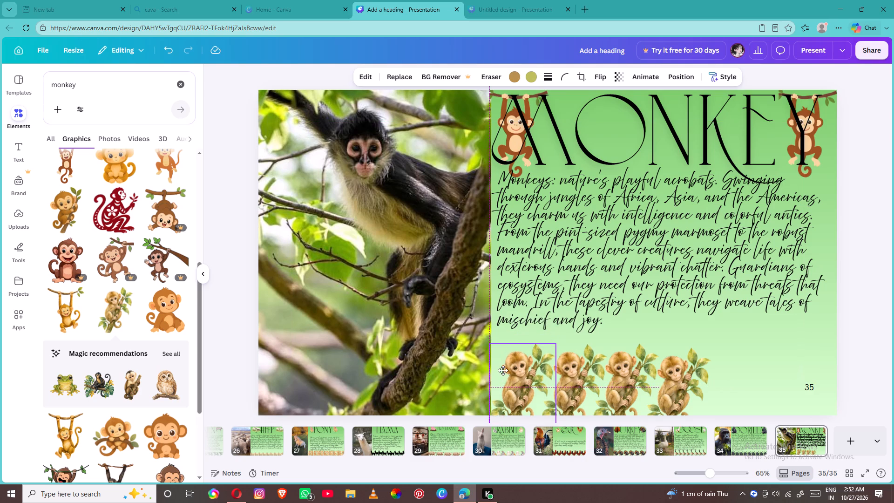
{"action": "left_click_drag", "start_coordinate": [503, 370], "coordinate": [503, 375]}
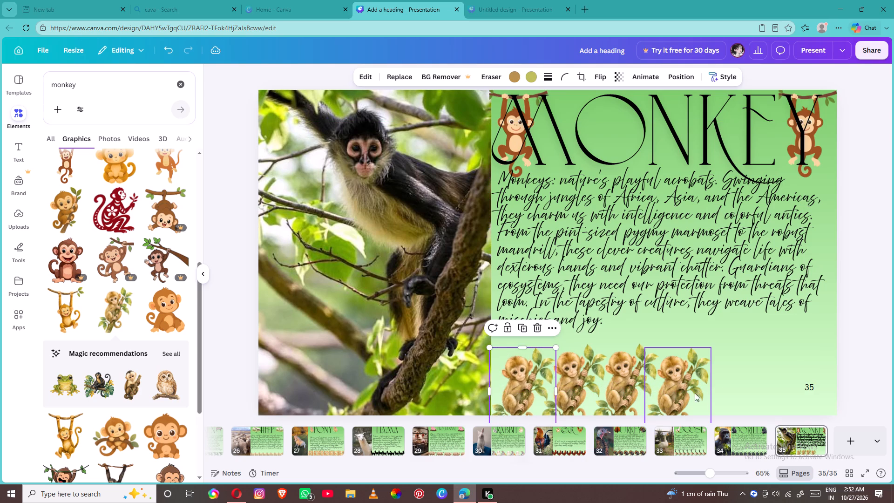
Duplicate the fourth branch monkey to extend the row with a fifth and level the copy with the others.
{"action": "left_click", "coordinate": [692, 399]}
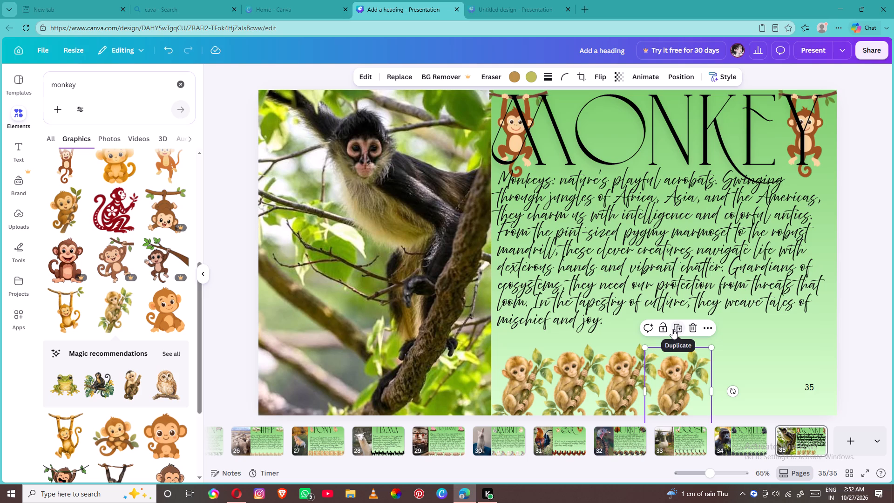
{"action": "left_click", "coordinate": [675, 334]}
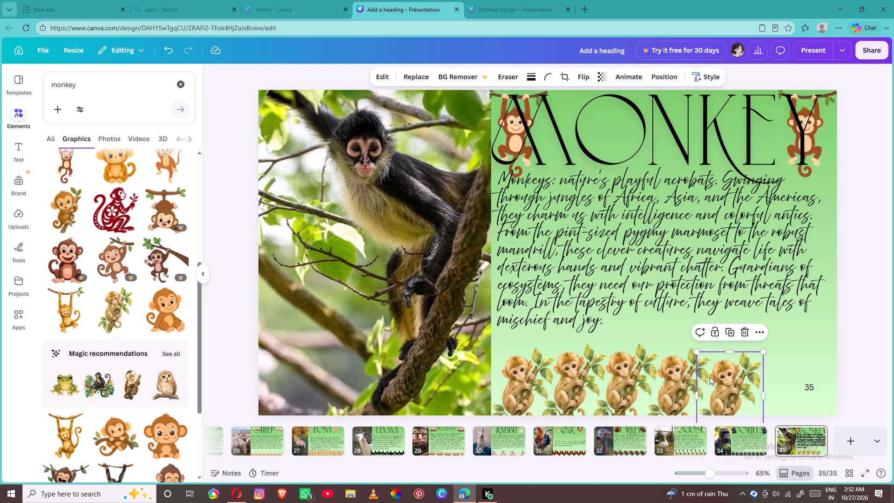
{"action": "left_click", "coordinate": [714, 368]}
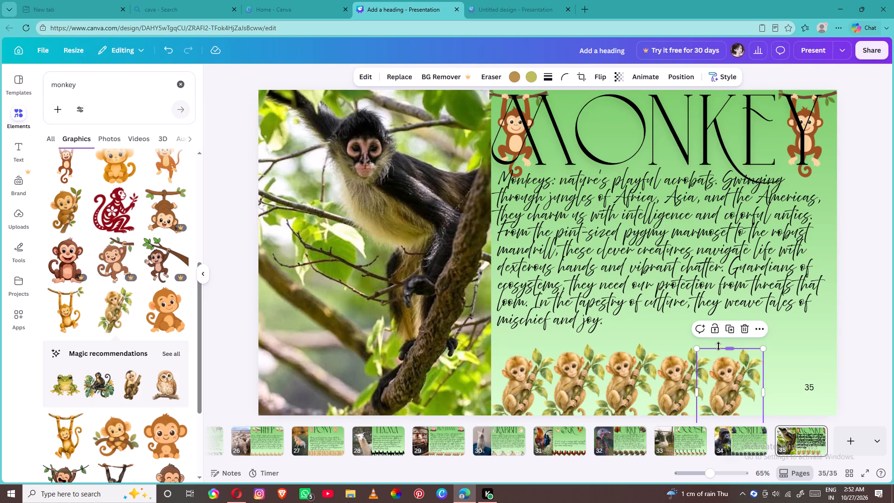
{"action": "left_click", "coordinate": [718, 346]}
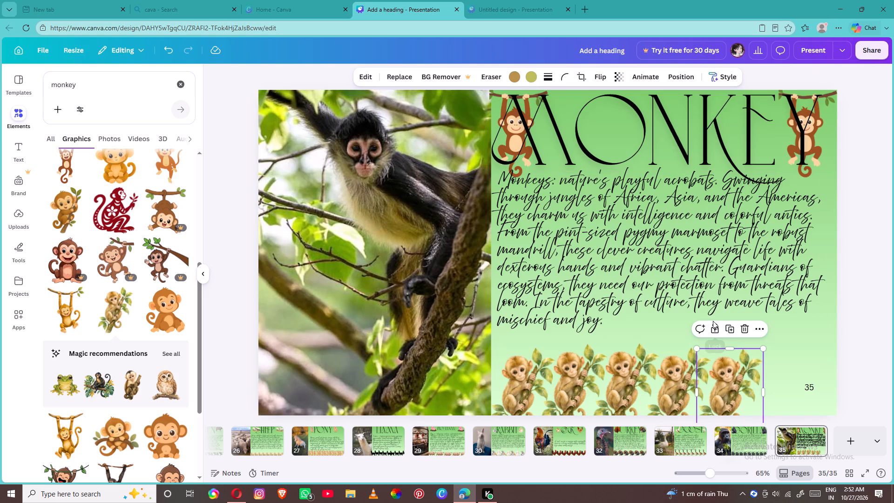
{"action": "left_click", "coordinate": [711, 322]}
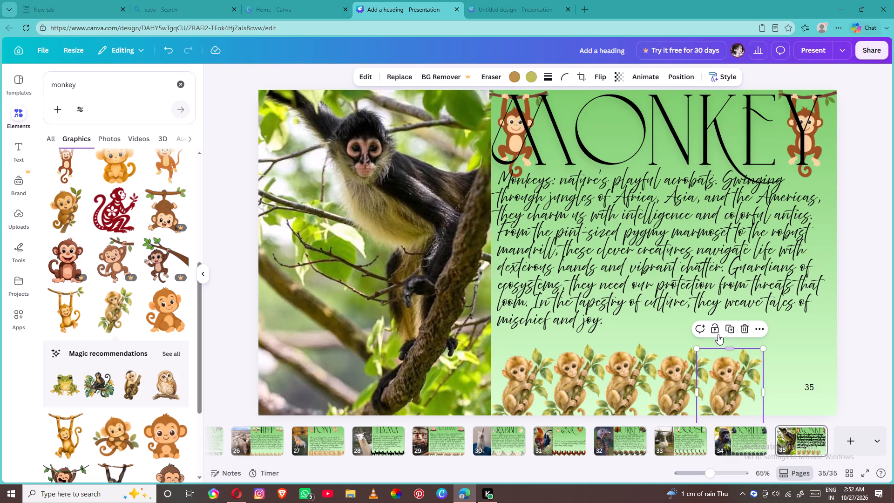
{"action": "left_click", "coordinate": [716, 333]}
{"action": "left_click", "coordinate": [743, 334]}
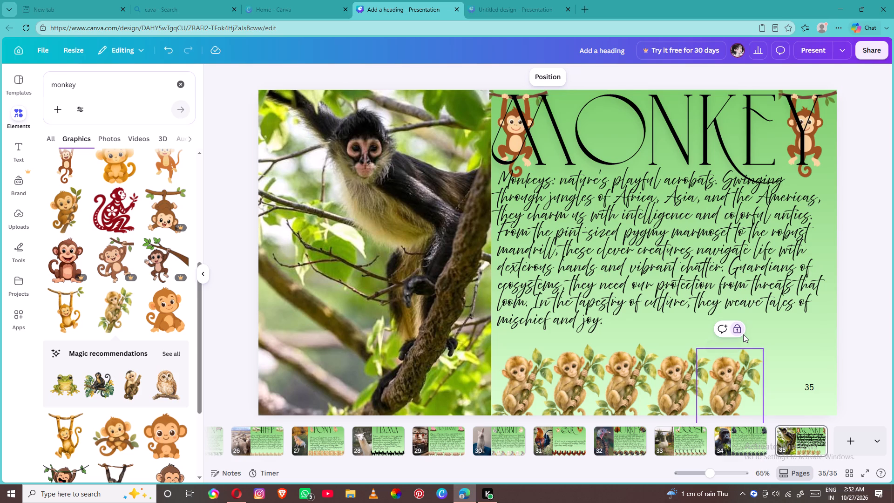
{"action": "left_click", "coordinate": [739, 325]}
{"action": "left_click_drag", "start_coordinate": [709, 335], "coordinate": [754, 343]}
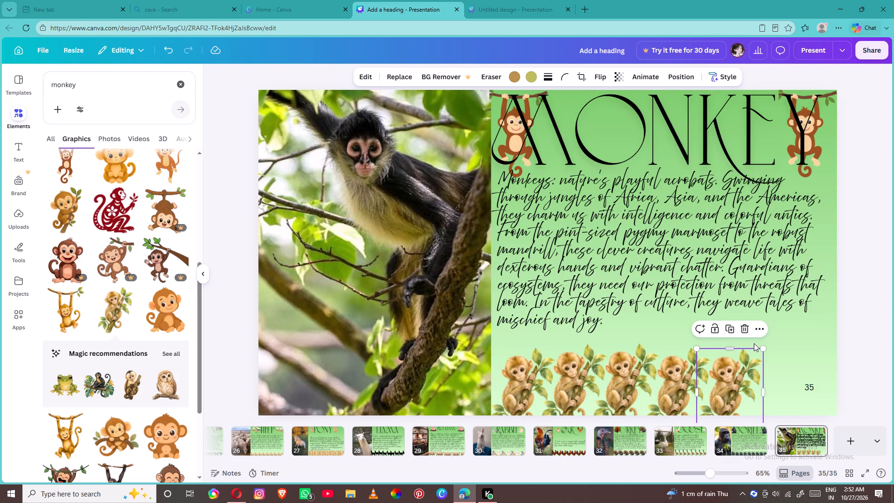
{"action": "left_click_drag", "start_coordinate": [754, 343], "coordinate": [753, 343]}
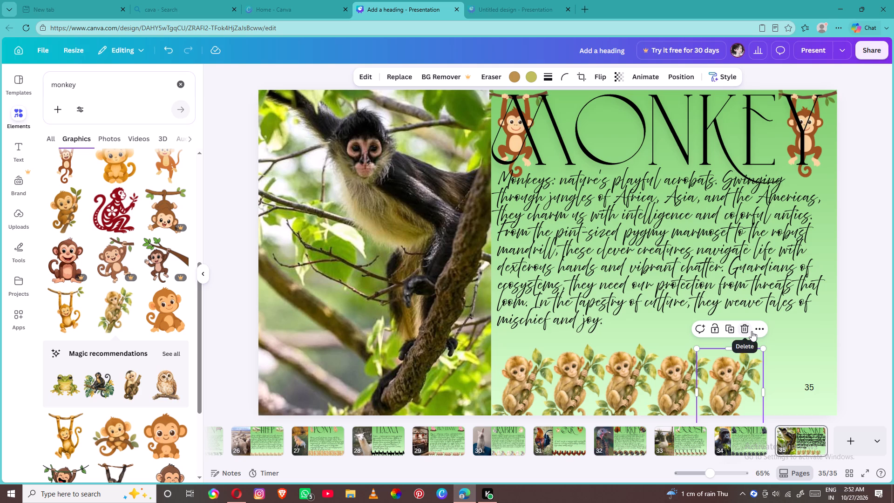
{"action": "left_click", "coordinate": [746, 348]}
Duplicate the fifth branch monkey to finish the row with a sixth beside the page number.
{"action": "left_click", "coordinate": [728, 326]}
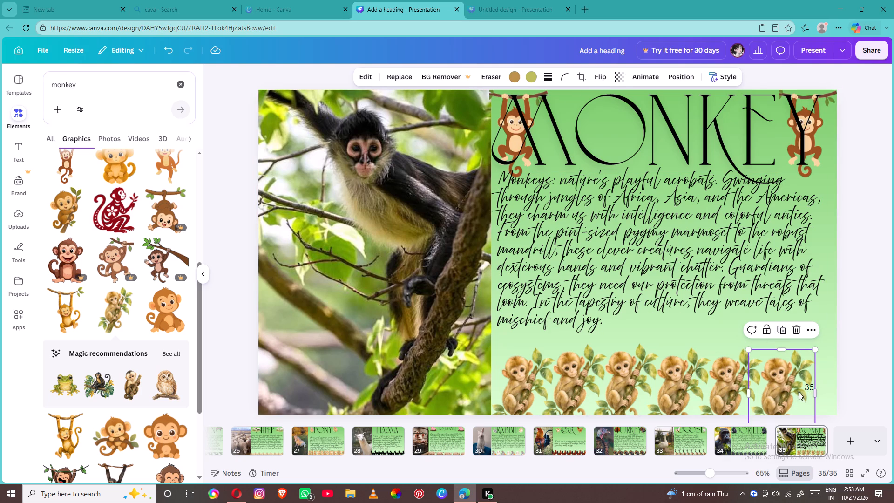
{"action": "left_click", "coordinate": [811, 378]}
Add a new page 36 after the monkey page.
{"action": "left_click", "coordinate": [858, 425]}
{"action": "left_click", "coordinate": [853, 432]}
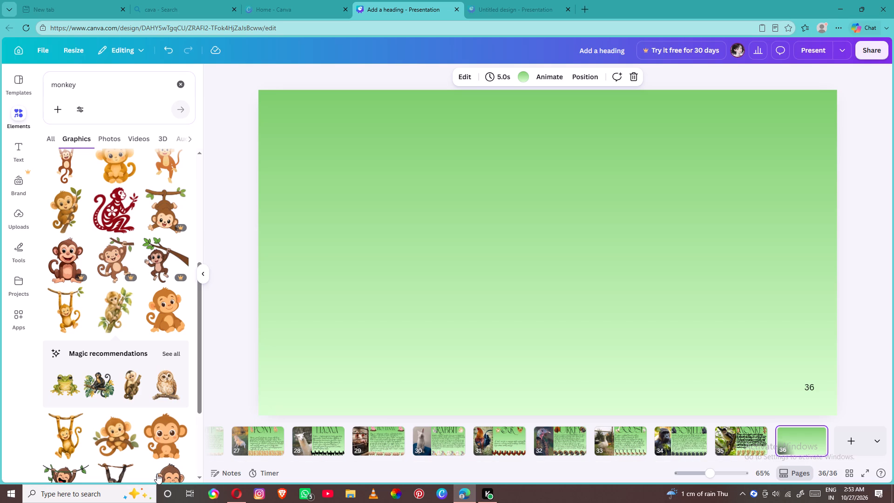
Switch to the Opera browser and clear the monkey query from the Google image search.
{"action": "left_click", "coordinate": [236, 502]}
{"action": "scroll", "coordinate": [272, 329], "scroll_direction": "down", "scroll_amount": 3}
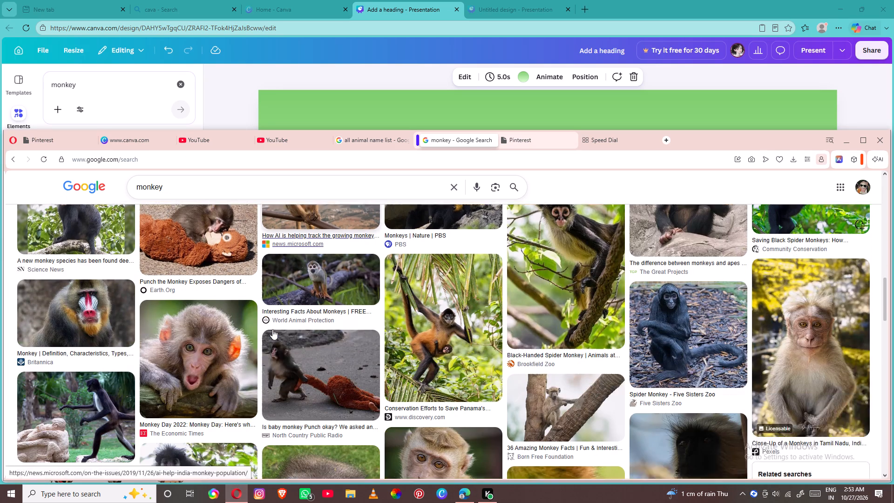
{"action": "left_click", "coordinate": [445, 178]}
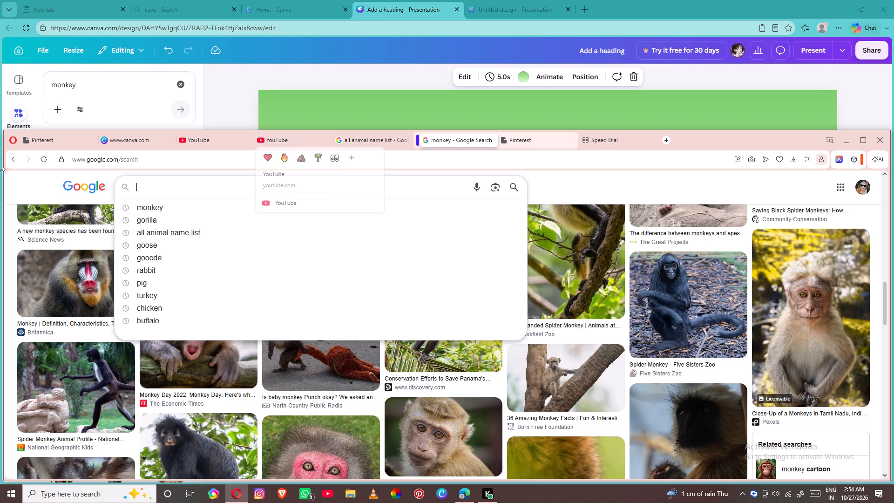
{"action": "left_click", "coordinate": [245, 190]}
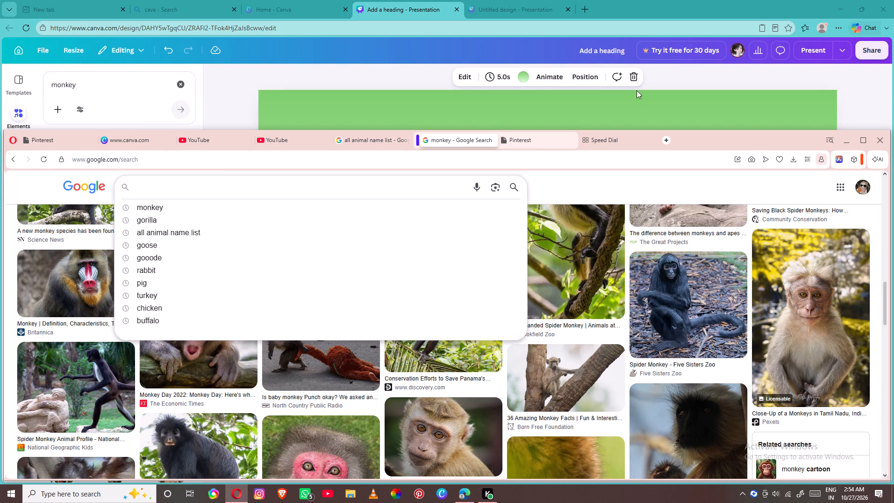
Return to the presentation in Microsoft Edge and add the pink neon GLOW text style to the blank page 36.
{"action": "left_click", "coordinate": [643, 73]}
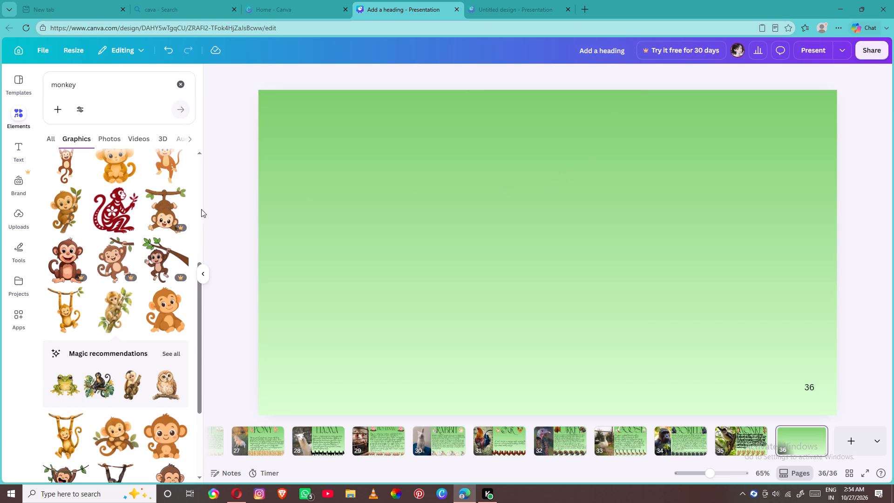
{"action": "left_click", "coordinate": [15, 159]}
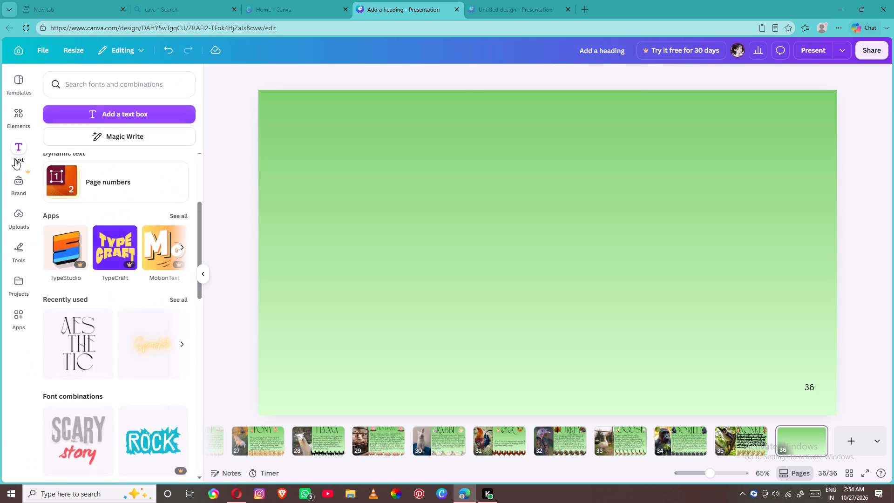
{"action": "scroll", "coordinate": [191, 265], "scroll_direction": "down", "scroll_amount": 7}
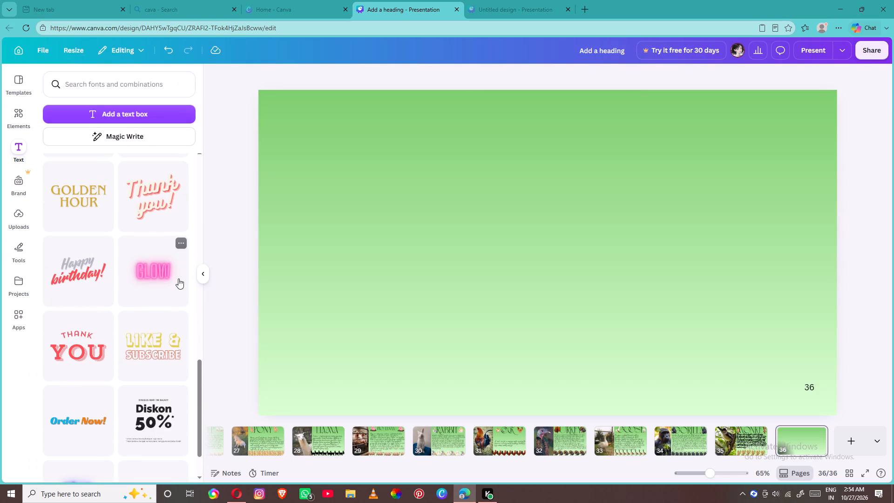
{"action": "left_click", "coordinate": [155, 278]}
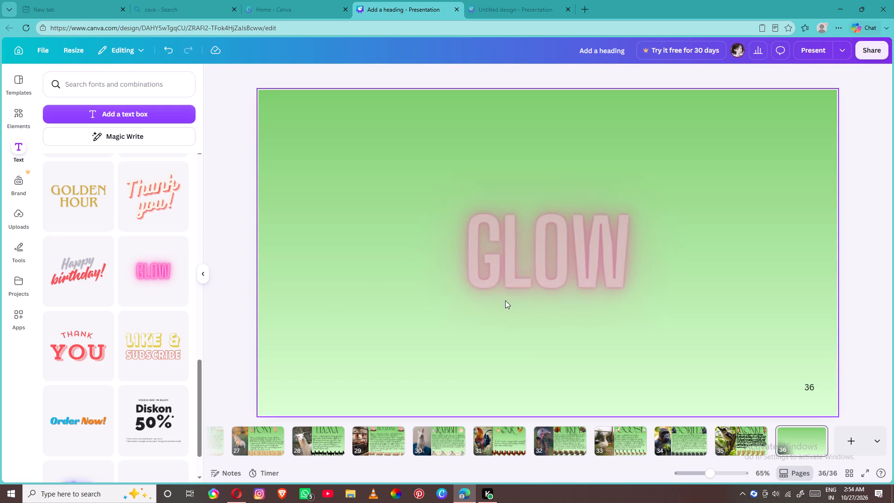
{"action": "left_click", "coordinate": [501, 240]}
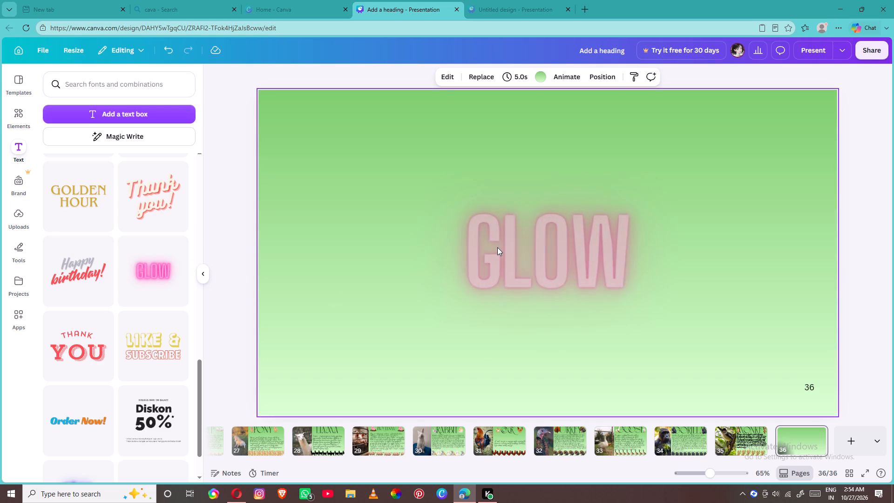
{"action": "left_click", "coordinate": [488, 262]}
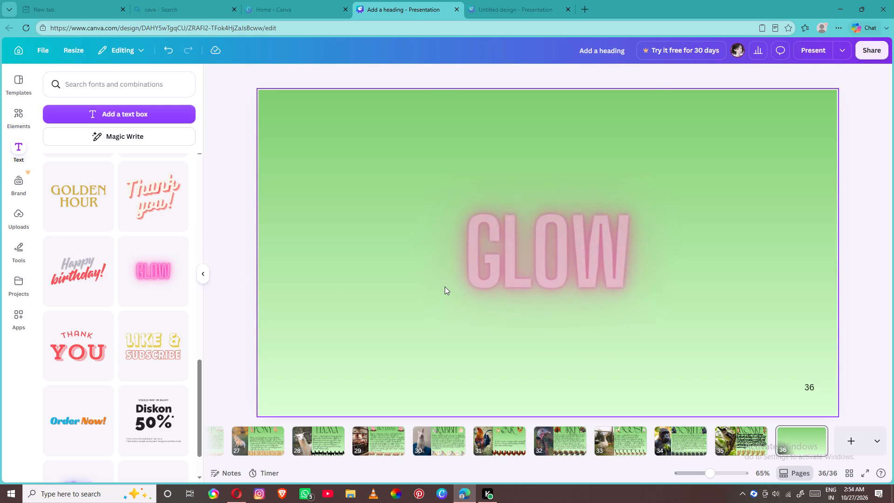
{"action": "left_click", "coordinate": [471, 289]}
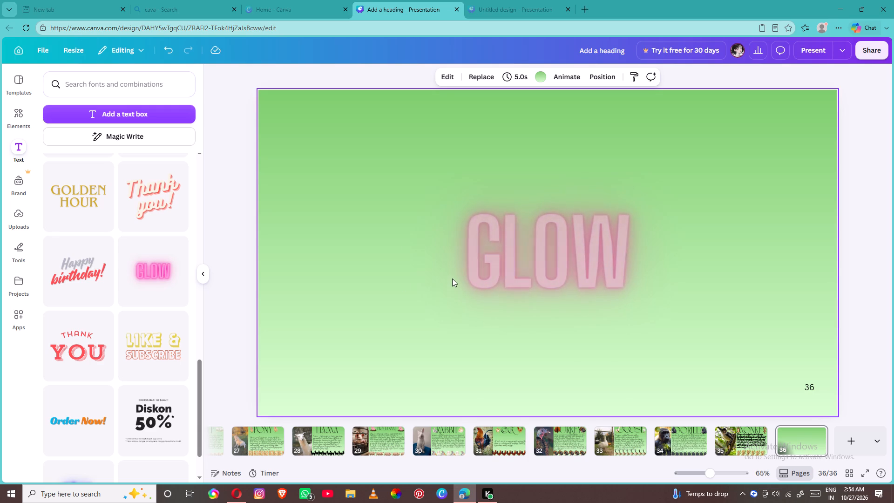
{"action": "left_click", "coordinate": [429, 240]}
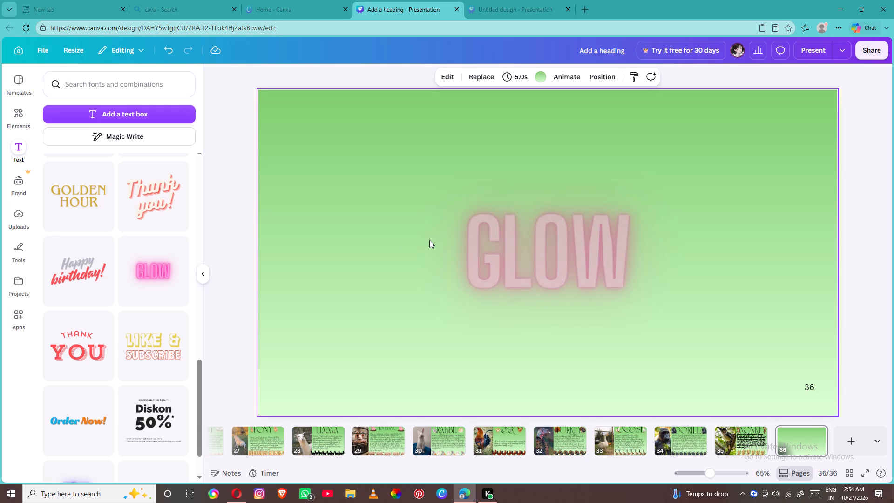
{"action": "left_click", "coordinate": [429, 240]}
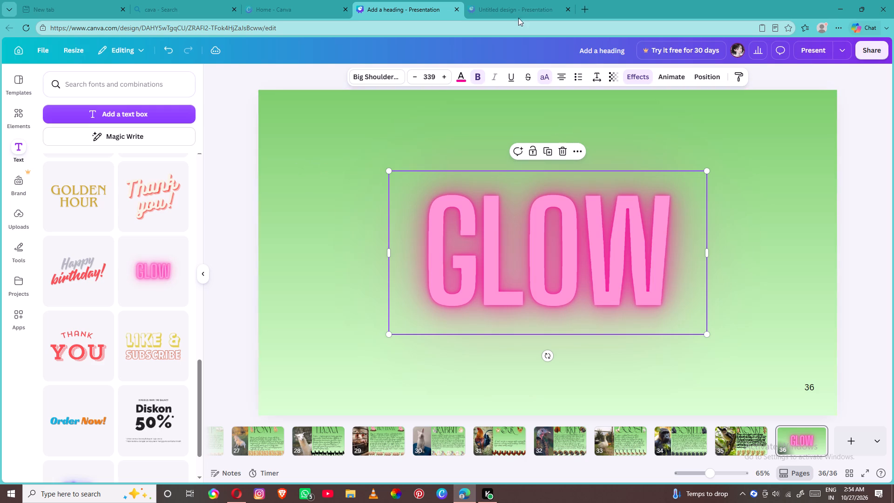
Replace the GLOW wording on page 36 with "thankyou".
{"action": "double_click", "coordinate": [530, 206]}
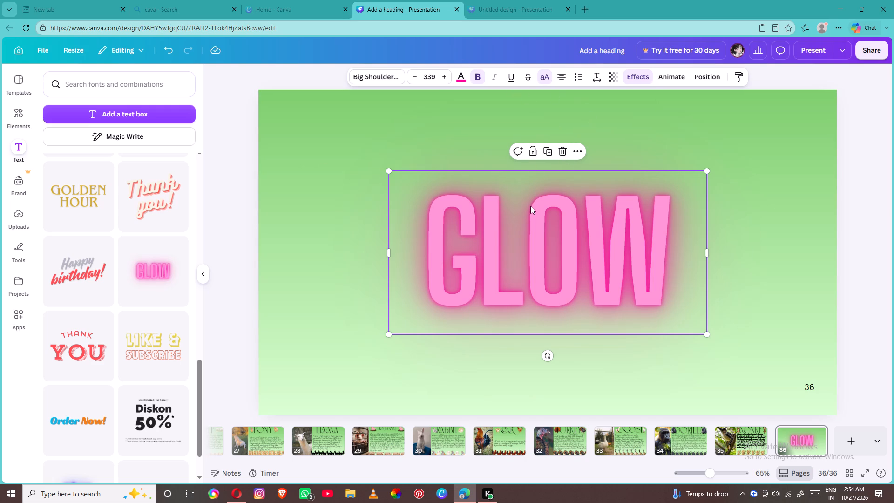
{"action": "left_click", "coordinate": [529, 206]}
{"action": "left_click", "coordinate": [529, 206]}
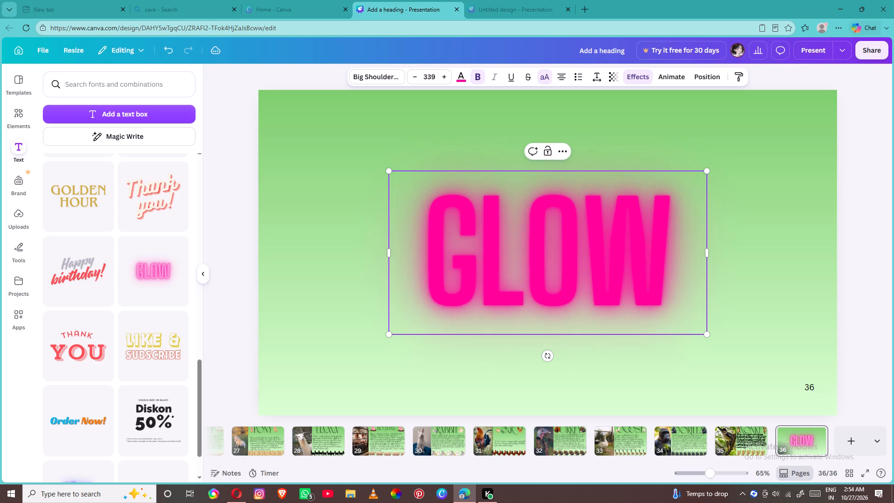
{"action": "left_click", "coordinate": [688, 267]}
{"action": "key", "text": "BackSpace"}
{"action": "key", "text": "BackSpace"}
{"action": "key", "text": "BackSpace"}
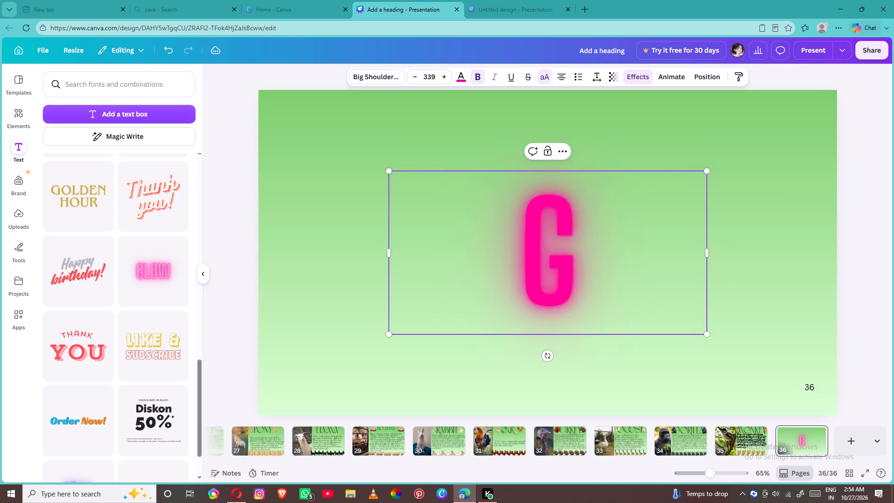
{"action": "key", "text": "BackSpace"}
{"action": "key", "text": "t"}
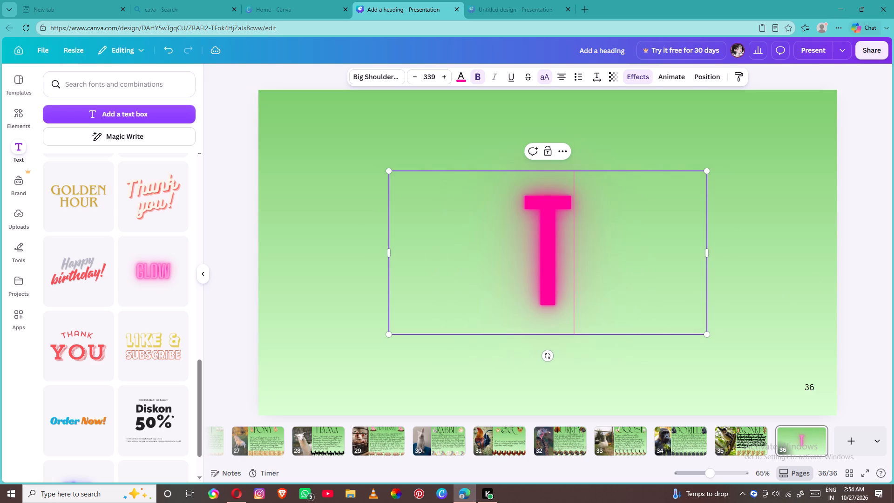
{"action": "key", "text": "h"}
{"action": "key", "text": "a"}
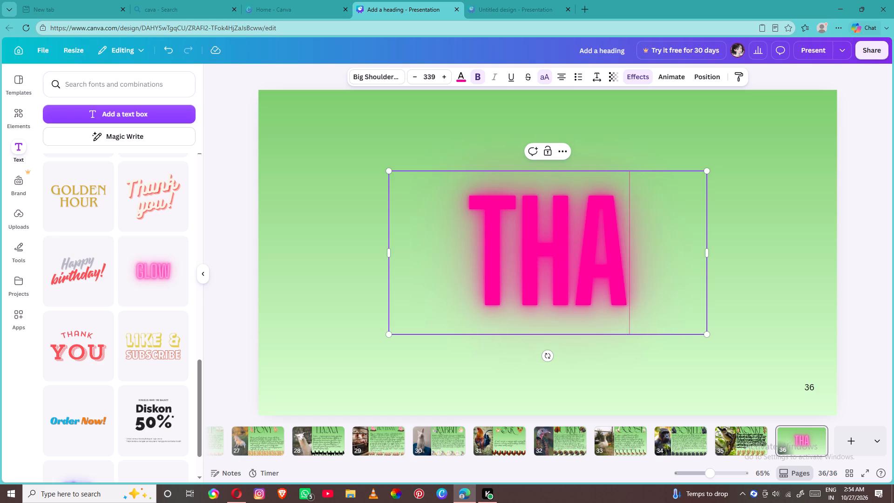
{"action": "key", "text": "n"}
{"action": "type", "text": "kyou"}
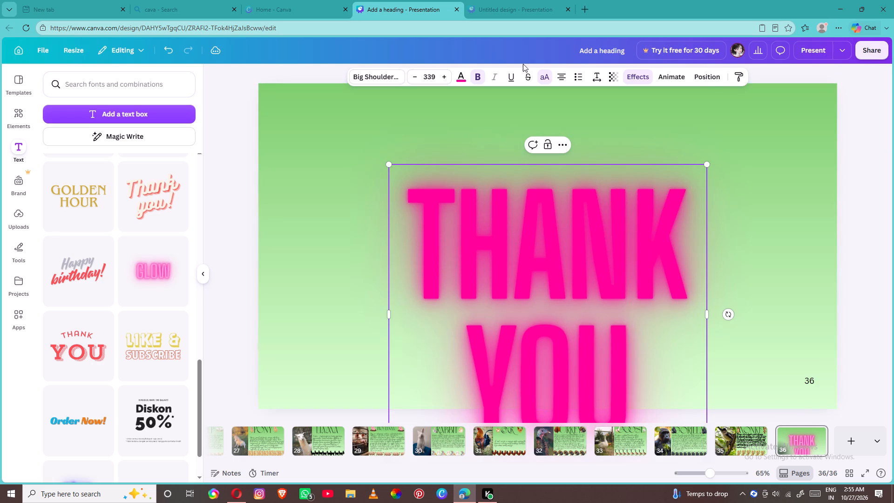
Move the thank-you heading up so both of its lines fit near the centre of page 36.
{"action": "left_click_drag", "start_coordinate": [442, 370], "coordinate": [416, 287]}
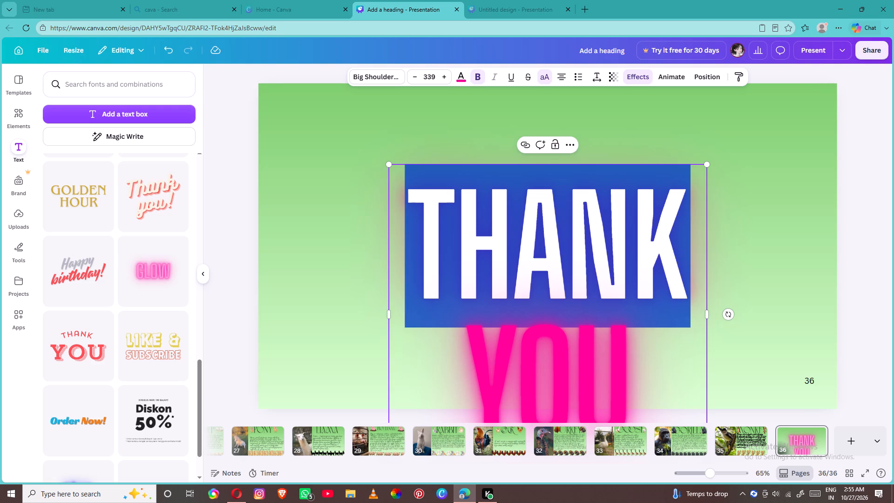
{"action": "left_click", "coordinate": [399, 335]}
{"action": "left_click", "coordinate": [332, 353]}
{"action": "left_click_drag", "start_coordinate": [419, 360], "coordinate": [425, 240]}
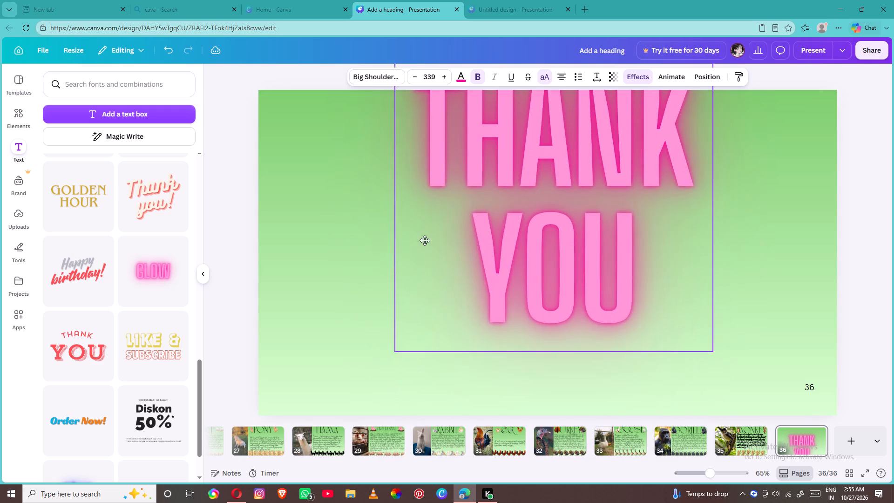
{"action": "left_click_drag", "start_coordinate": [425, 240], "coordinate": [412, 285]}
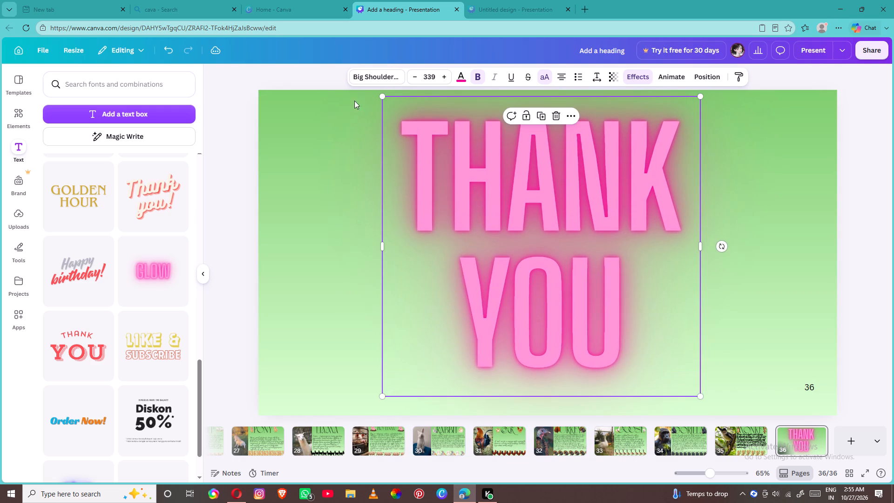
Try the thank-you heading in the Simple Serenity, Brittany and Gagalin fonts.
{"action": "left_click", "coordinate": [359, 75]}
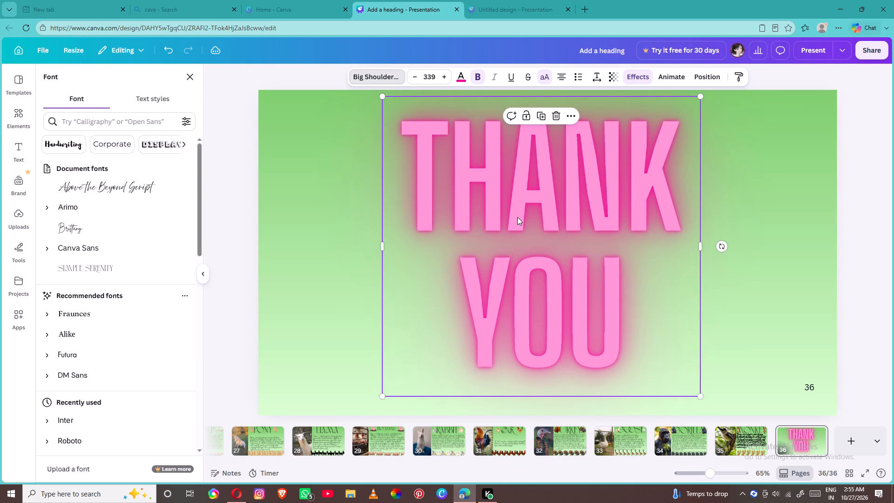
{"action": "left_click", "coordinate": [134, 271]}
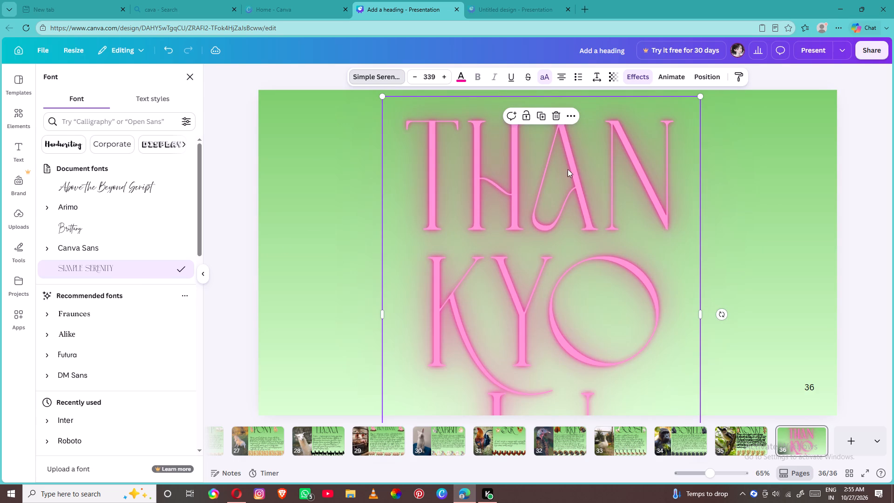
{"action": "left_click", "coordinate": [68, 241]}
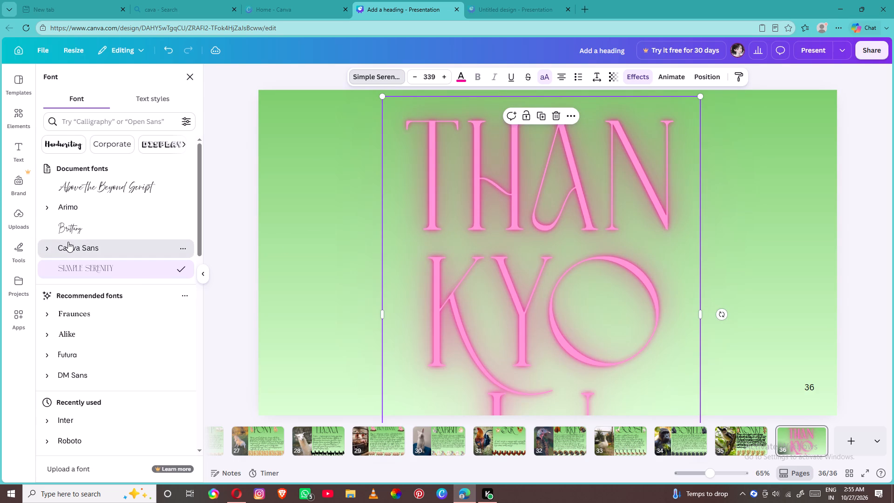
{"action": "left_click", "coordinate": [88, 229]}
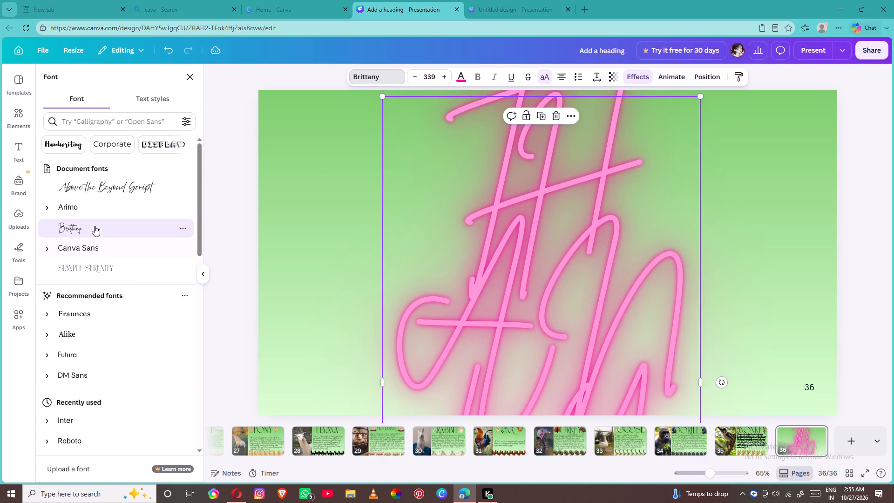
{"action": "scroll", "coordinate": [99, 189], "scroll_direction": "down", "scroll_amount": 3}
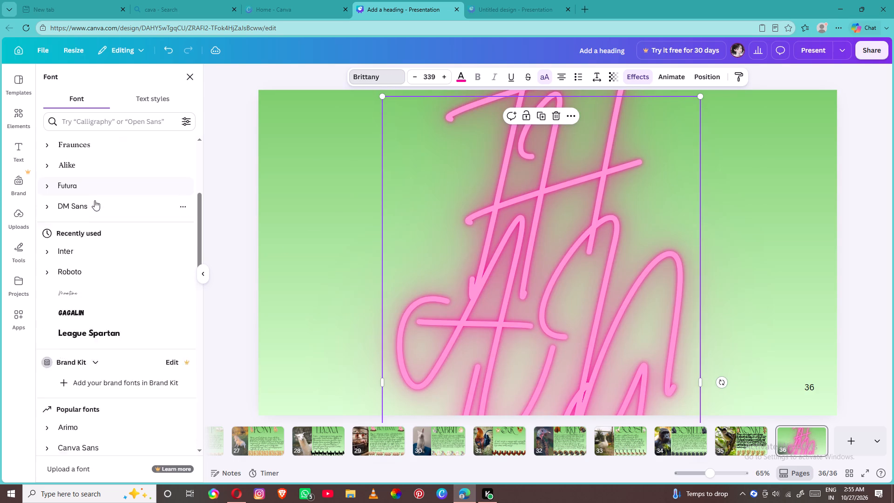
{"action": "left_click", "coordinate": [106, 246]}
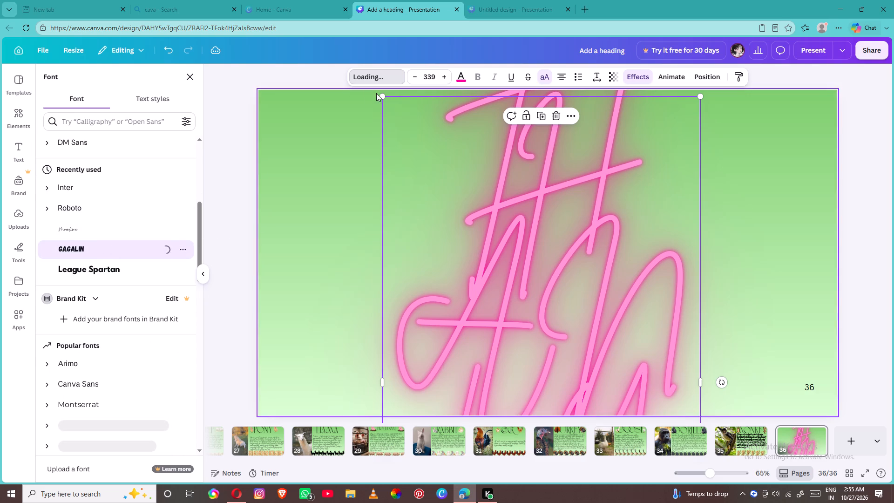
Scale the thank-you heading to font size 327 and move it to the lower right area of page 36.
{"action": "left_click_drag", "start_coordinate": [384, 95], "coordinate": [415, 173]}
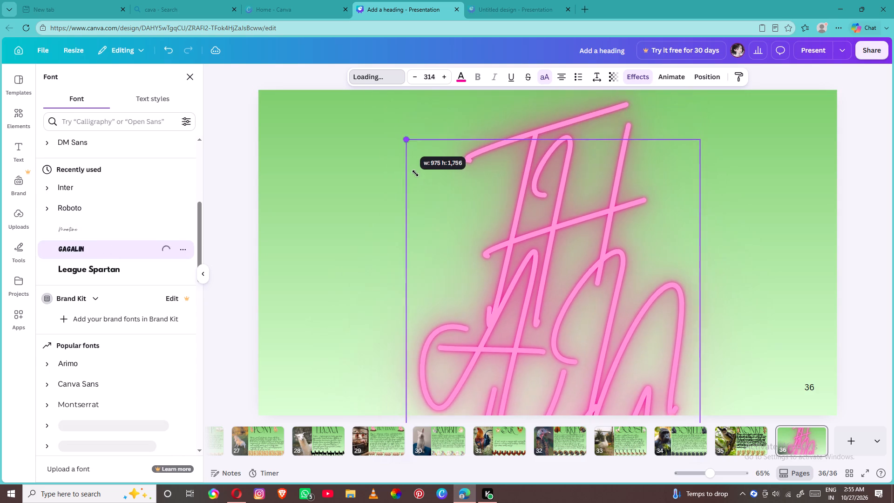
{"action": "left_click_drag", "start_coordinate": [415, 173], "coordinate": [402, 159]}
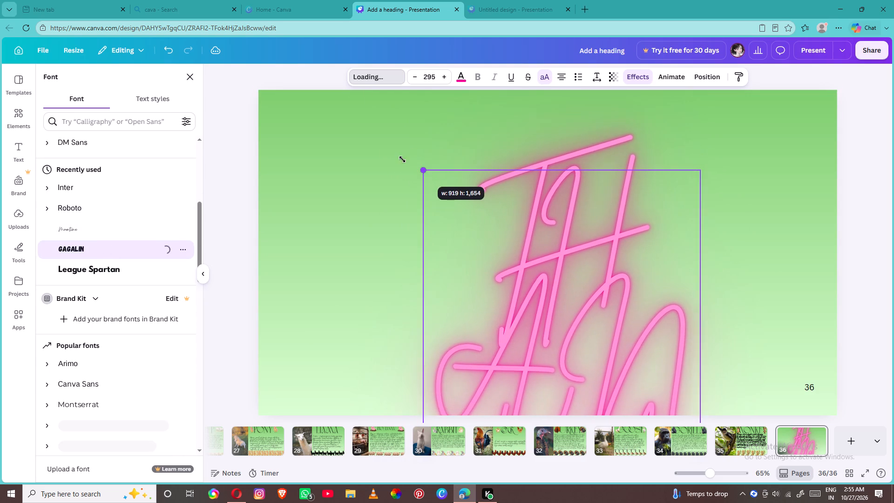
{"action": "left_click_drag", "start_coordinate": [402, 159], "coordinate": [331, 150]}
{"action": "left_click_drag", "start_coordinate": [467, 202], "coordinate": [338, 112]}
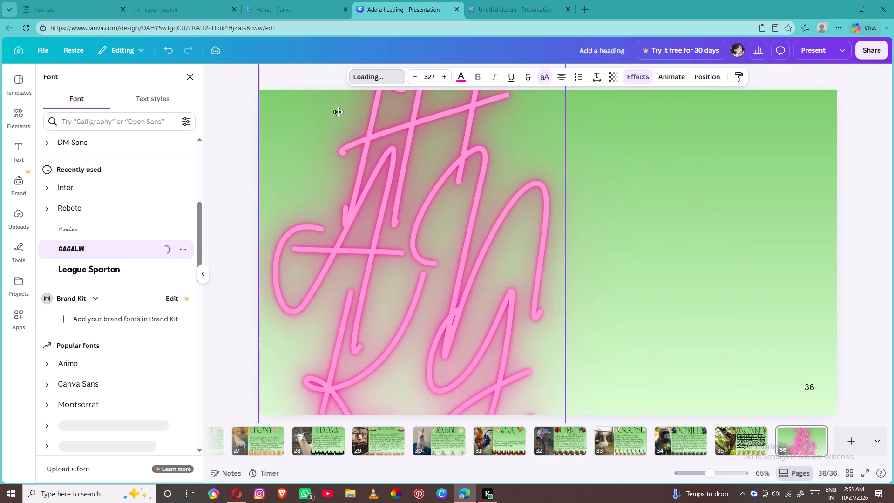
{"action": "left_click_drag", "start_coordinate": [338, 112], "coordinate": [527, 85]}
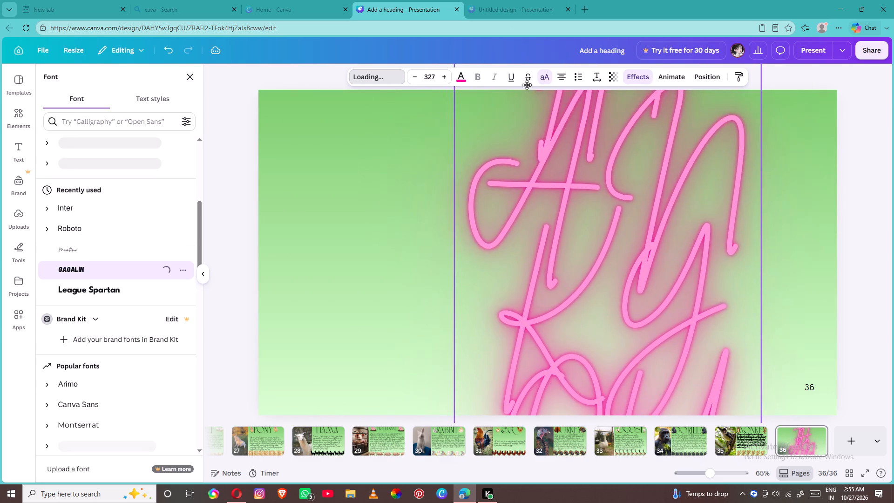
{"action": "left_click_drag", "start_coordinate": [527, 85], "coordinate": [549, 294]}
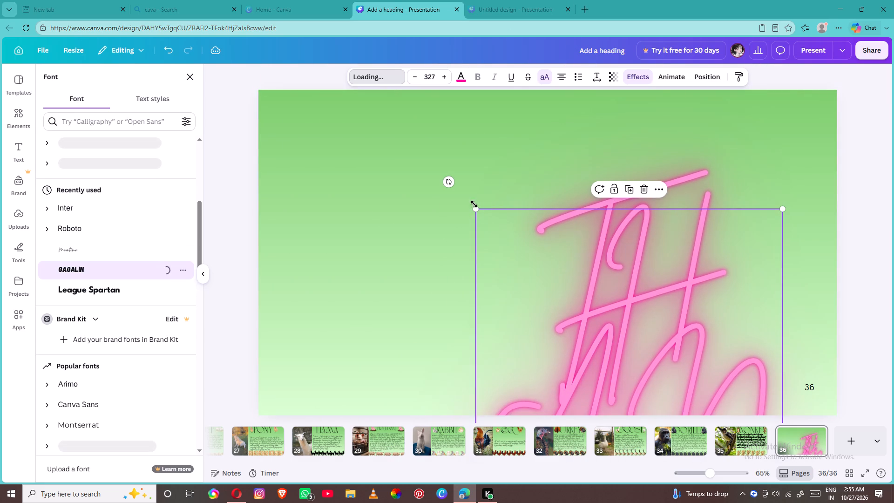
Reduce the thank-you heading's font size to 299 and deselect it.
{"action": "left_click", "coordinate": [418, 75]}
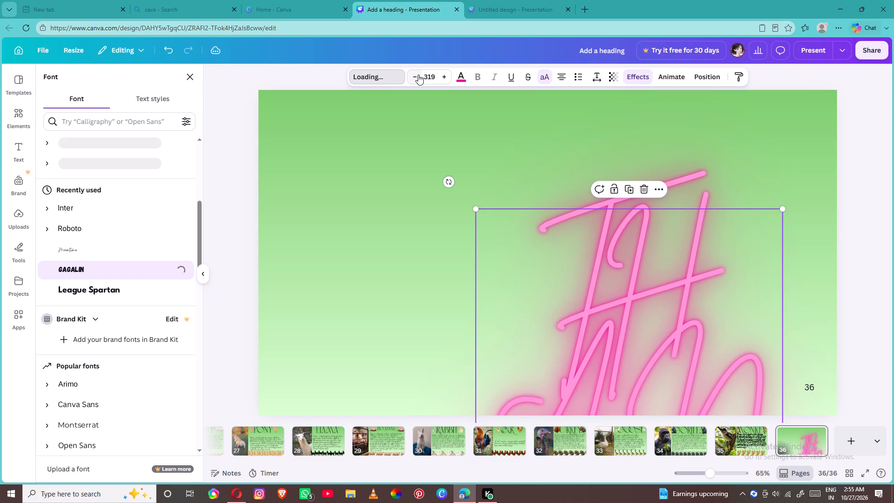
{"action": "triple_click", "coordinate": [418, 75]}
{"action": "triple_click", "coordinate": [418, 75]}
{"action": "triple_click", "coordinate": [417, 75]}
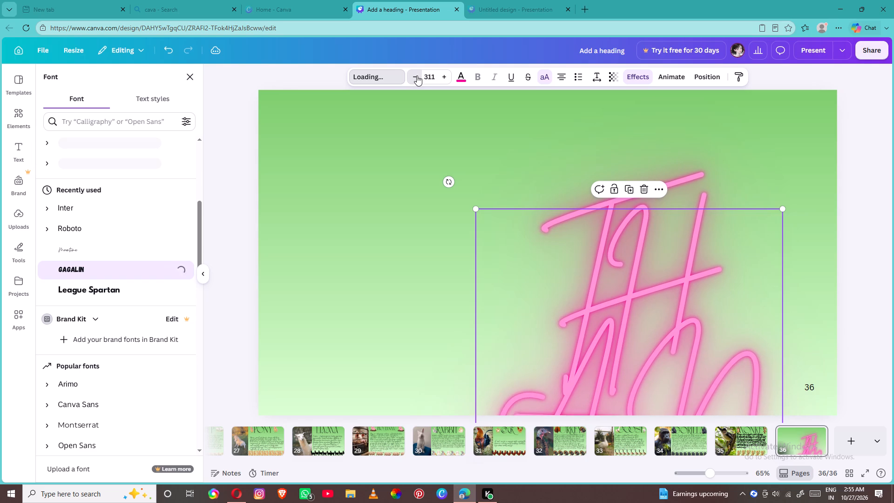
{"action": "triple_click", "coordinate": [417, 75]}
{"action": "triple_click", "coordinate": [417, 76]}
{"action": "left_click", "coordinate": [416, 76]}
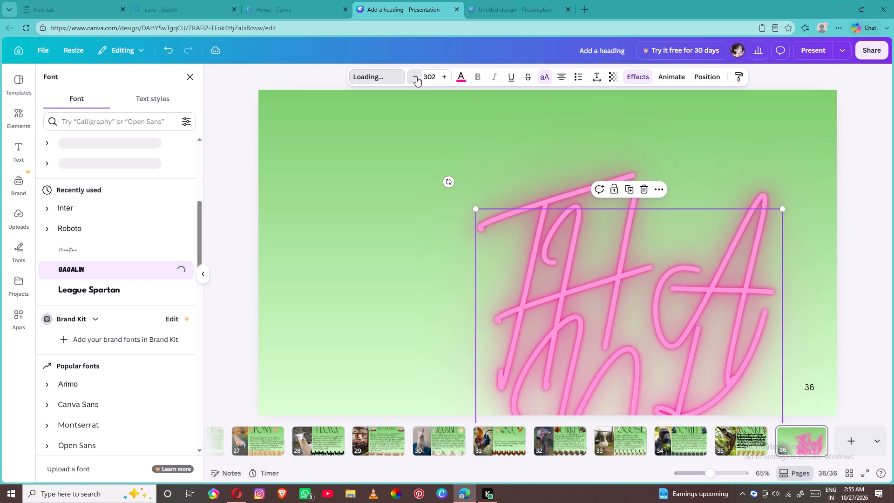
{"action": "left_click", "coordinate": [415, 77]}
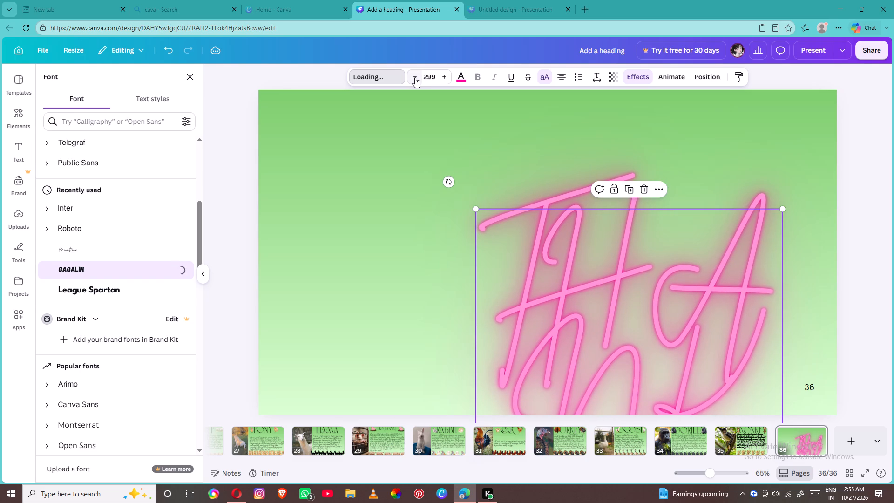
{"action": "left_click", "coordinate": [434, 102]}
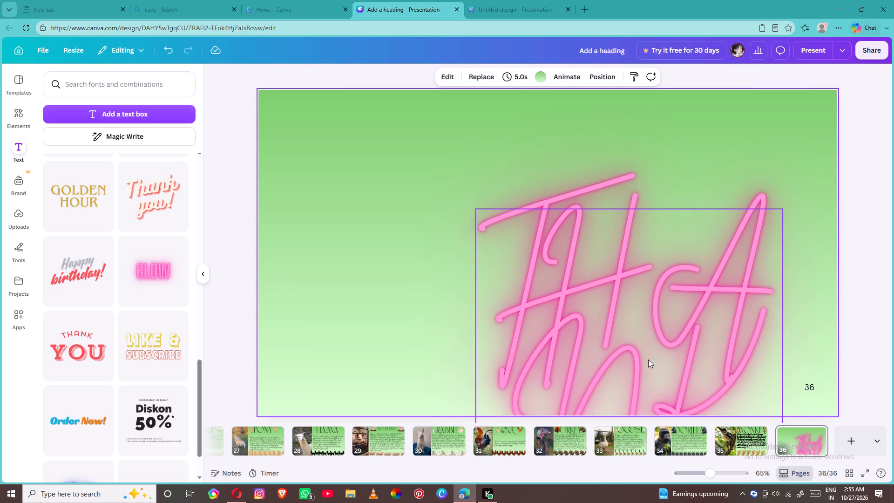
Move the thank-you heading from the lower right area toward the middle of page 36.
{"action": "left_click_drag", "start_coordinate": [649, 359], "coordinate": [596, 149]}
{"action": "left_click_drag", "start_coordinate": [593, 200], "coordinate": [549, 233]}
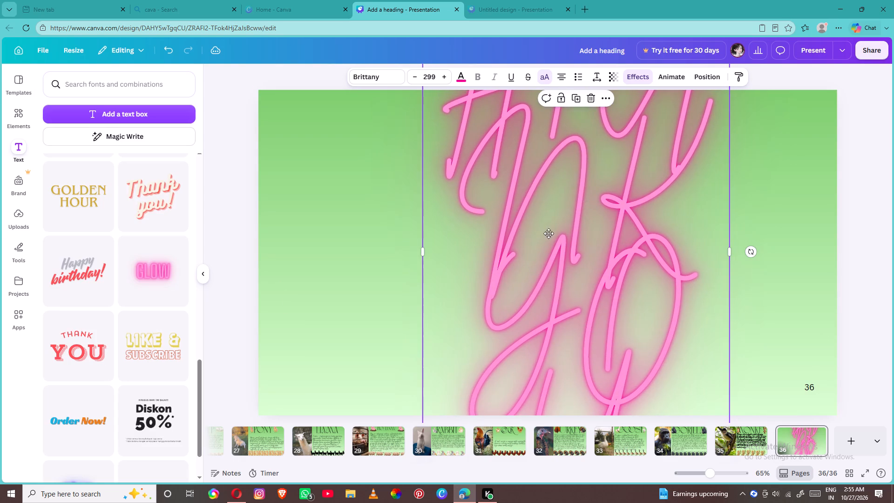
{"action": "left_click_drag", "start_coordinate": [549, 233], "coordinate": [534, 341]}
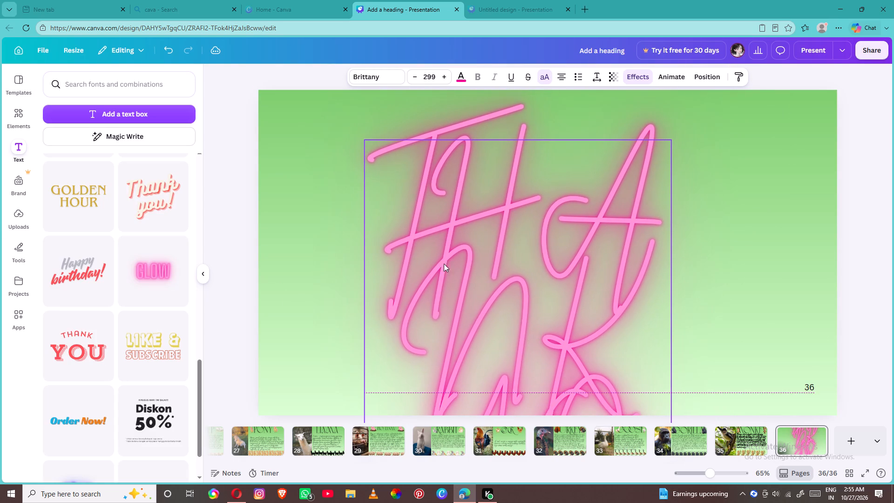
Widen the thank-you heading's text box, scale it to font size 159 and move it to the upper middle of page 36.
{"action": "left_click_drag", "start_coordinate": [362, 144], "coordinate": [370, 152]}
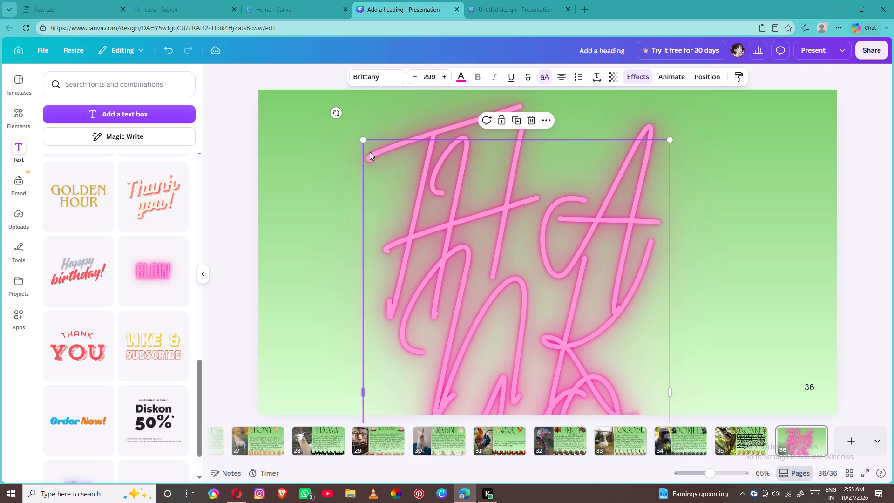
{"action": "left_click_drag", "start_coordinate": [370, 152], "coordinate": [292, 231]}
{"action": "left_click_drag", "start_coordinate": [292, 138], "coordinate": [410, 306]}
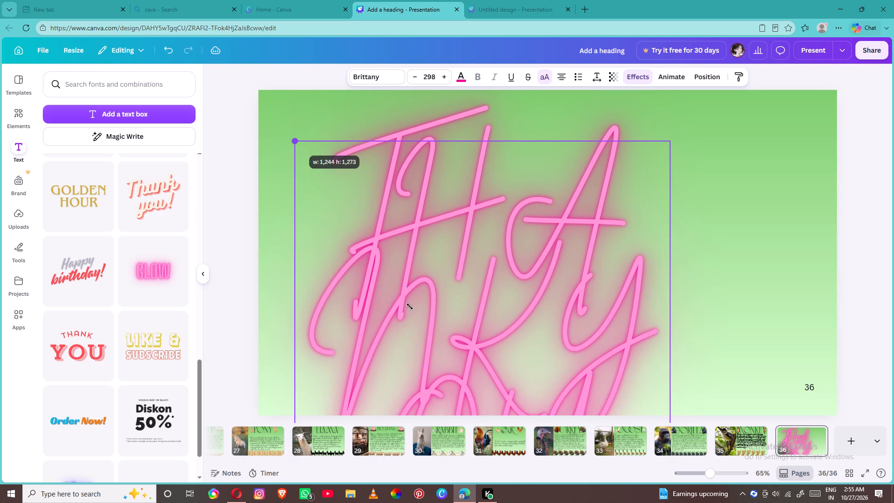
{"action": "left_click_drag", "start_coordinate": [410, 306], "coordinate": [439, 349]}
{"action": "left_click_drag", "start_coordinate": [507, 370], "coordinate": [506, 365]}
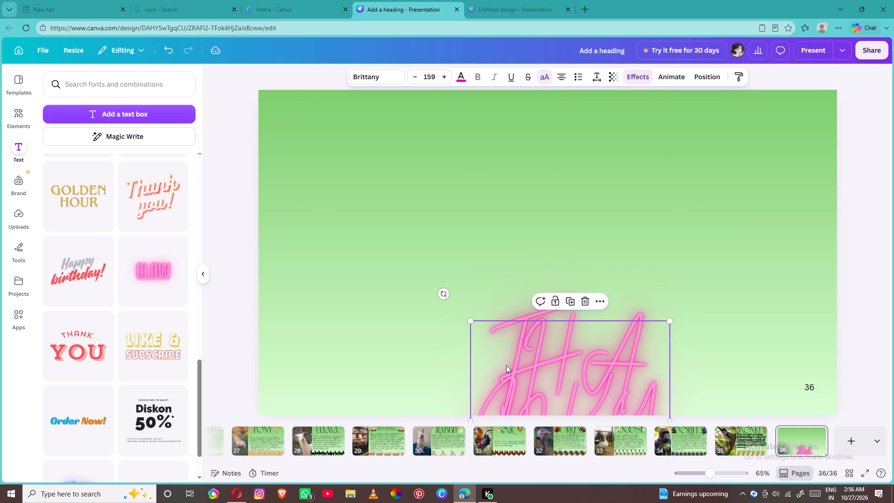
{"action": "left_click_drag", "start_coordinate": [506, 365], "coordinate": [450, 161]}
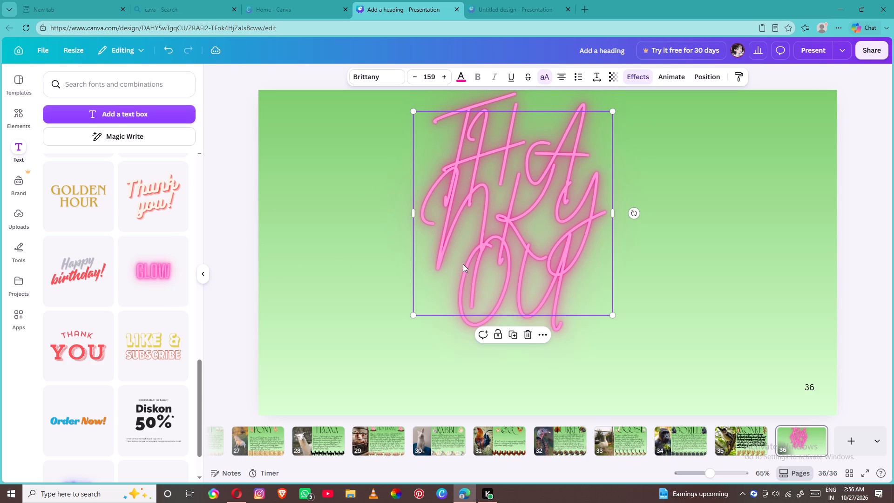
Delete the neon-pink thank-you heading from page 36.
{"action": "key", "text": "BackSpace"}
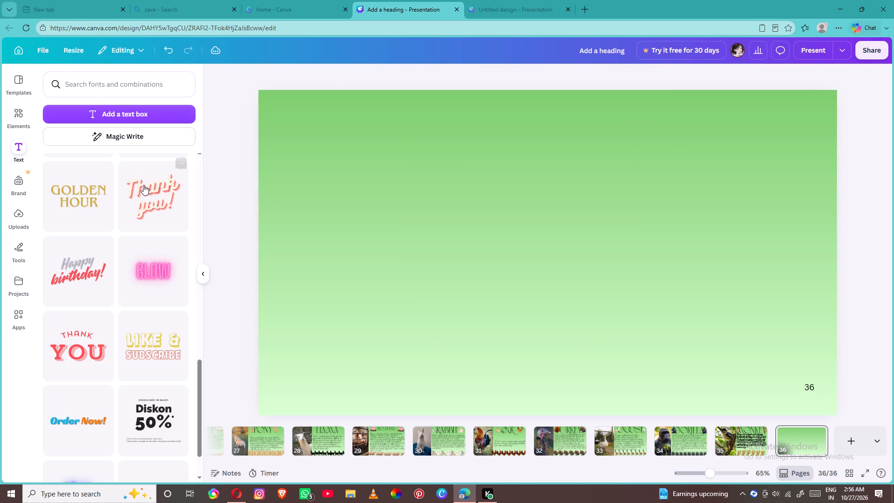
Add the glowing "Now Open!" text design to page 36 and try to open its text for editing.
{"action": "scroll", "coordinate": [146, 203], "scroll_direction": "down", "scroll_amount": 2}
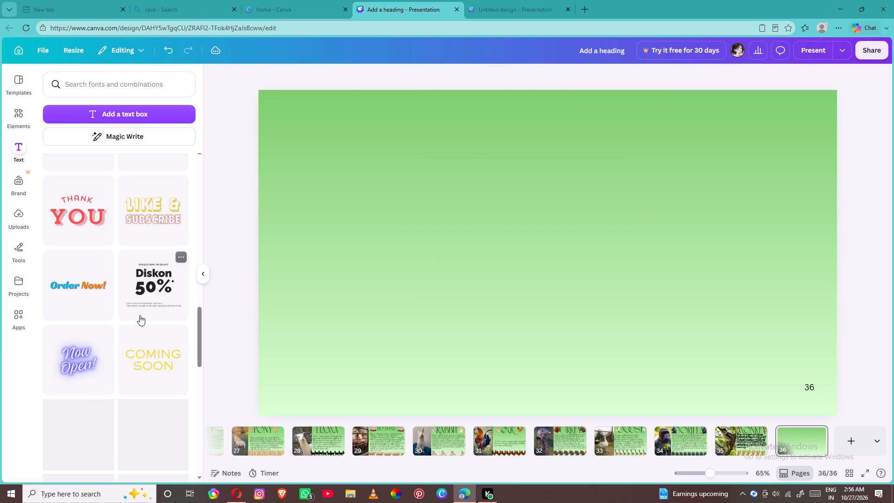
{"action": "scroll", "coordinate": [67, 364], "scroll_direction": "down", "scroll_amount": 1}
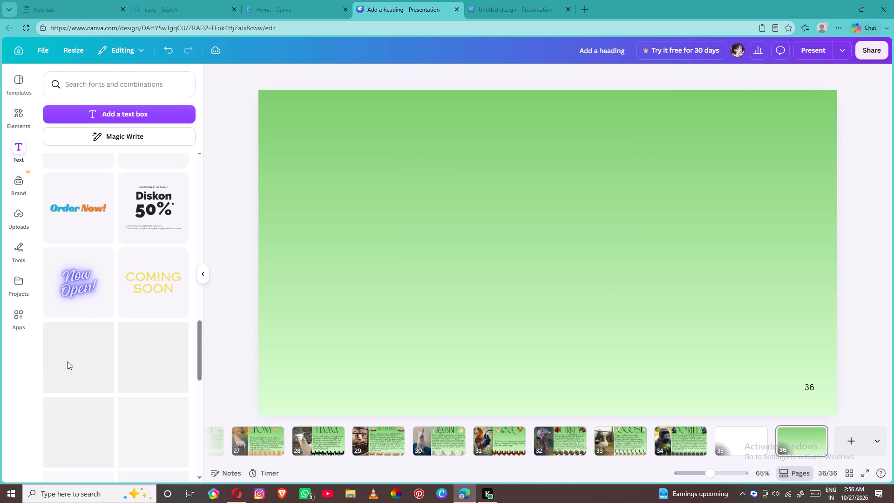
{"action": "left_click", "coordinate": [84, 309]}
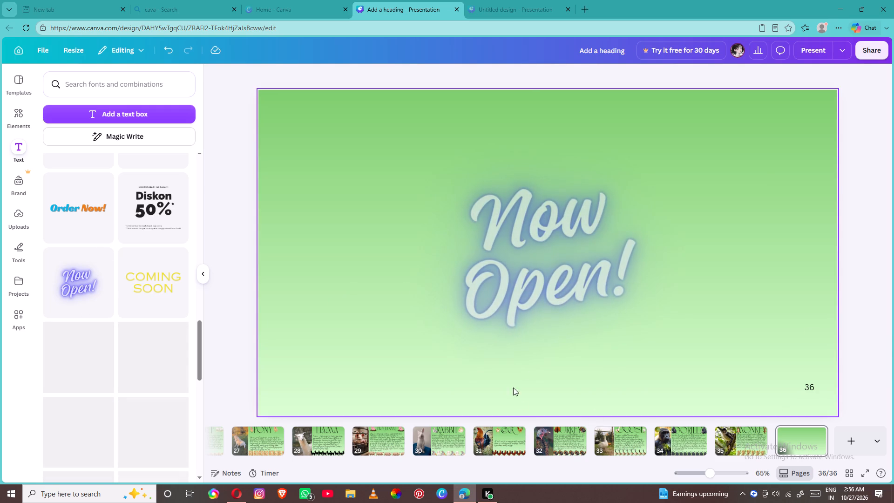
{"action": "left_click", "coordinate": [515, 253]}
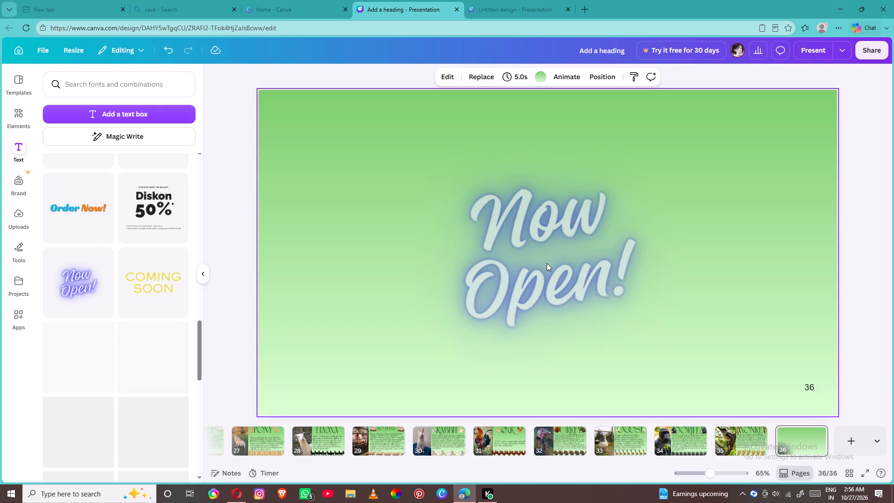
{"action": "triple_click", "coordinate": [547, 263]}
{"action": "left_click", "coordinate": [547, 263]}
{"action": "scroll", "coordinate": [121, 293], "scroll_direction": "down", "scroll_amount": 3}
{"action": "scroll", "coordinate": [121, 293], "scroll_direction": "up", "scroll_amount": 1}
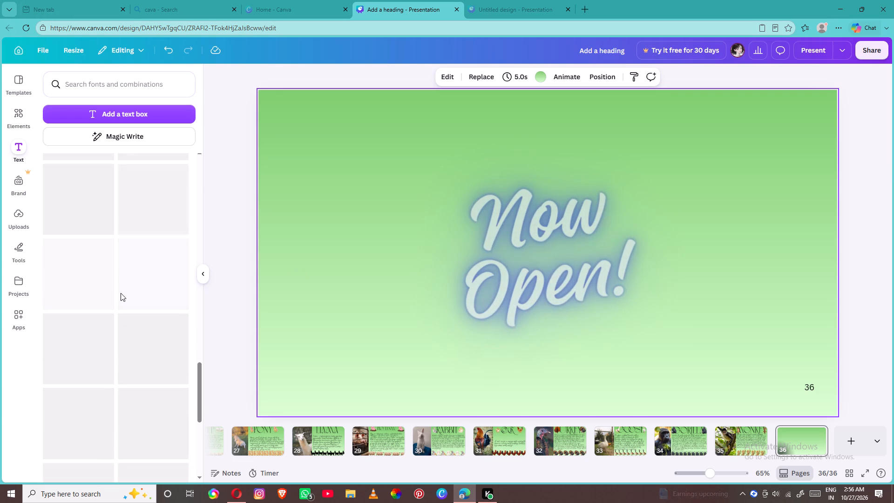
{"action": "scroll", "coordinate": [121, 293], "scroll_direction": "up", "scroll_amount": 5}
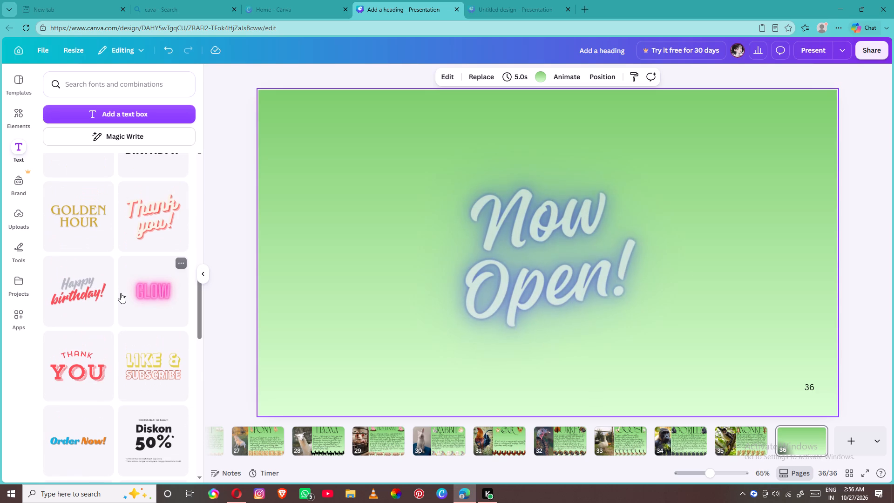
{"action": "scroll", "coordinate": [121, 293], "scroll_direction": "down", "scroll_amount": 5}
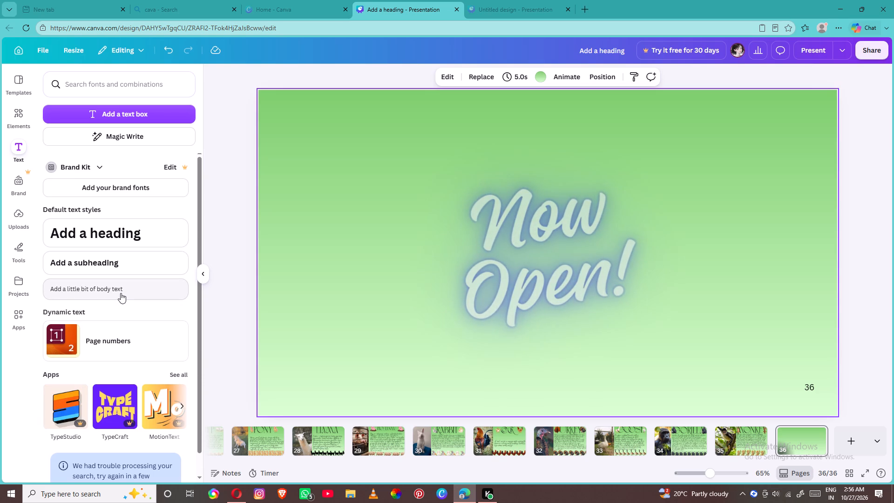
Try to select the glowing "Now Open!" text on page 36 for editing.
{"action": "left_click", "coordinate": [527, 439]}
{"action": "left_click_drag", "start_coordinate": [622, 270], "coordinate": [608, 263]}
{"action": "double_click", "coordinate": [568, 245]}
{"action": "triple_click", "coordinate": [563, 244]}
{"action": "left_click", "coordinate": [554, 232]}
{"action": "left_click_drag", "start_coordinate": [548, 231], "coordinate": [543, 238]}
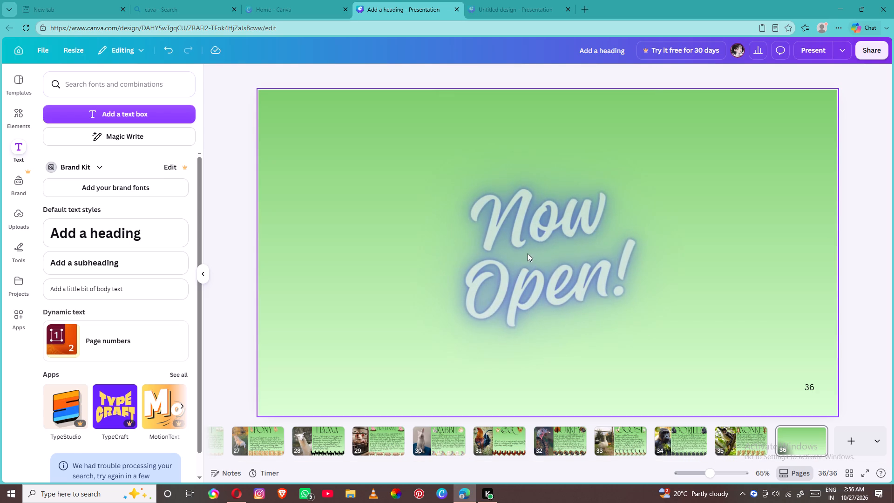
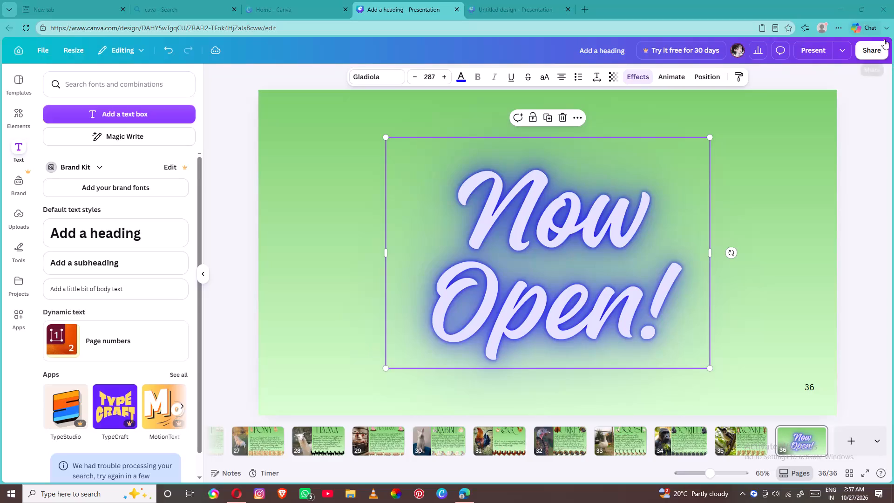
Replace the glowing "Now Open!" text on page 36 with "Thank YOU".
{"action": "left_click", "coordinate": [623, 201]}
{"action": "key", "text": "BackSpace"}
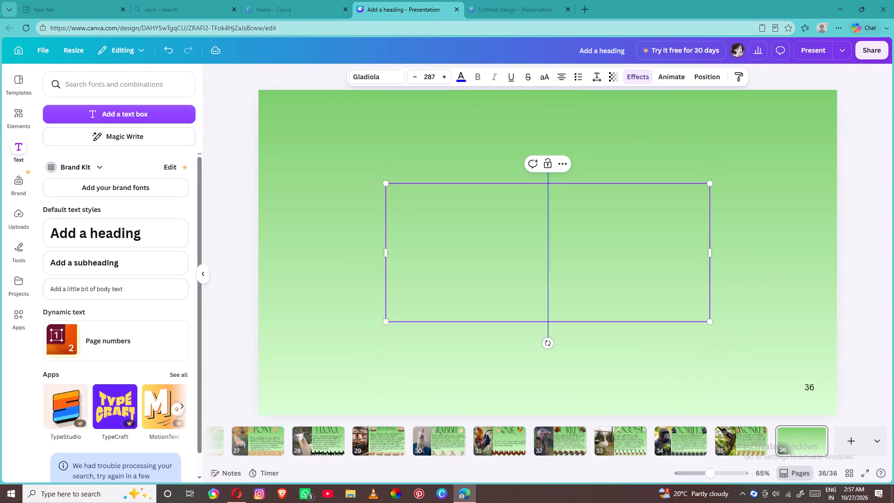
{"action": "type", "text": "rt"}
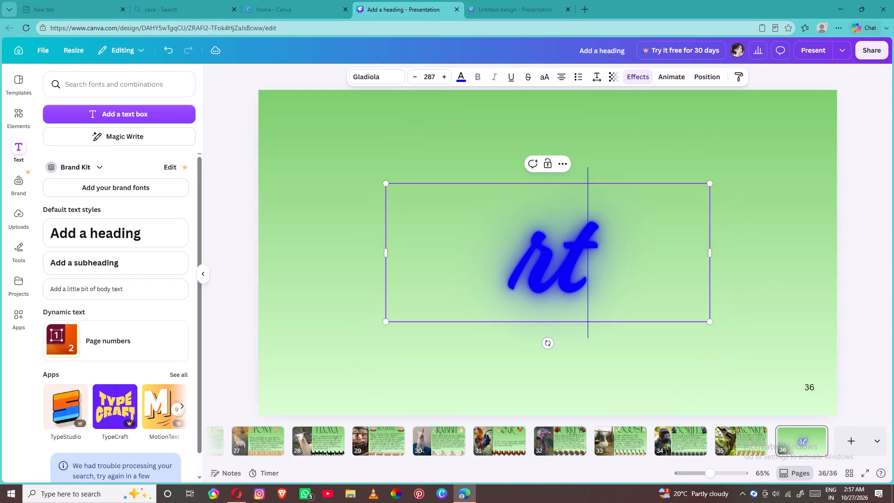
{"action": "key", "text": "BackSpace"}
{"action": "key", "text": "BackSpace"}
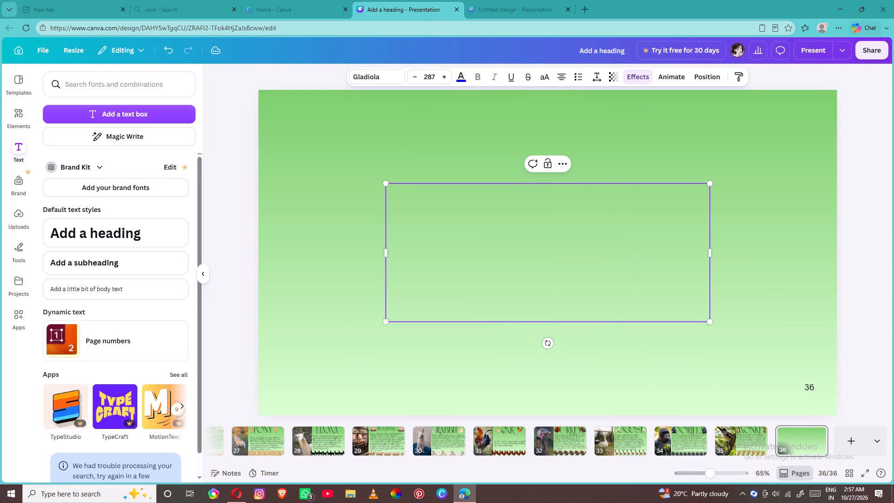
{"action": "key", "text": "t"}
{"action": "type", "text": "hank"}
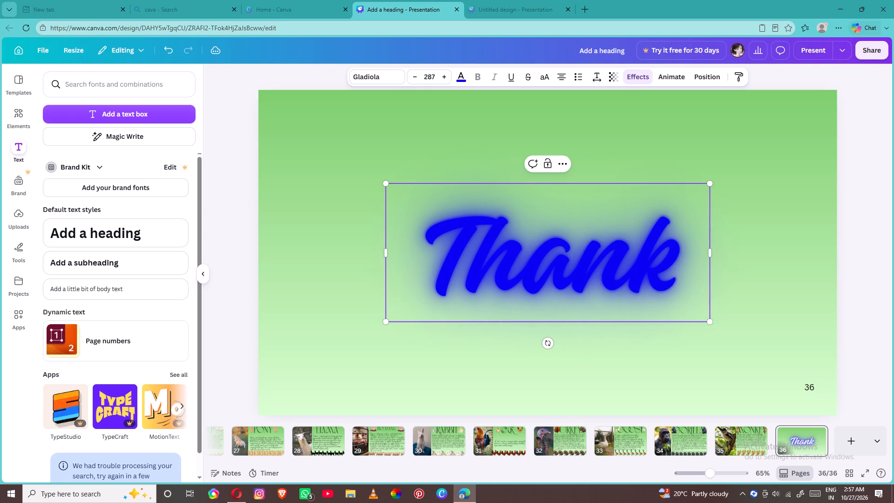
{"action": "key", "text": "space"}
{"action": "key", "text": "y"}
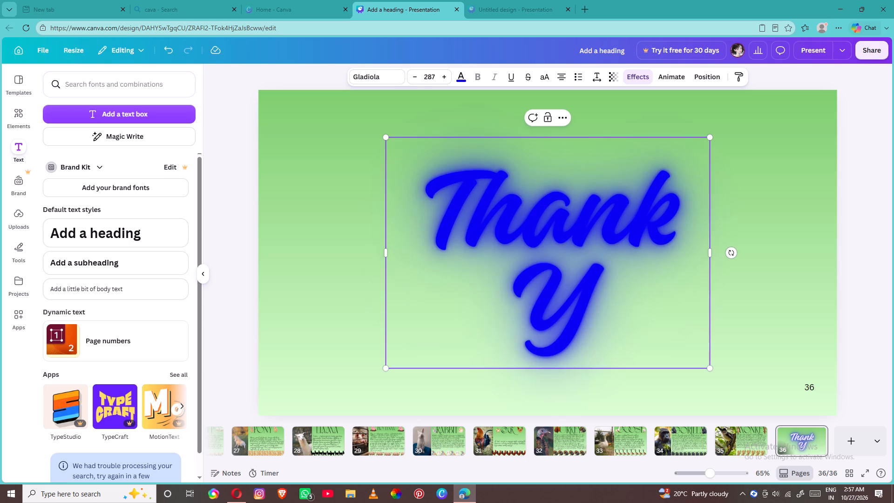
{"action": "type", "text": "OU"}
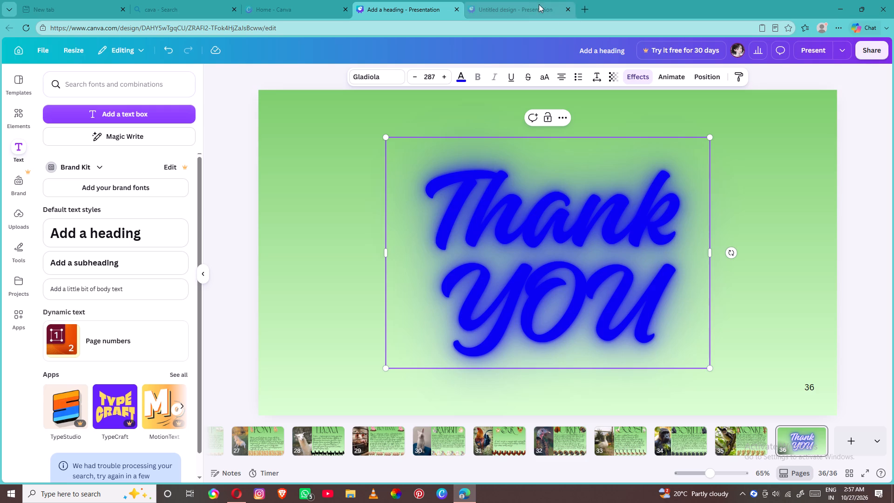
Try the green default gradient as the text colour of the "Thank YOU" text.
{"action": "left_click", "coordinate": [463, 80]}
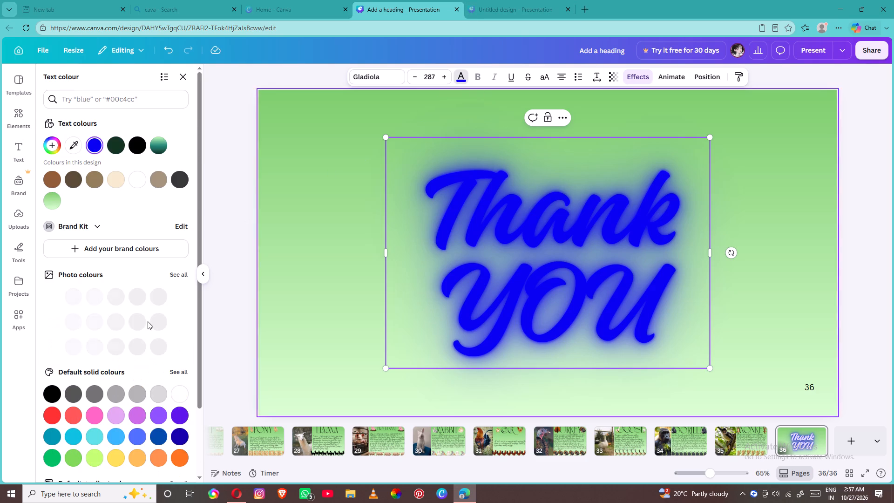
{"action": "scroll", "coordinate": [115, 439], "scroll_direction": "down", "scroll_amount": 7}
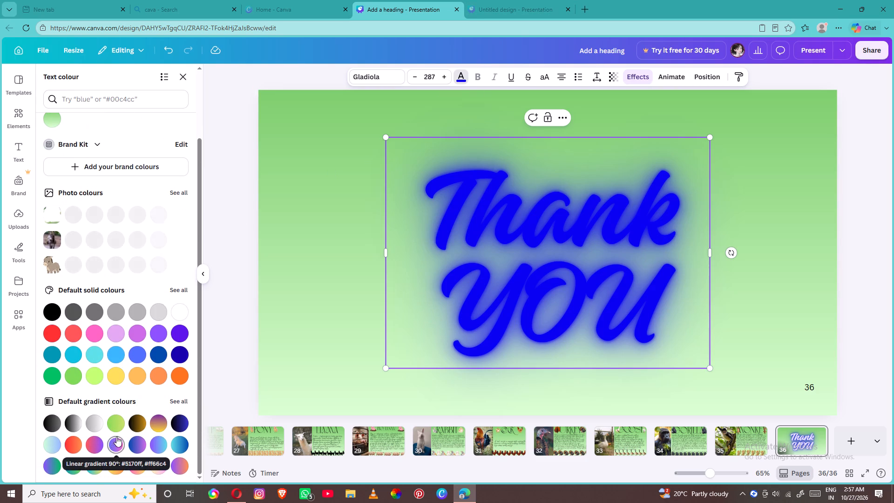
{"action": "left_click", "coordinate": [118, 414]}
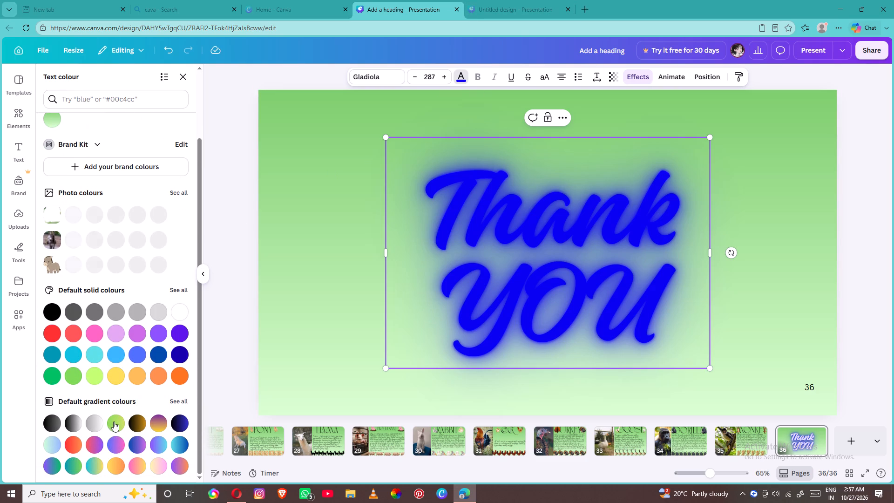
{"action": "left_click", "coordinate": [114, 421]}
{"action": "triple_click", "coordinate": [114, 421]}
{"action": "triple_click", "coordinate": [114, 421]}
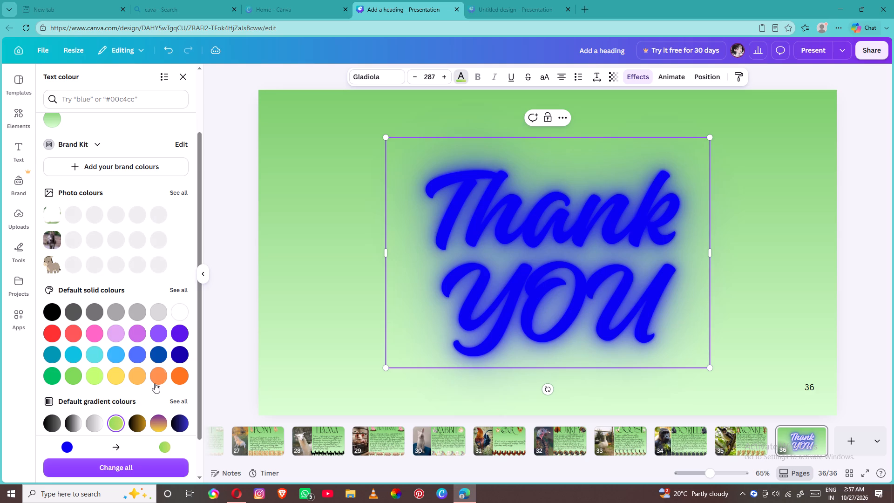
Apply the black-to-gold default gradient to the "Thank YOU" lettering and change all of the matching blue on page 36.
{"action": "left_click", "coordinate": [137, 420]}
{"action": "double_click", "coordinate": [137, 420]}
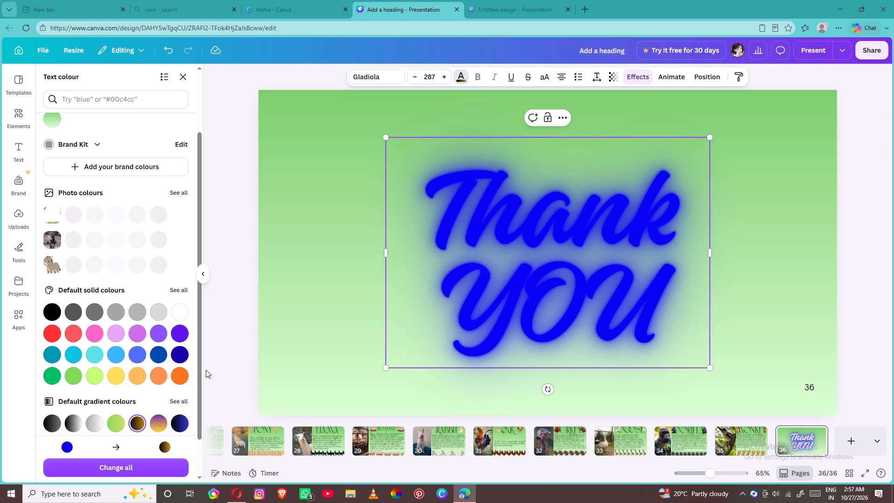
{"action": "left_click_drag", "start_coordinate": [457, 237], "coordinate": [494, 293]}
{"action": "left_click_drag", "start_coordinate": [494, 293], "coordinate": [659, 336]}
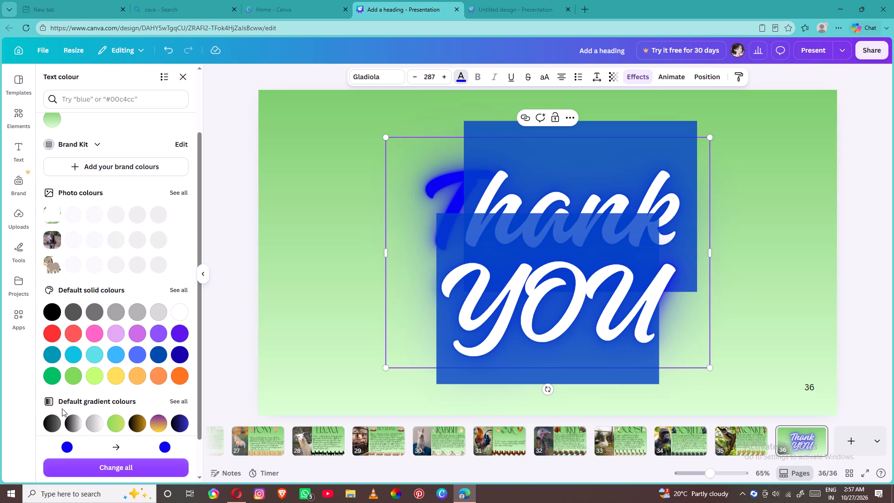
{"action": "left_click", "coordinate": [142, 429]}
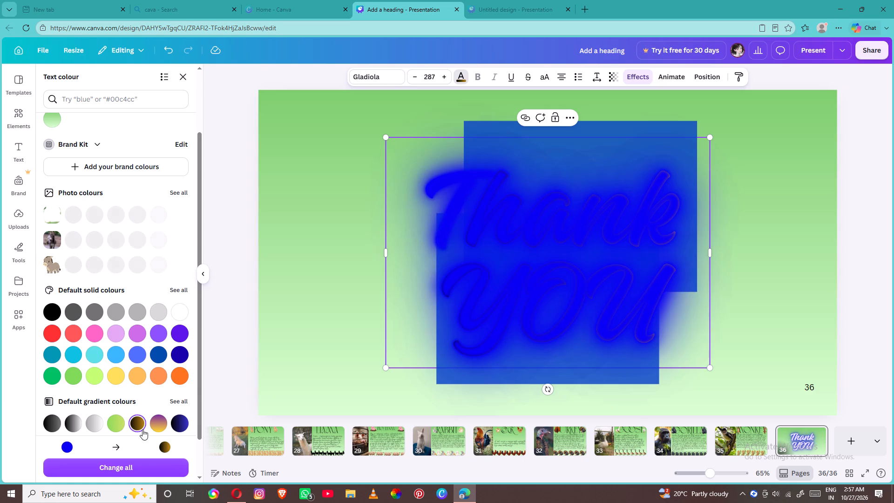
{"action": "left_click", "coordinate": [147, 473]}
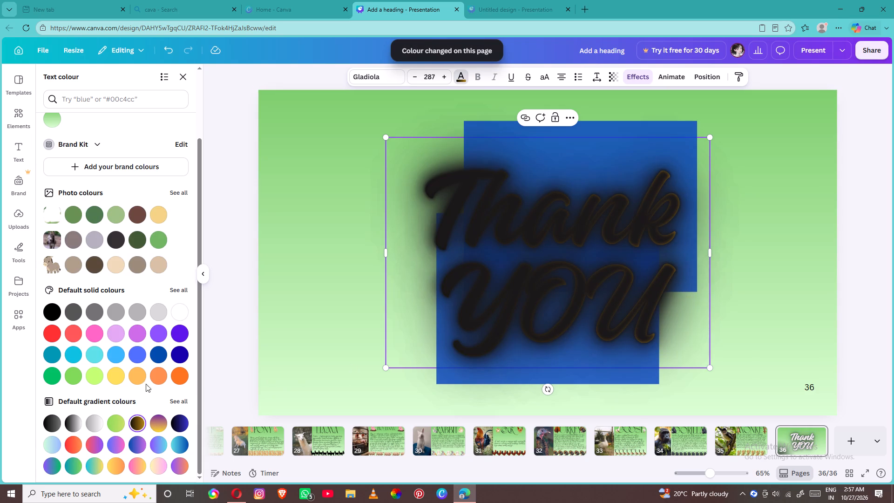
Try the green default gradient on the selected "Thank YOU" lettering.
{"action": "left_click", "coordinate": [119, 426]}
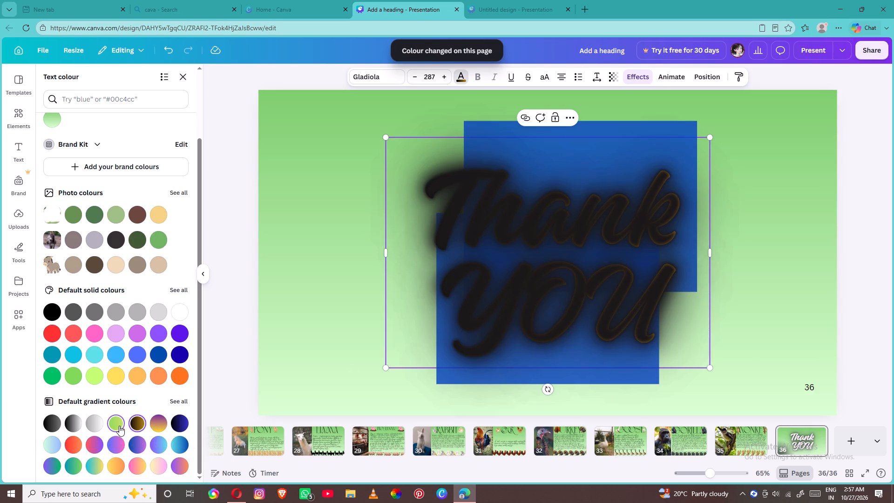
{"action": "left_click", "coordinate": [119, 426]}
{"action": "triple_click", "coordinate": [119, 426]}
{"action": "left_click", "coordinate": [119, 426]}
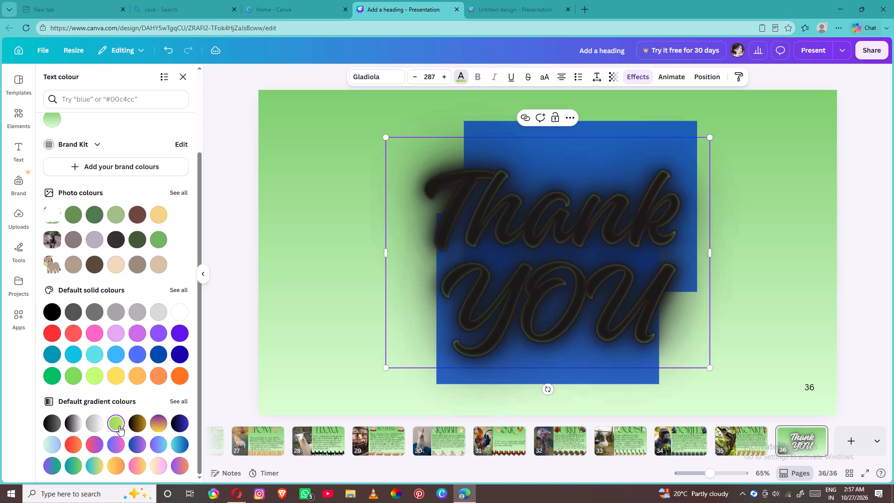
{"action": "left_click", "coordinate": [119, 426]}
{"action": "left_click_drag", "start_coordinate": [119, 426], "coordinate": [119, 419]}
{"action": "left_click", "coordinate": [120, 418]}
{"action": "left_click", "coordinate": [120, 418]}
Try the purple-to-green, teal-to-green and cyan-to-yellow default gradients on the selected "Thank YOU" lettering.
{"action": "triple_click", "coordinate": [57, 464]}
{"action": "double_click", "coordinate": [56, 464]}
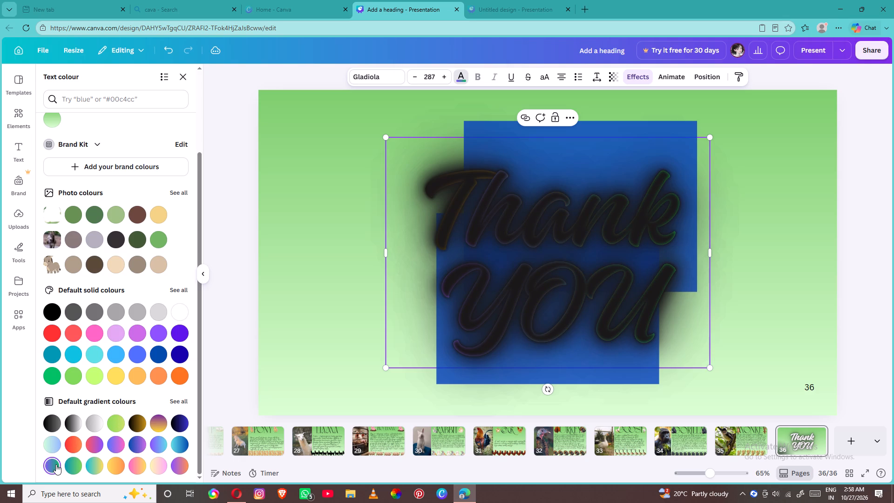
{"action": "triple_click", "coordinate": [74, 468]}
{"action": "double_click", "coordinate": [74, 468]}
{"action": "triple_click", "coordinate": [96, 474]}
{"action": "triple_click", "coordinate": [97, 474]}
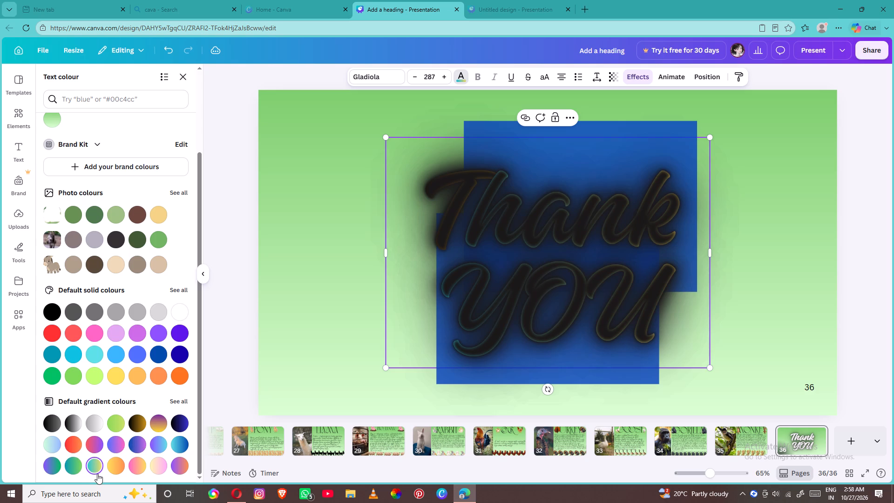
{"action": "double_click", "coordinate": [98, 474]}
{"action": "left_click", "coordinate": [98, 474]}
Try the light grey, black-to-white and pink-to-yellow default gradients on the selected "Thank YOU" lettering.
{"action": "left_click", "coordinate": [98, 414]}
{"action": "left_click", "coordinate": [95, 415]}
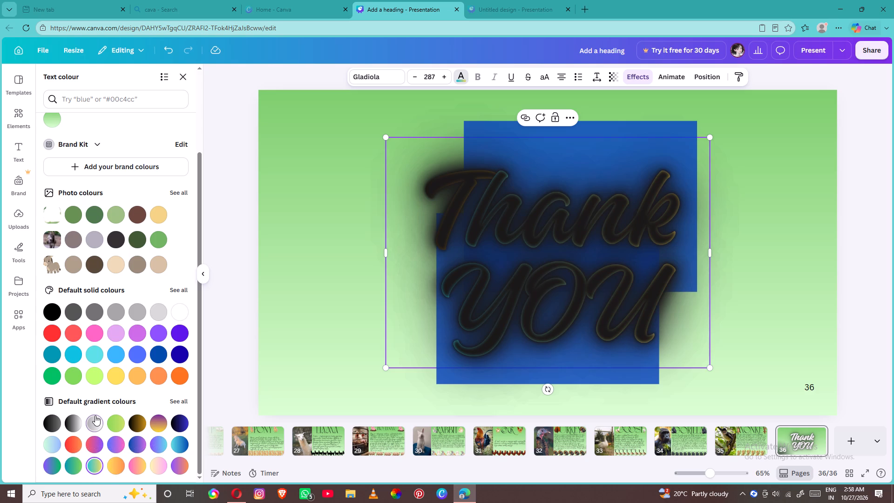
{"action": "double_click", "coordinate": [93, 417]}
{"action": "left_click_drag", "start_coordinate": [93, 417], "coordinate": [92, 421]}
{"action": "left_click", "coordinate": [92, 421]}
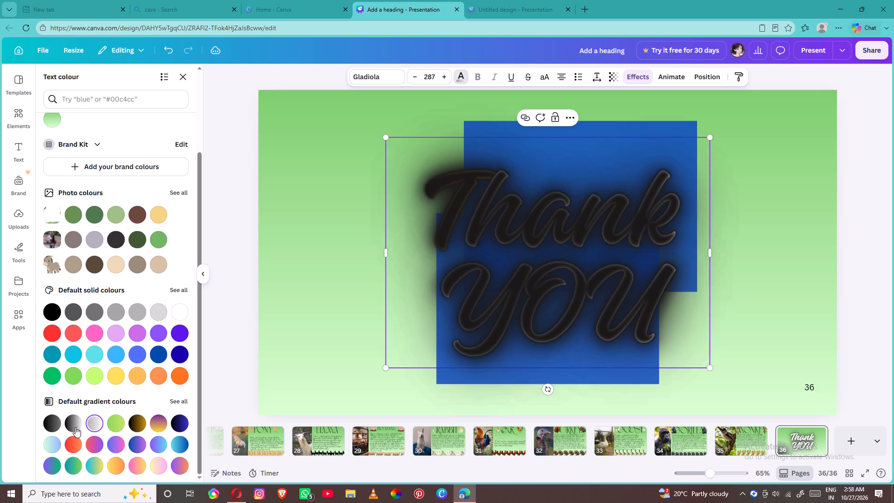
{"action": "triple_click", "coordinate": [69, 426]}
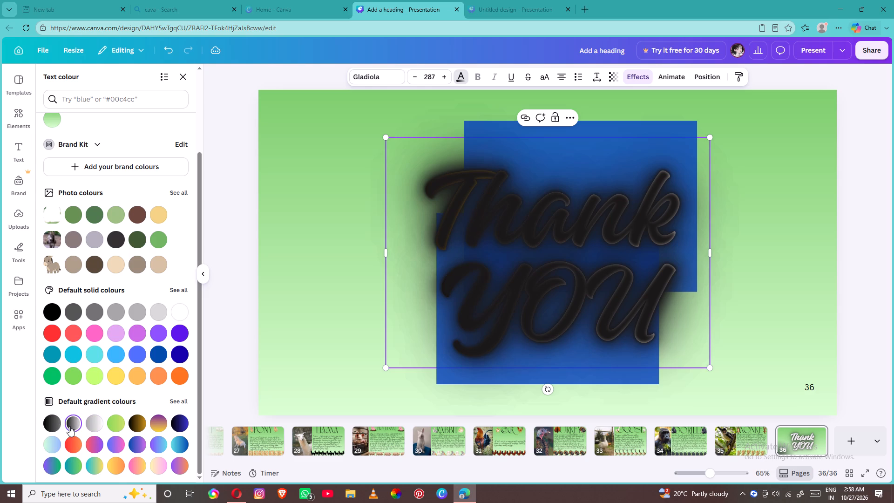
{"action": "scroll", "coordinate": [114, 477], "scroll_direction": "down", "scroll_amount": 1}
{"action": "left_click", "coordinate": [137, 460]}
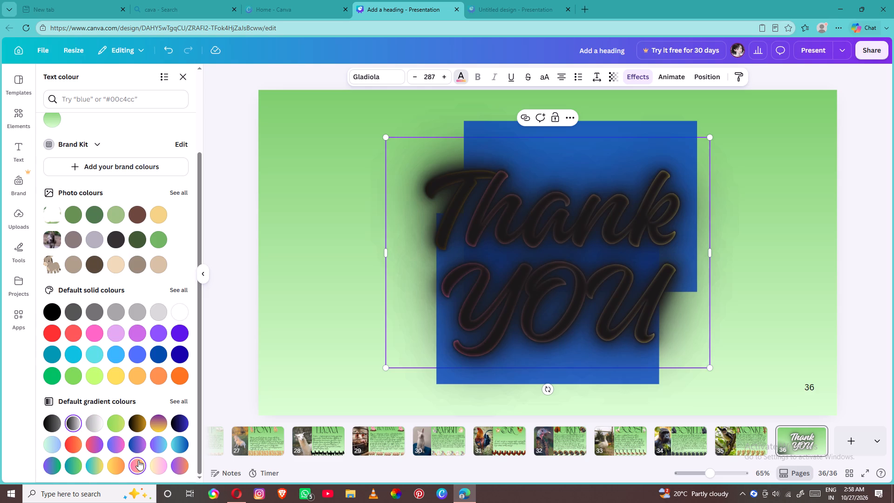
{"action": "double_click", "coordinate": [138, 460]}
Set the "Thank YOU" lettering to the pale cream-to-pink default gradient and deselect the text.
{"action": "left_click", "coordinate": [158, 472]}
{"action": "left_click", "coordinate": [163, 472]}
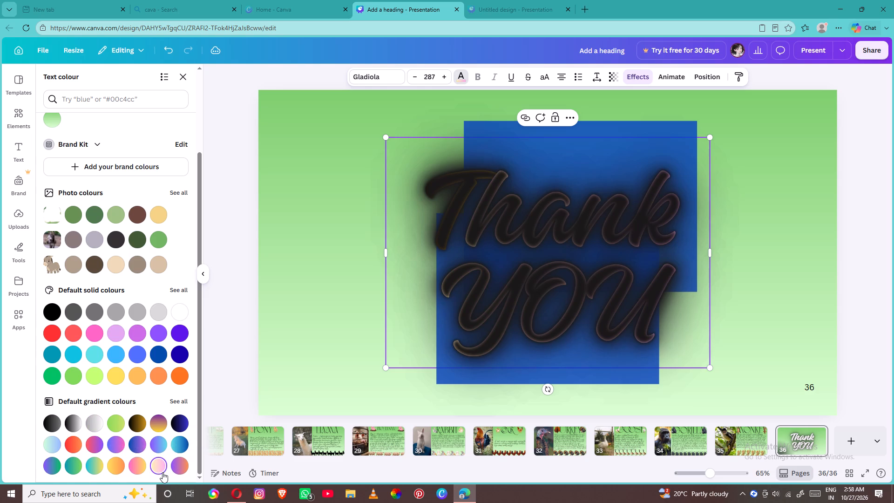
{"action": "left_click", "coordinate": [270, 321]}
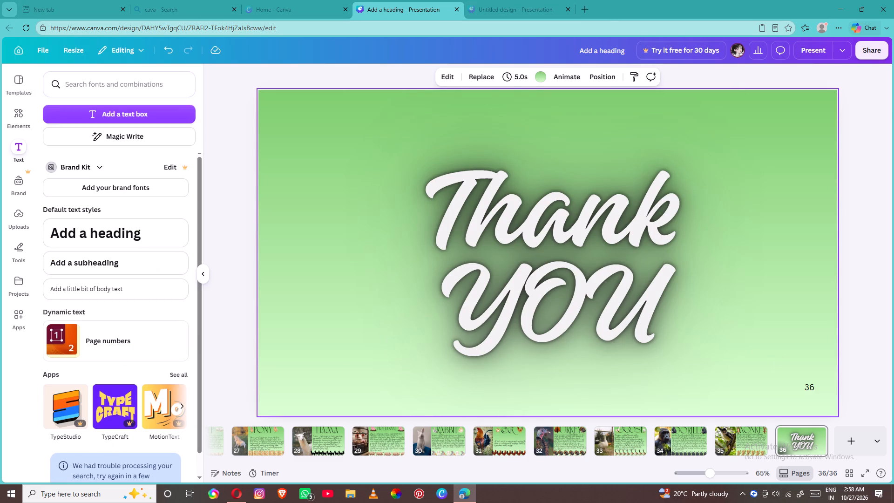
Close the browser window.
{"action": "left_click", "coordinate": [885, 0]}
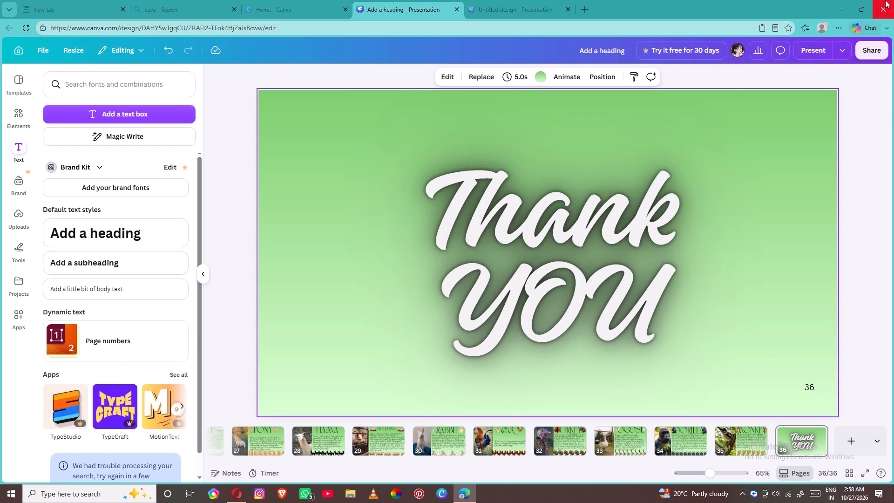